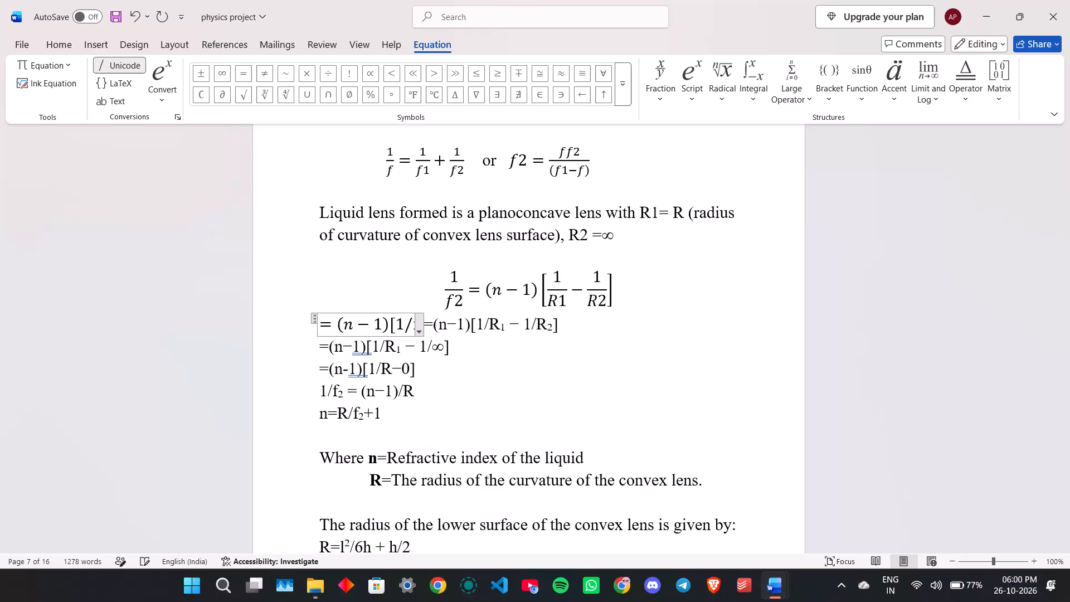
Complete the bracket of the equation below the 1/f2 formula so it reads =(n-1)[1/R1-1/R2].
type("R1")
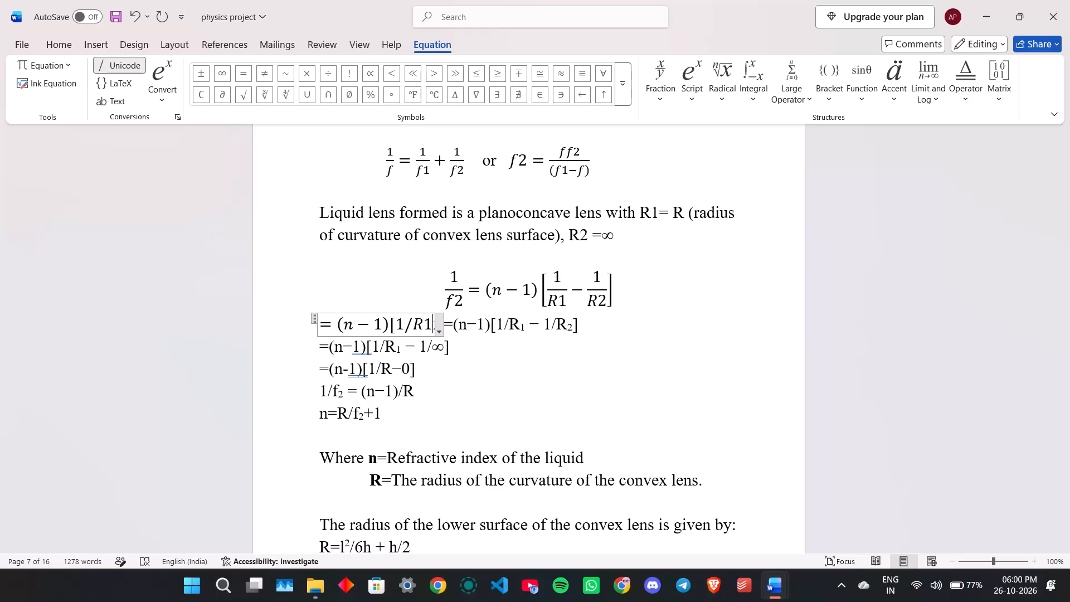
type("-1/R2")
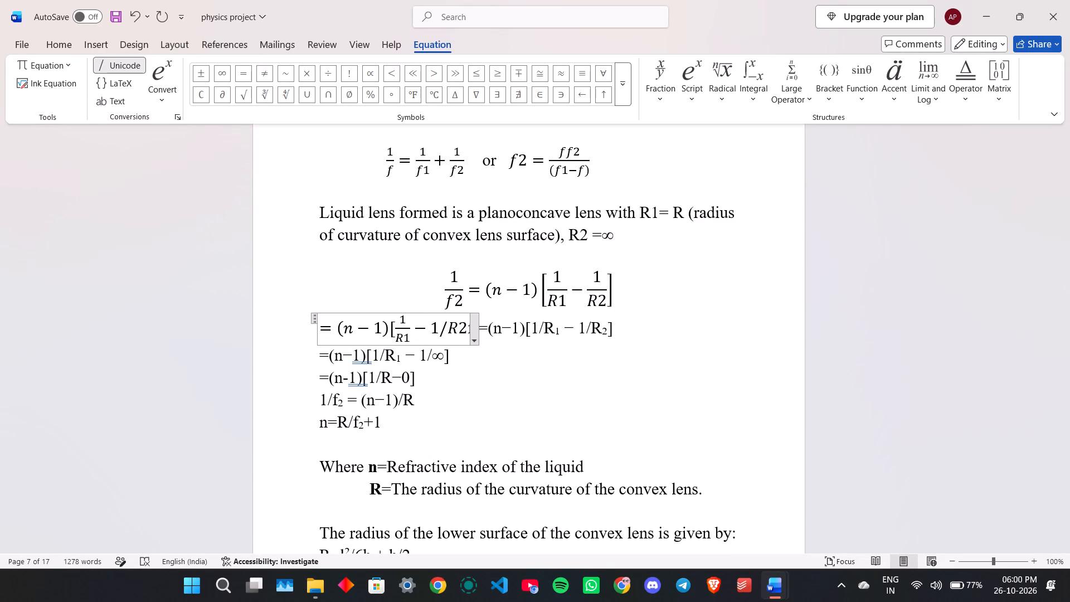
key("bracketright")
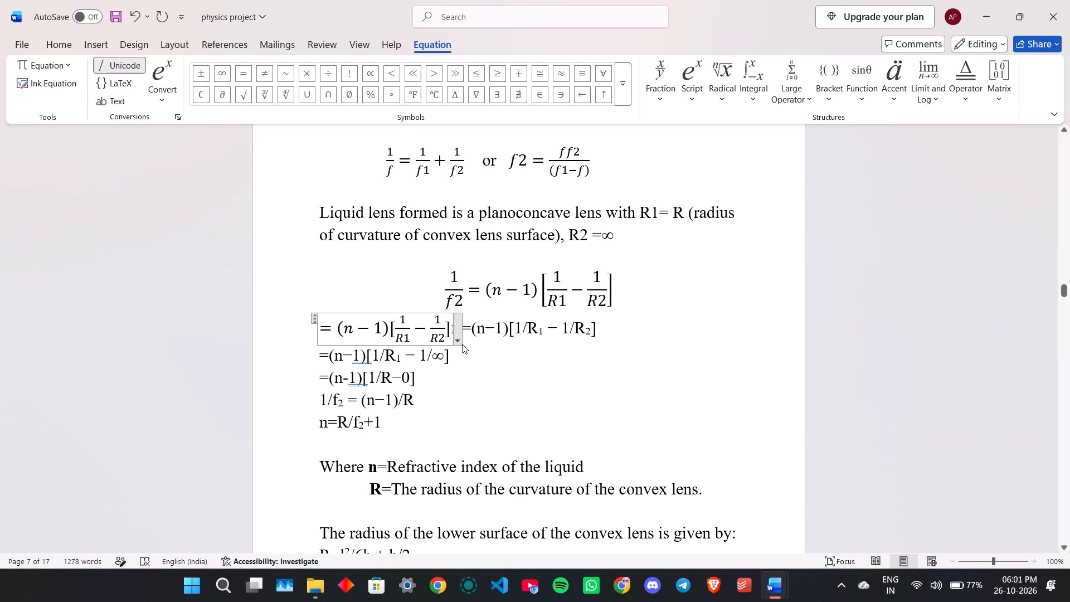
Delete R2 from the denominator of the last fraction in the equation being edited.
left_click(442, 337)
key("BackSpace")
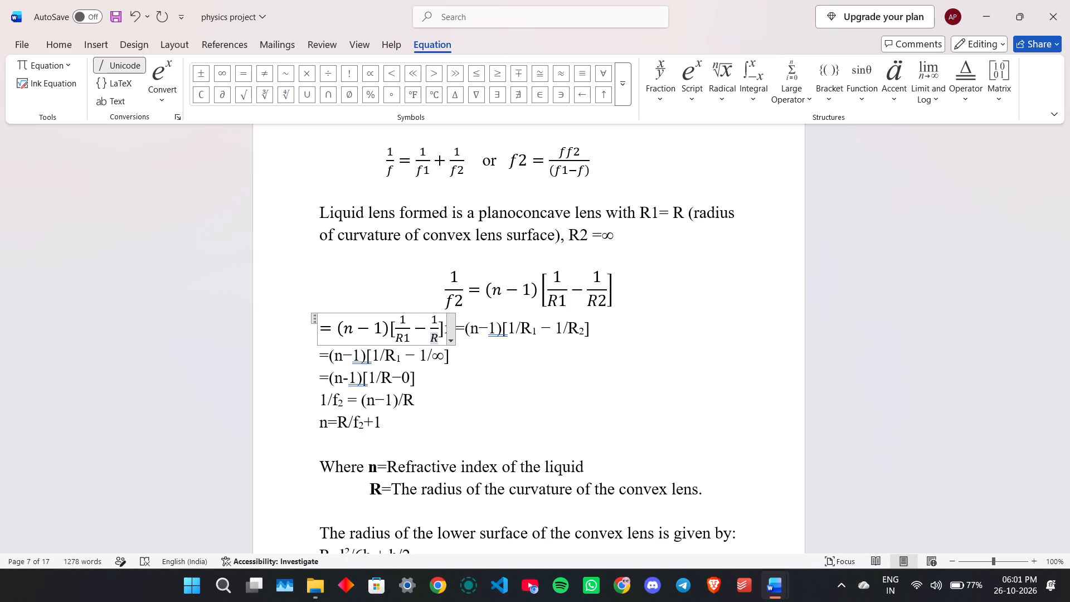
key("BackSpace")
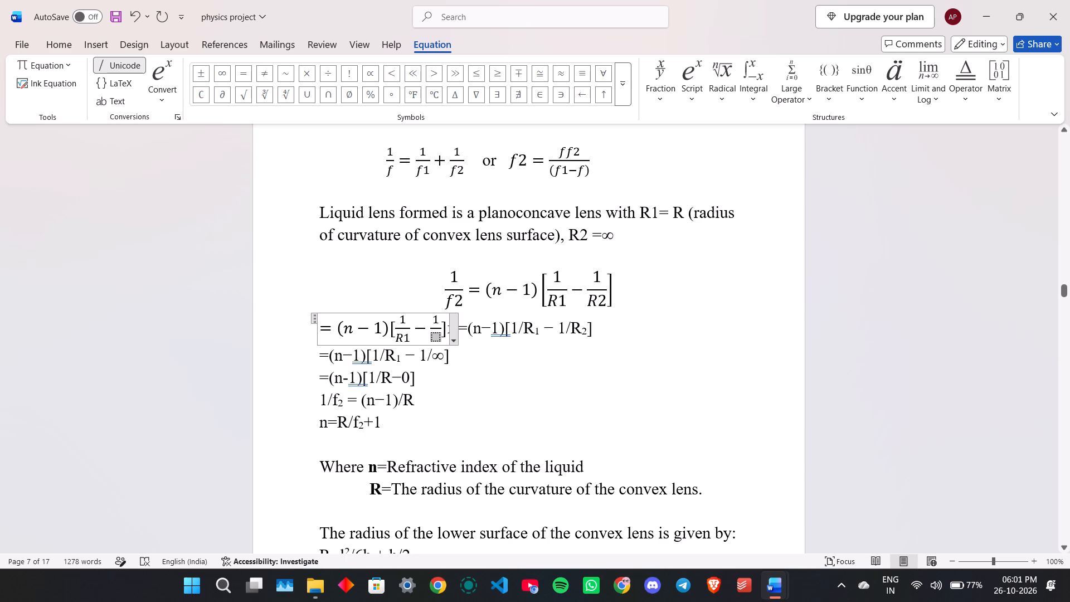
Copy the ∞ symbol from "R2 =∞" in the liquid lens paragraph.
left_click_drag(606, 237, 612, 232)
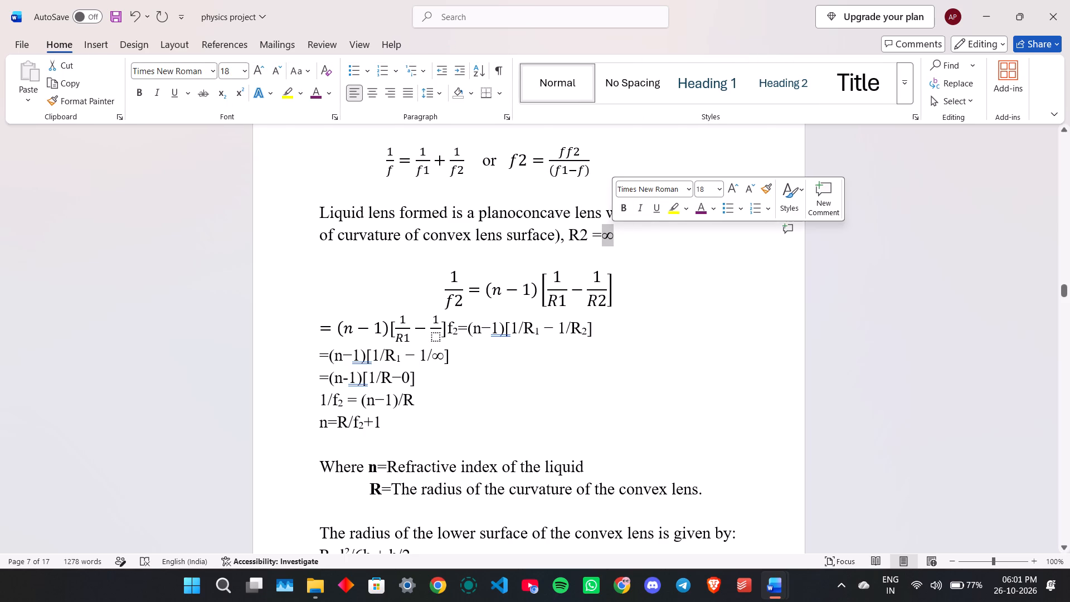
right_click(610, 240)
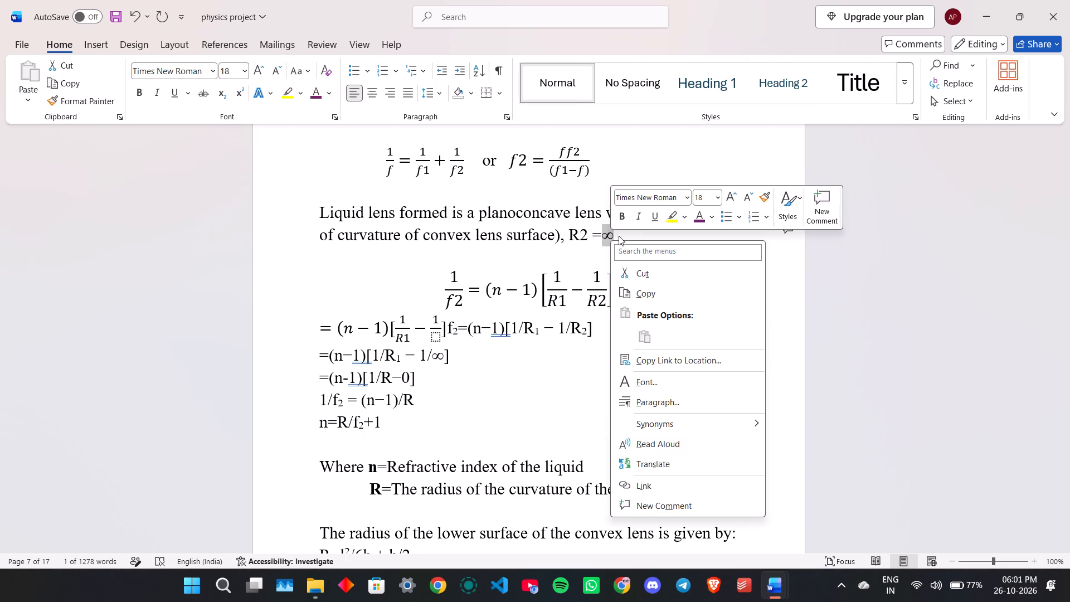
left_click(654, 290)
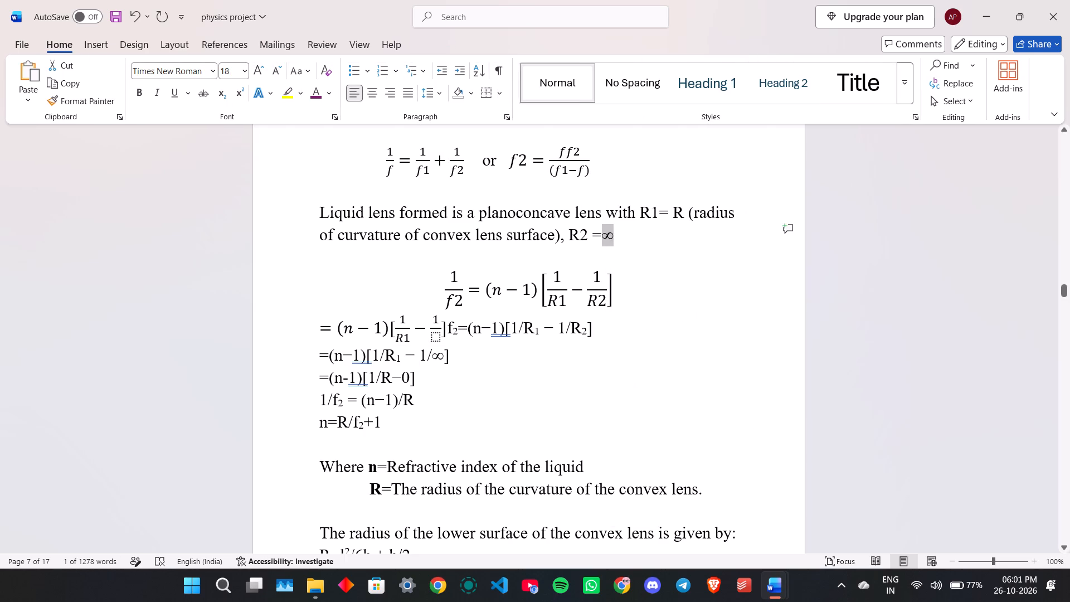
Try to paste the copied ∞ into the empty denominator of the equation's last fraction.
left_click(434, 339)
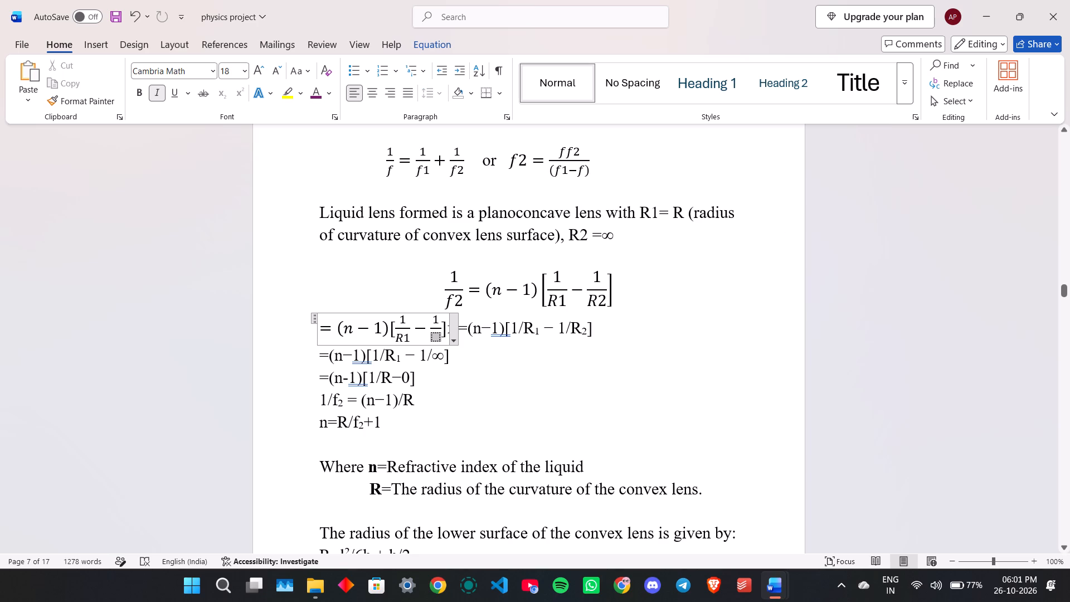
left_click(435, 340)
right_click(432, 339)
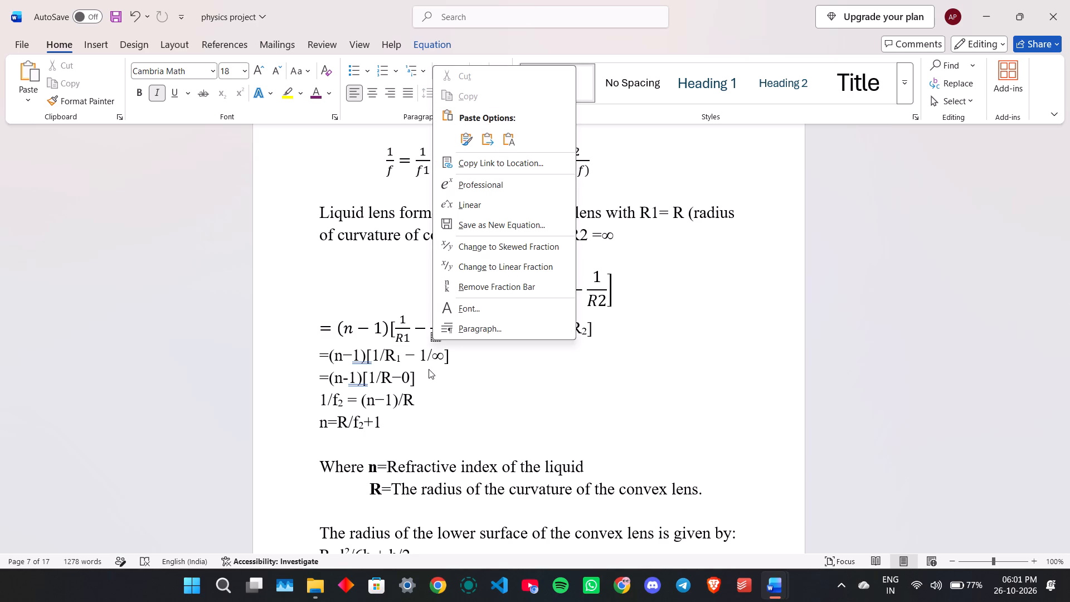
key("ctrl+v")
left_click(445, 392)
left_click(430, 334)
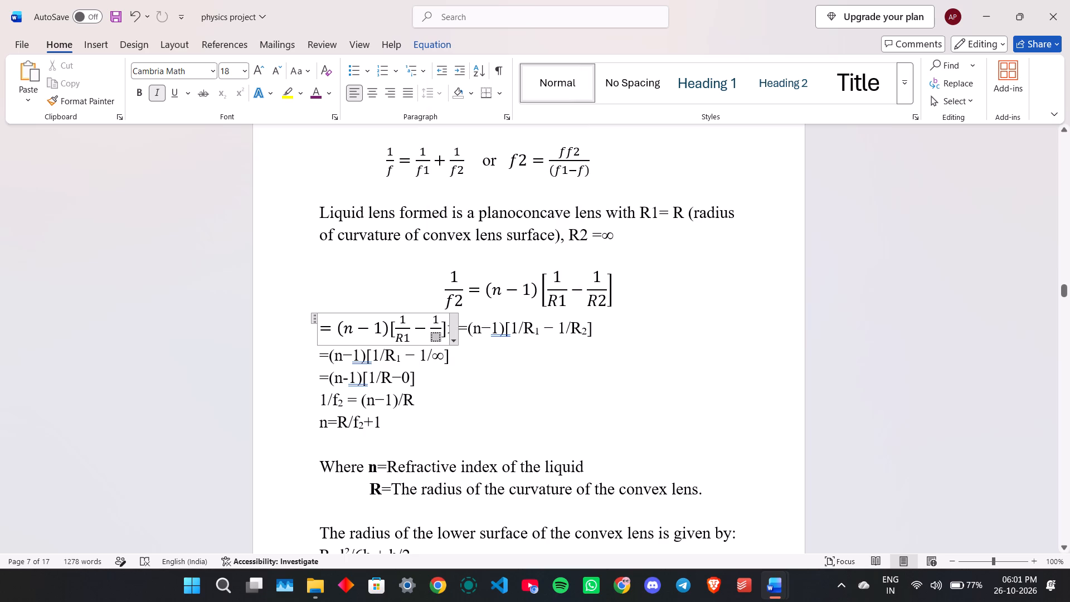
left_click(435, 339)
Replace the incomplete last fraction with 1/∞ using the copied symbol, close the bracket, and end the equation on its own line.
left_click(447, 327)
key("BackSpace")
key("BackSpace")
key("BackSpace")
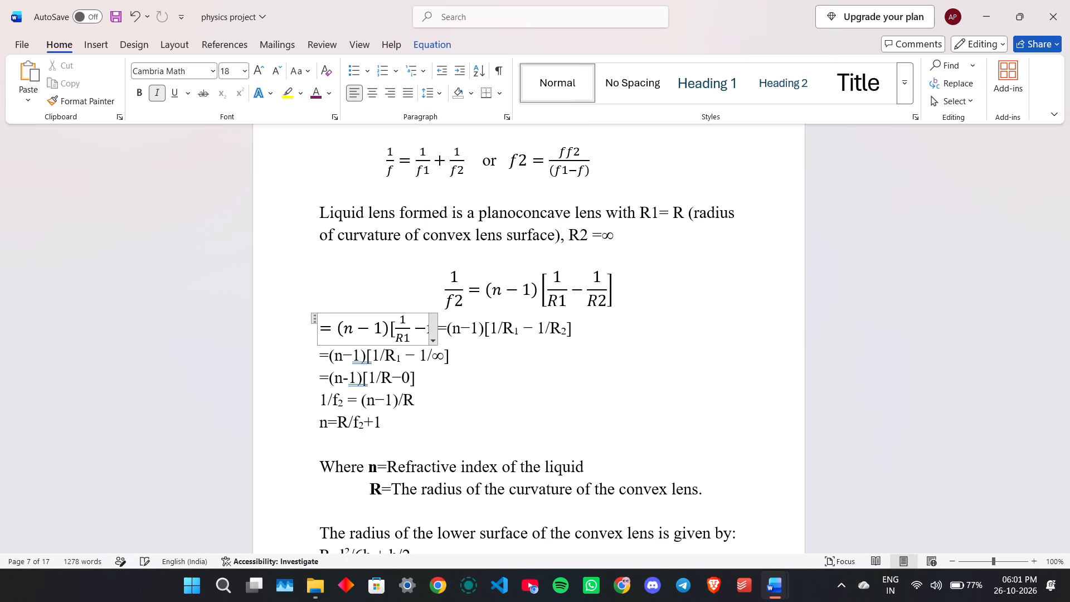
type("1/")
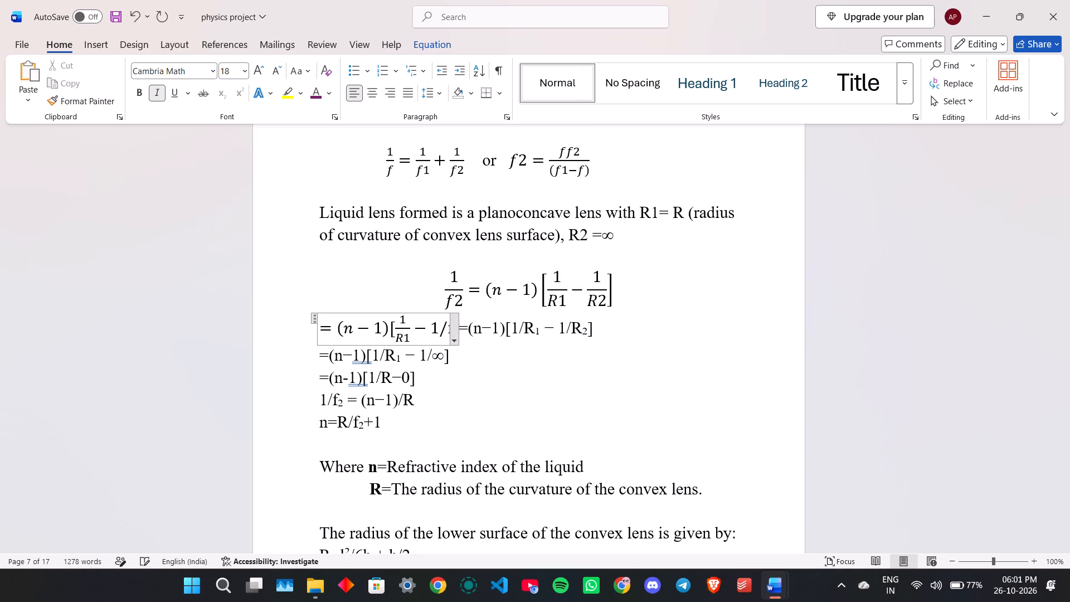
key("ctrl+v")
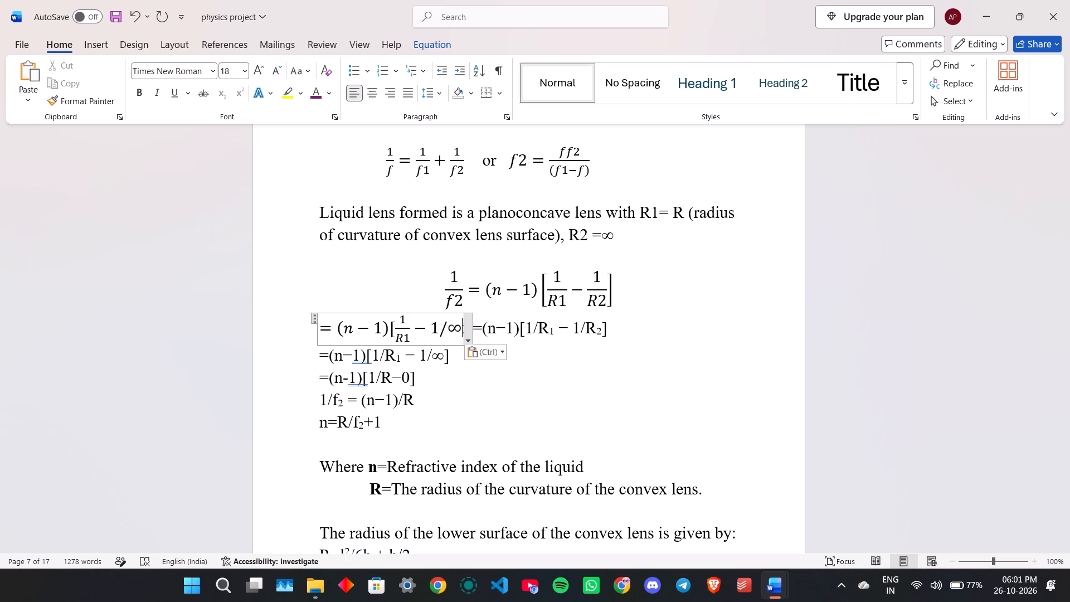
key("bracketright")
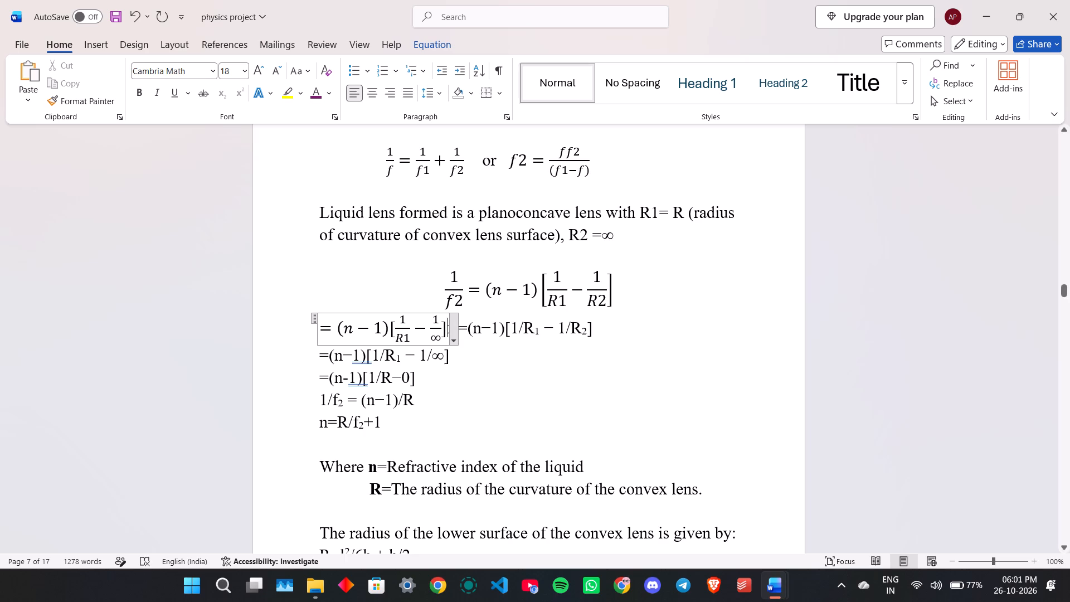
key("Return")
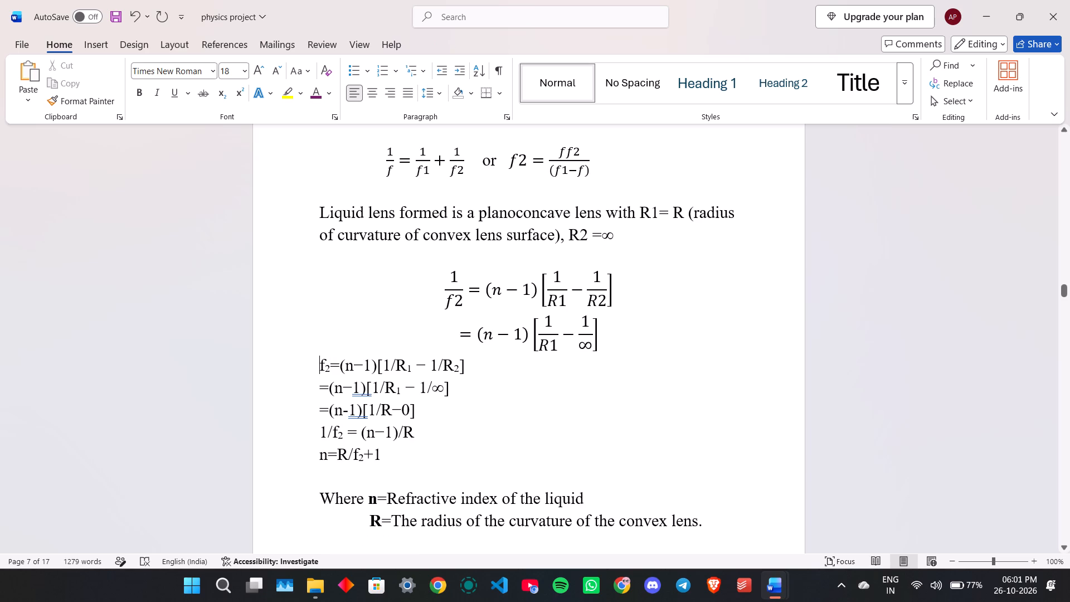
Insert a new equation reading =(n-1)[1/R-0] below the previous one and end it on its own line.
left_click(94, 38)
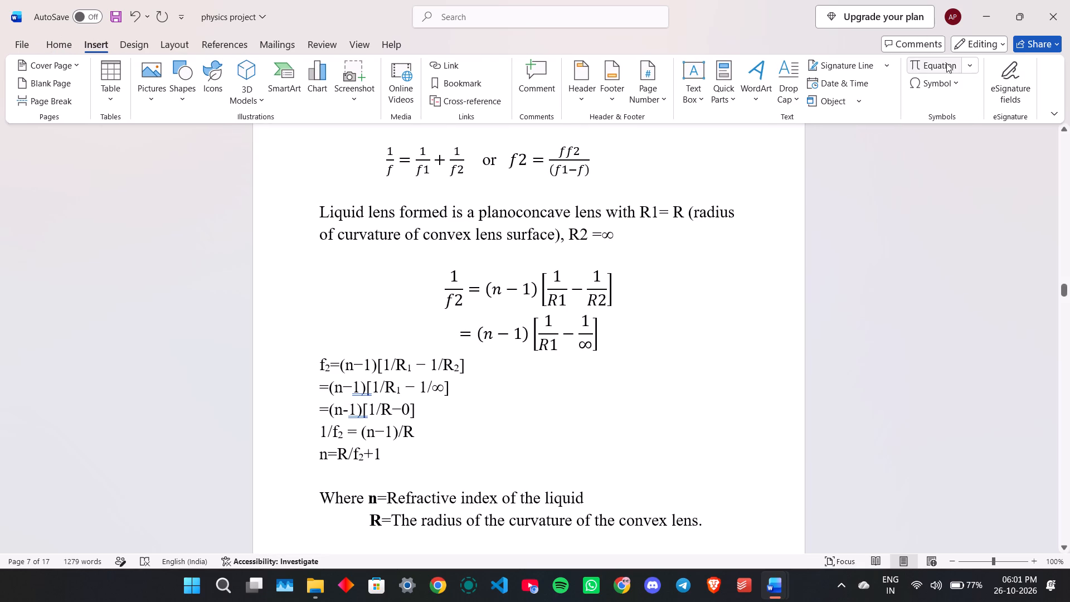
left_click(946, 61)
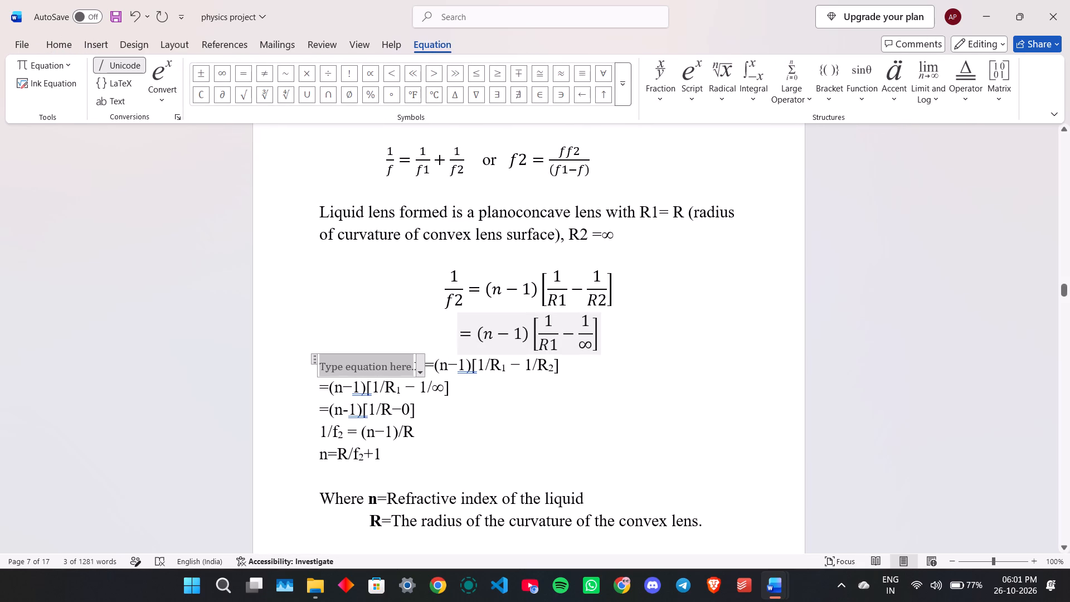
key("equal")
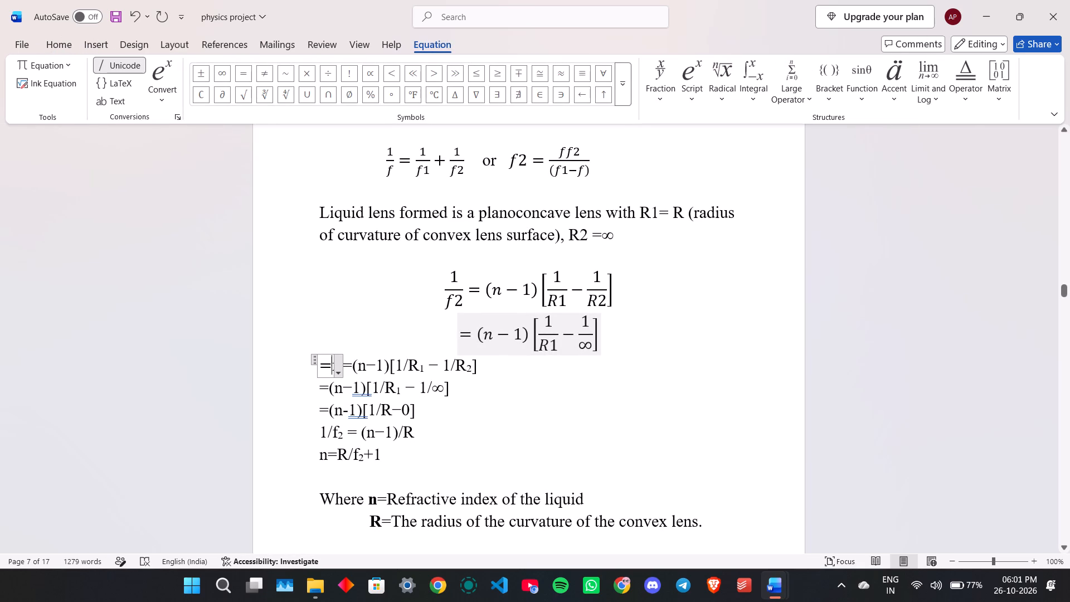
type("(n")
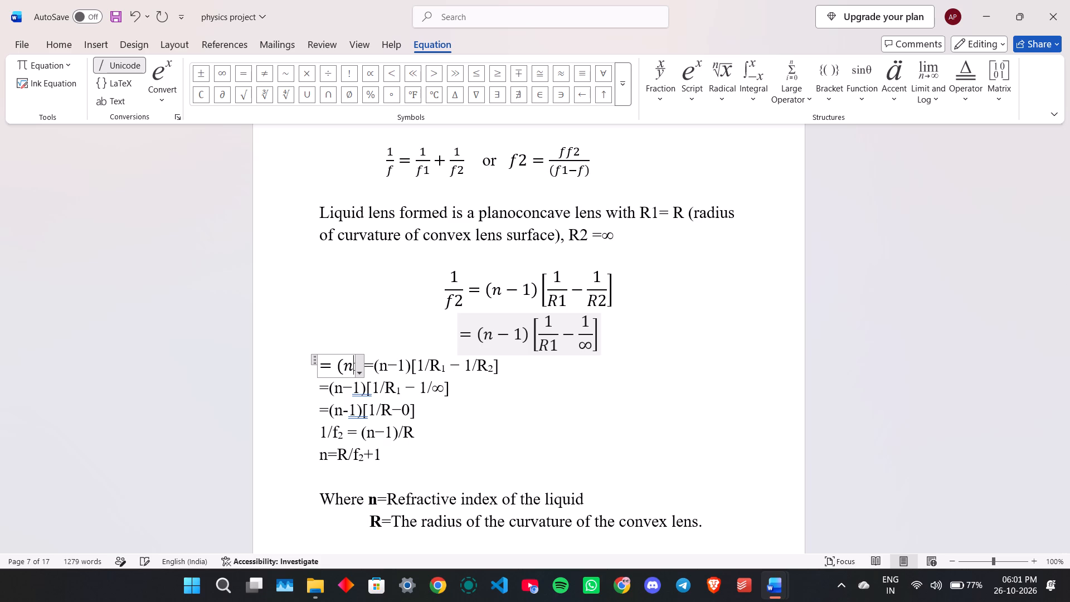
type("-1)")
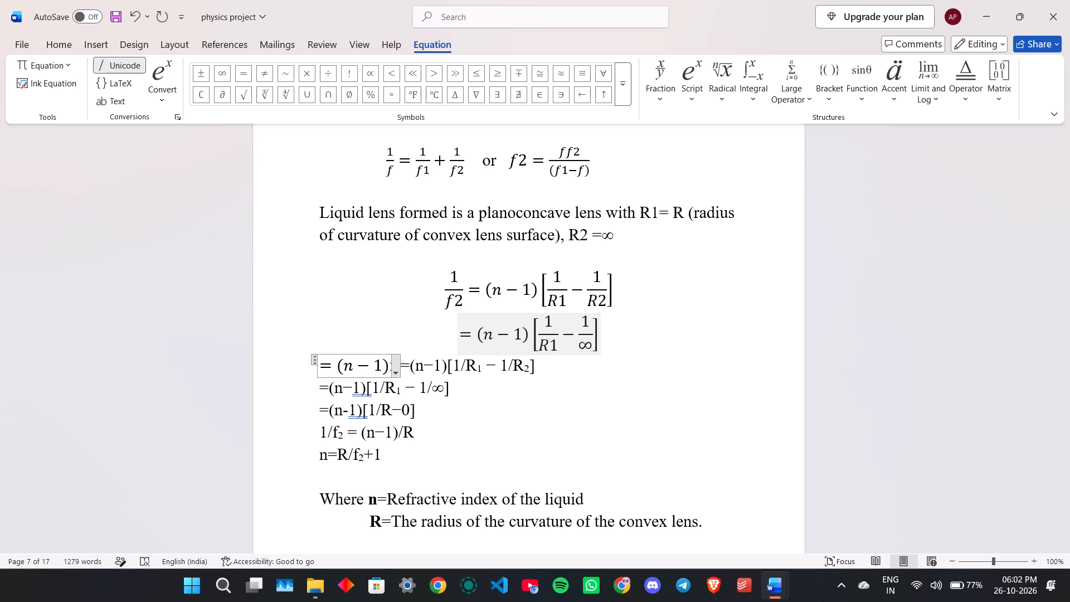
key("bracketleft")
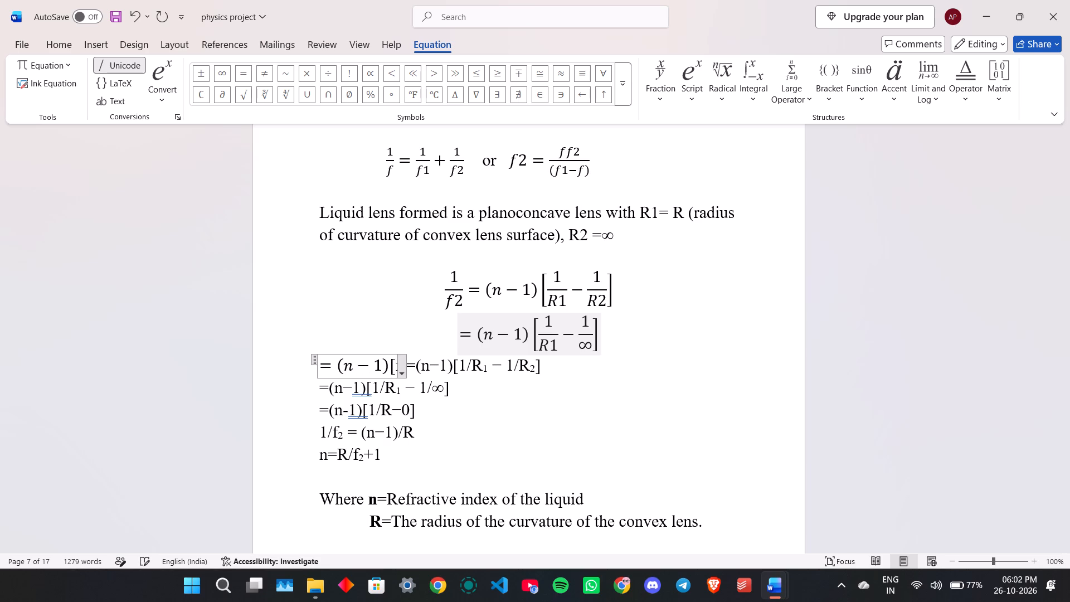
type("1/")
key("shift+r")
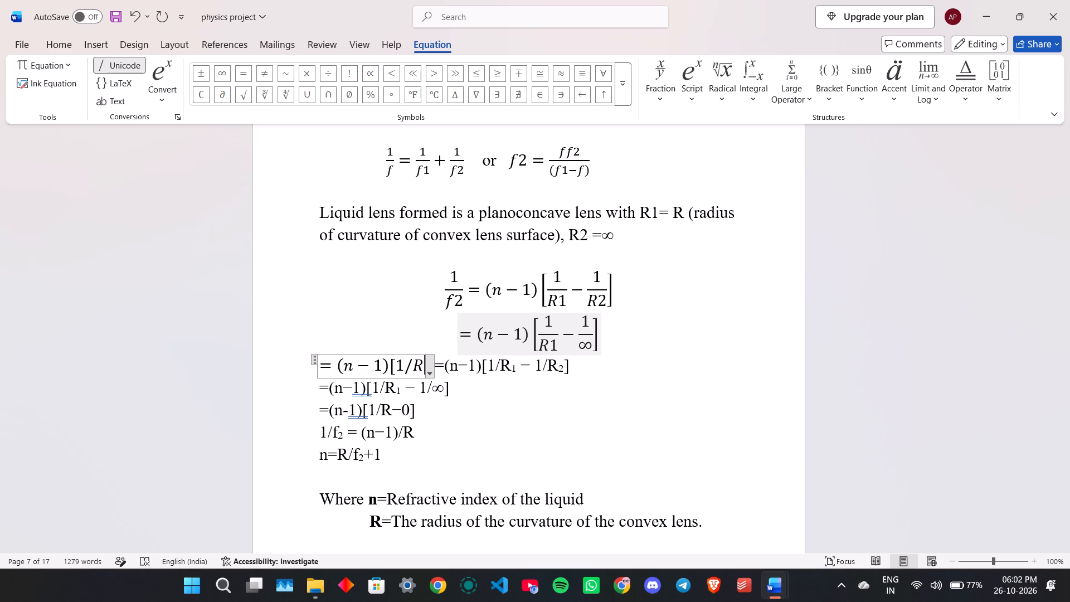
type("-0")
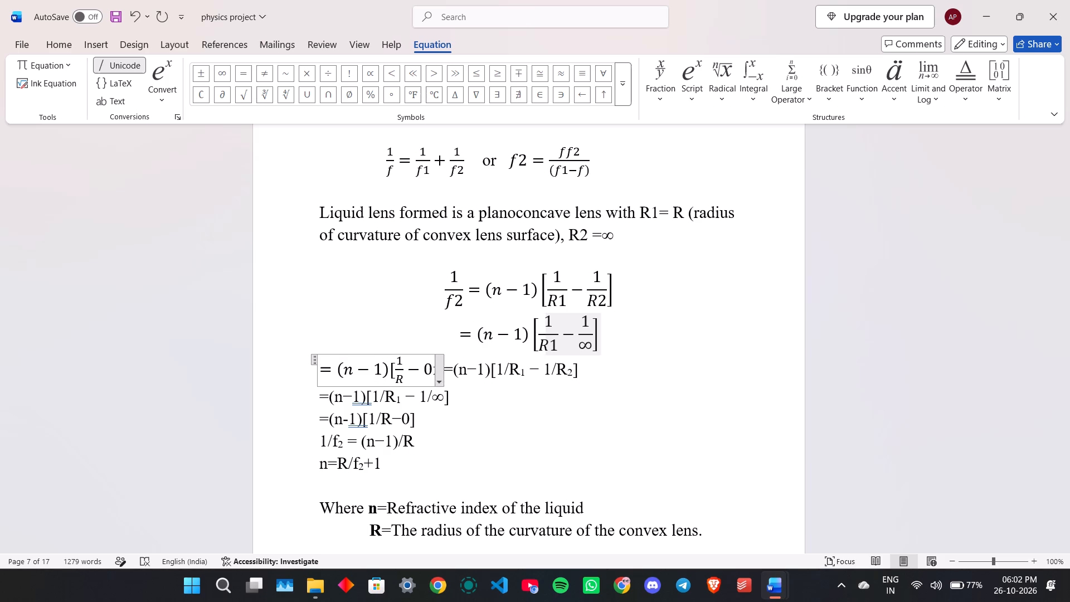
key("bracketright")
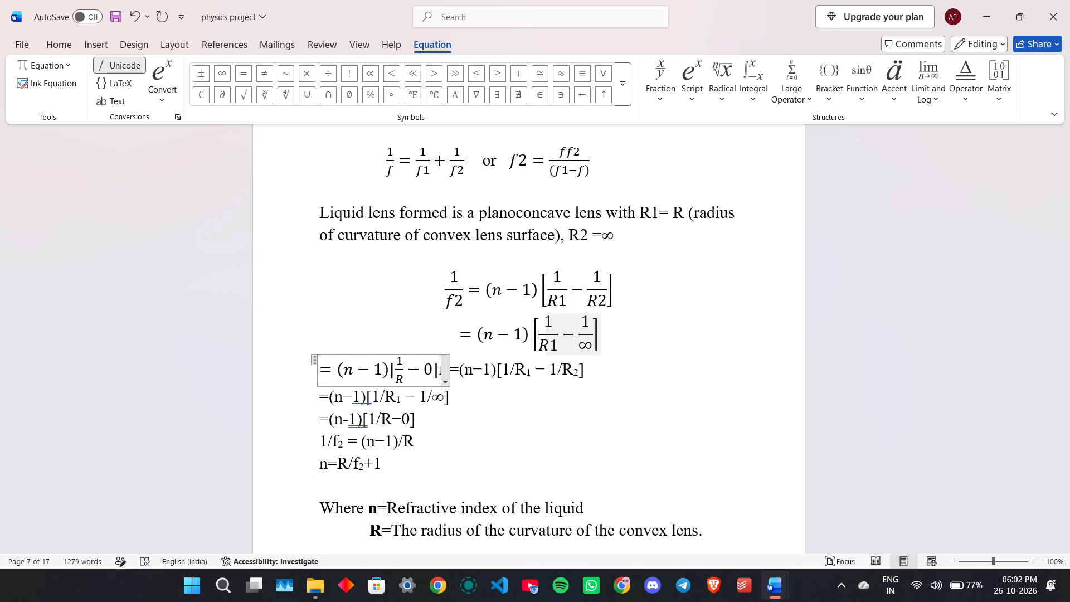
key("Return")
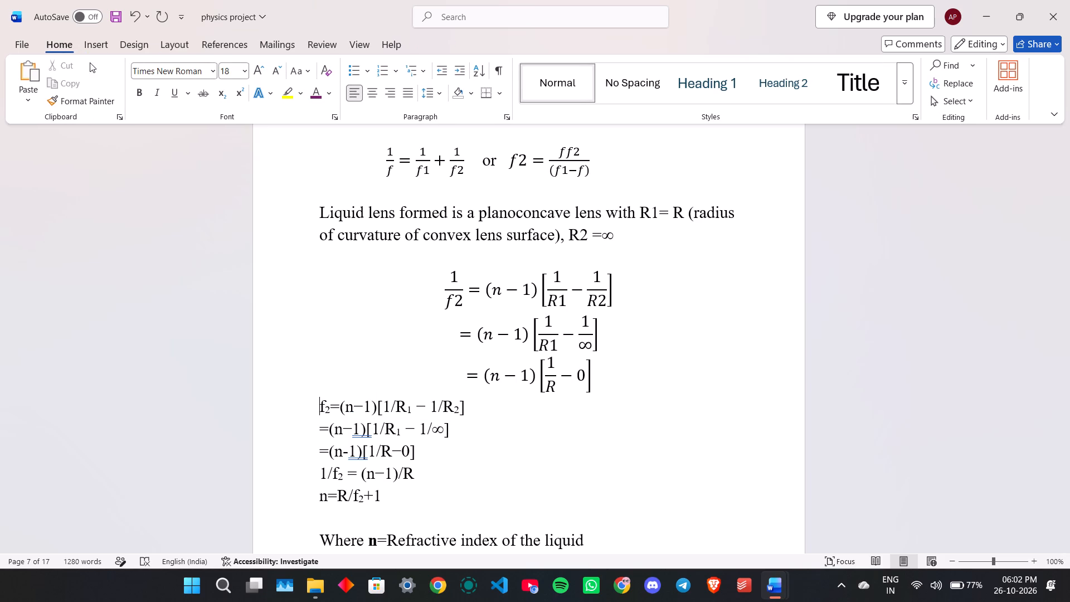
Insert a new equation reading 1/f2=n-1/R below the =(n-1)[1/R-0] line, correcting the mistyped i to 1.
left_click(105, 42)
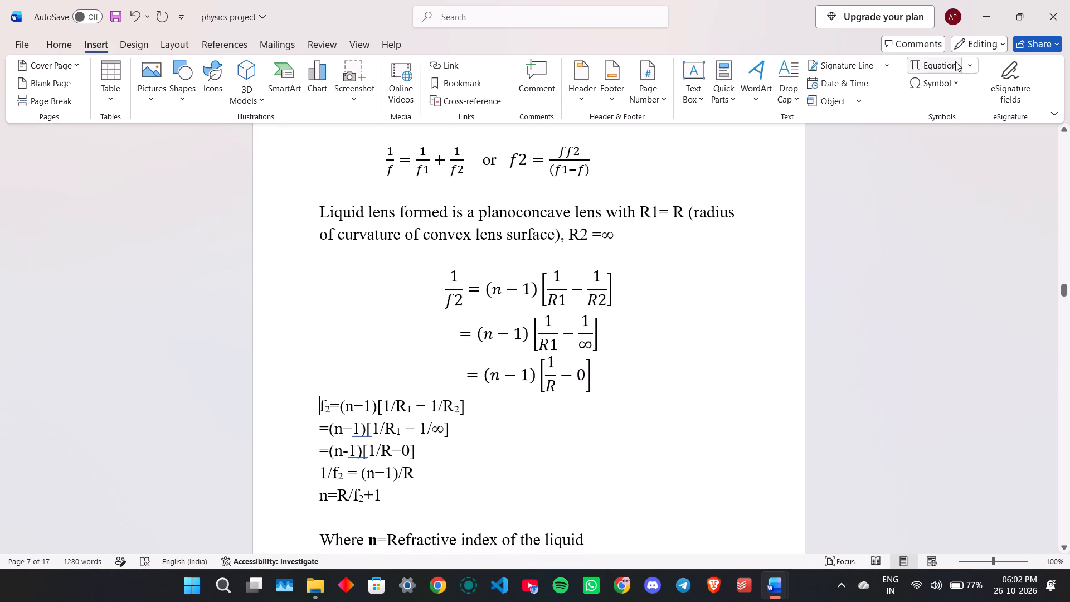
left_click(955, 61)
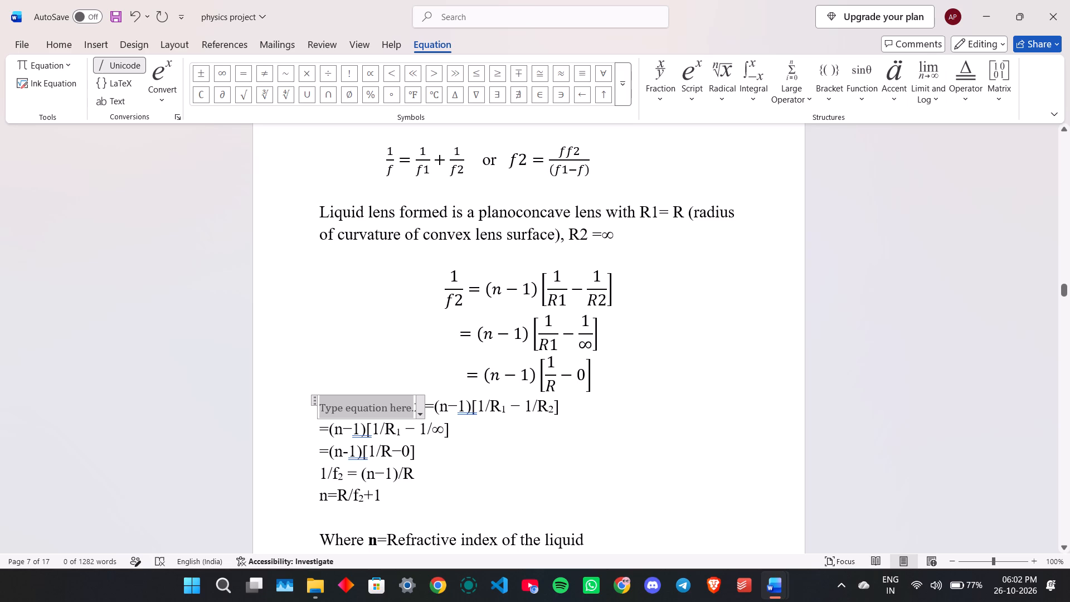
key("1")
key("slash")
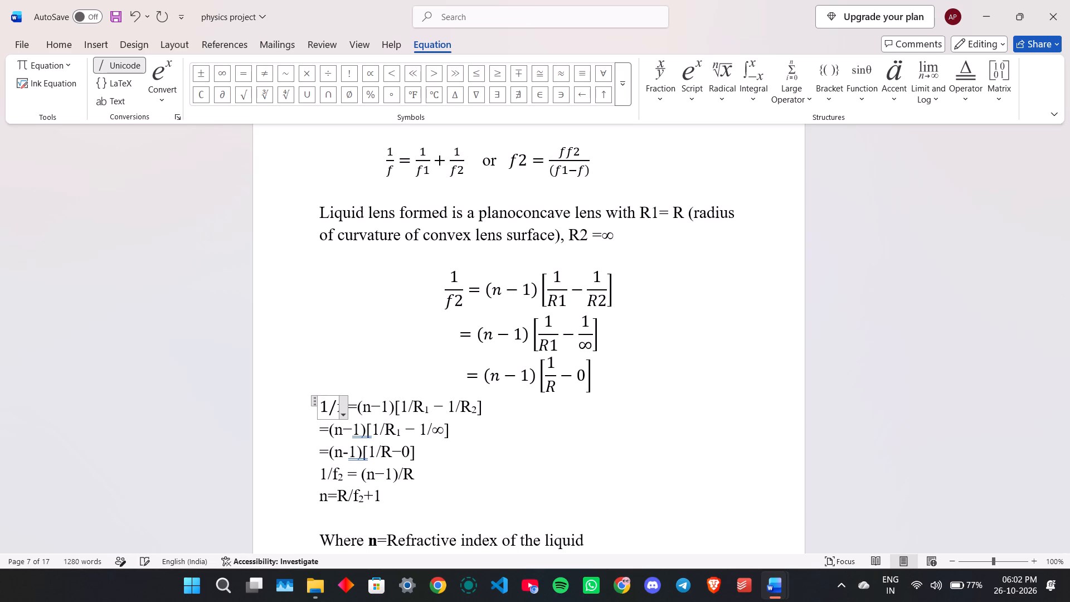
key("f")
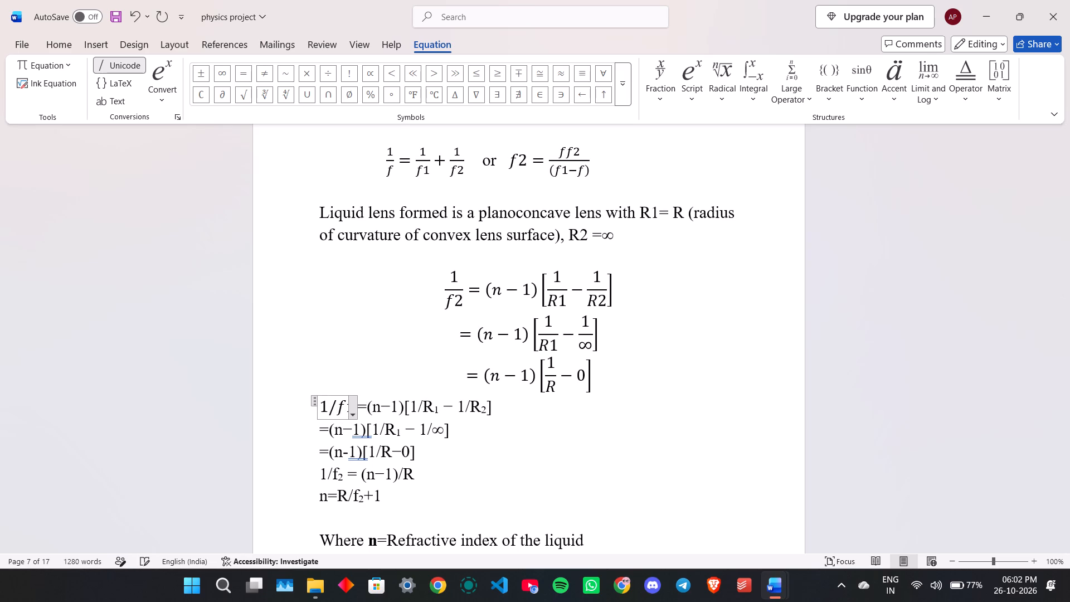
key("2")
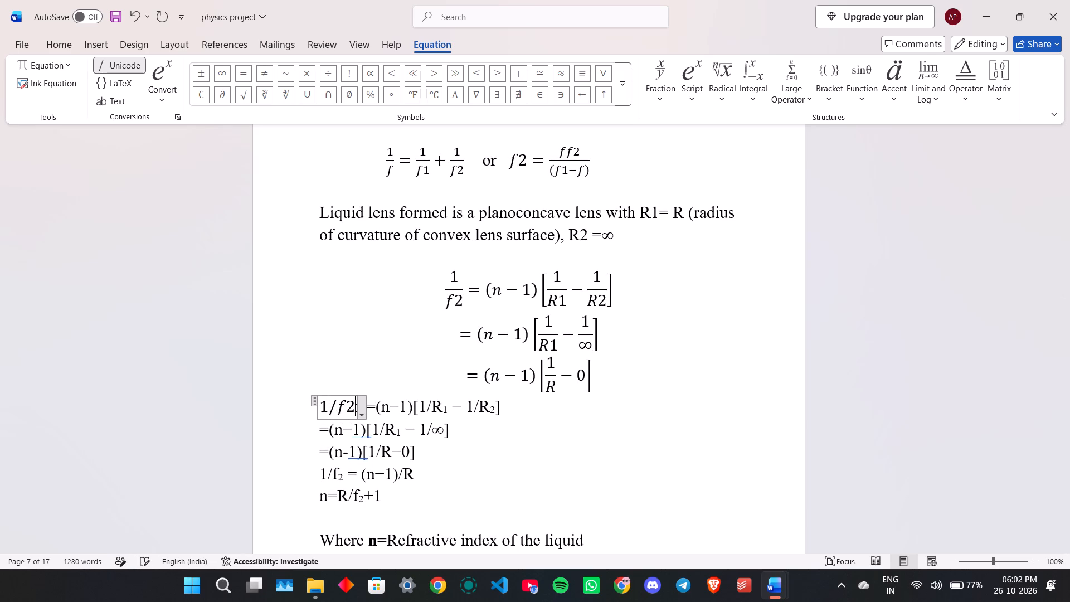
key("equal")
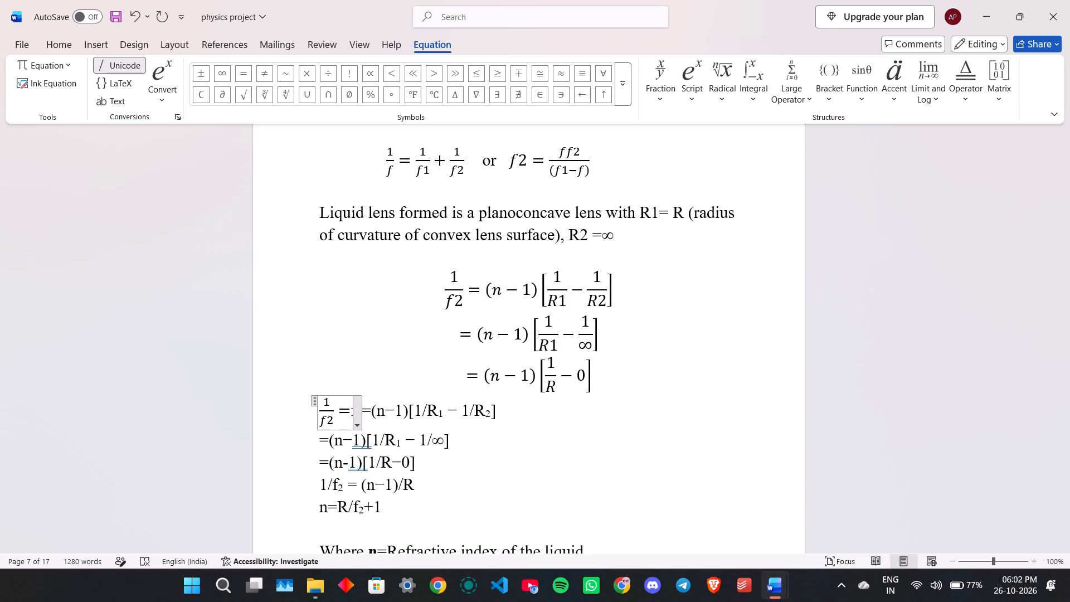
type("n-i/")
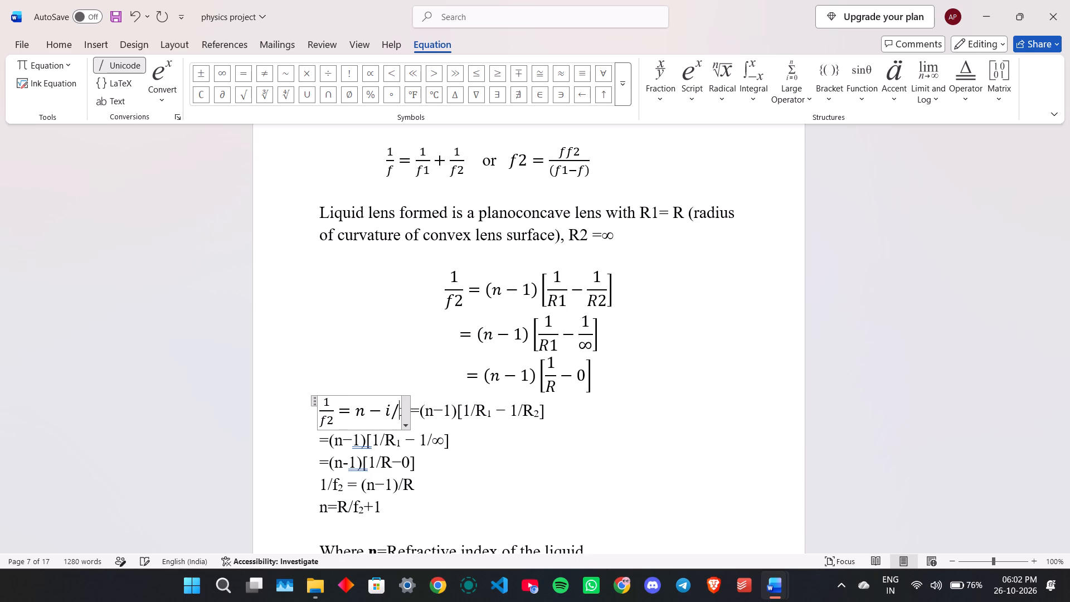
key("shift+r")
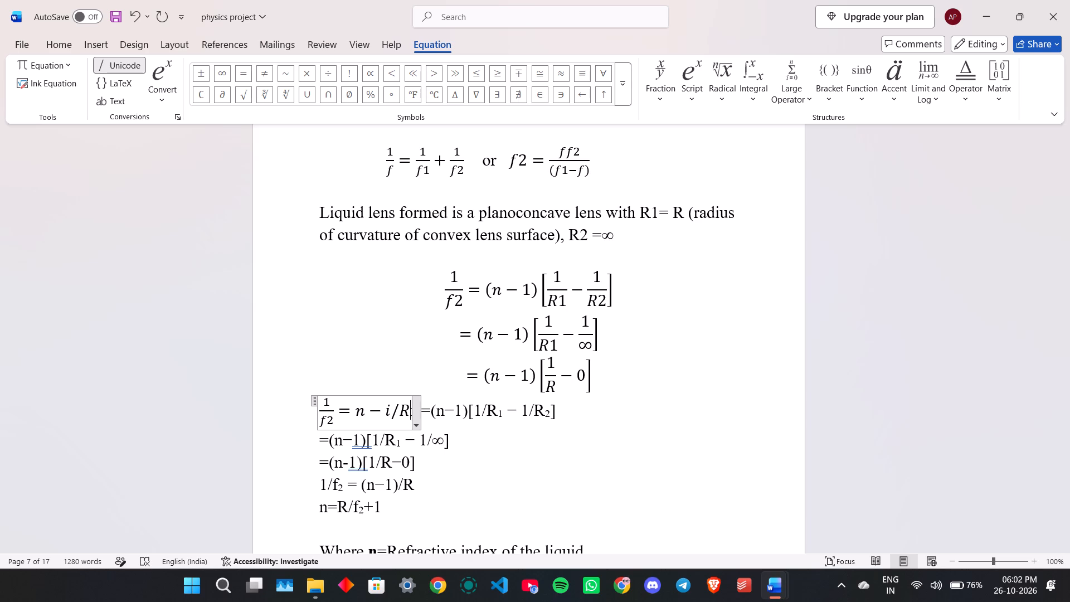
left_click(393, 405)
key("BackSpace")
key("1")
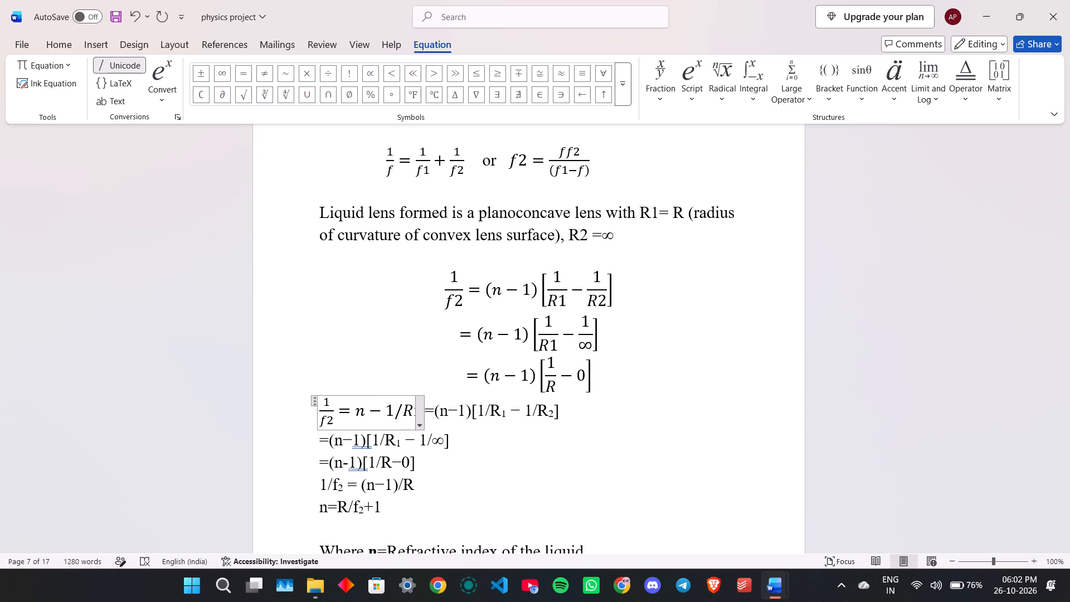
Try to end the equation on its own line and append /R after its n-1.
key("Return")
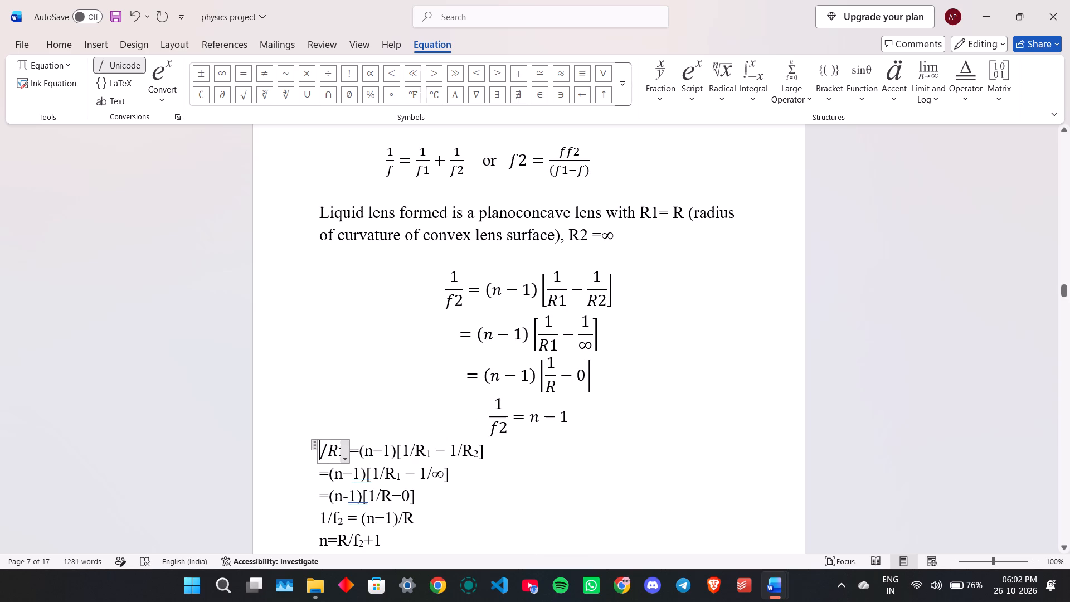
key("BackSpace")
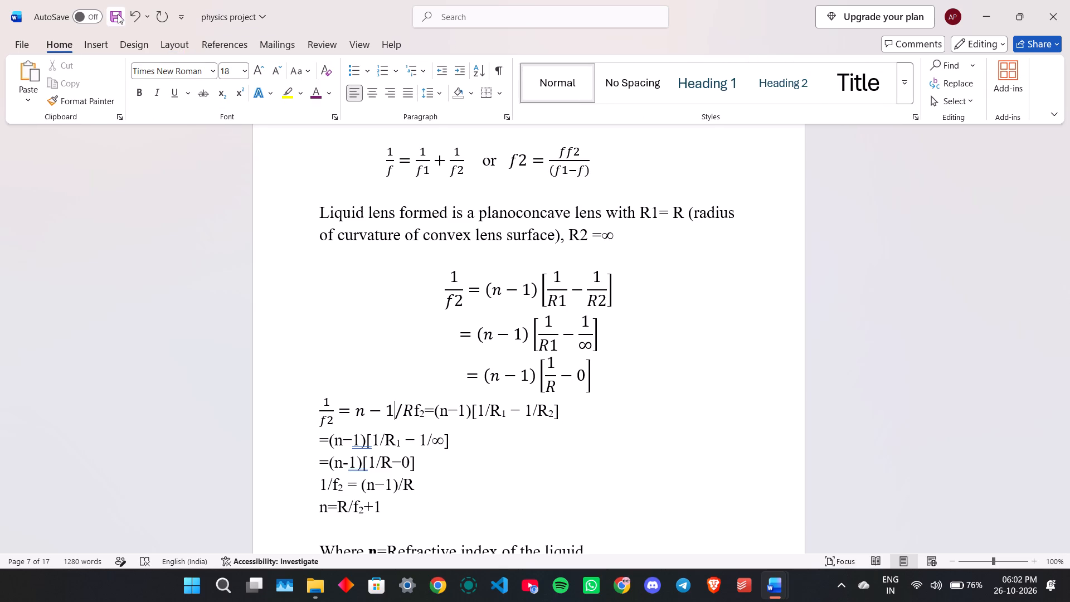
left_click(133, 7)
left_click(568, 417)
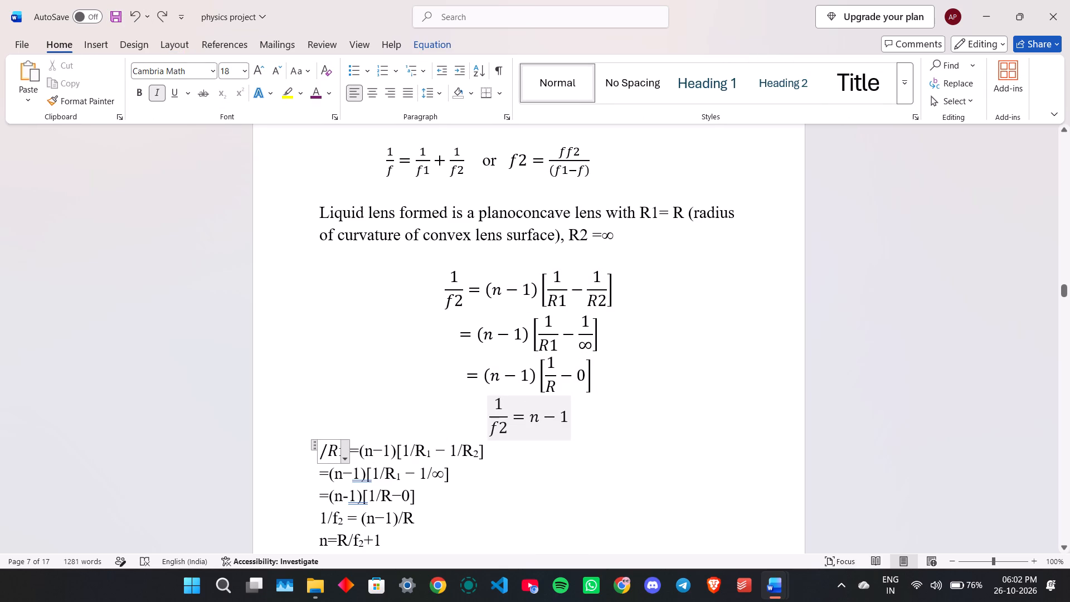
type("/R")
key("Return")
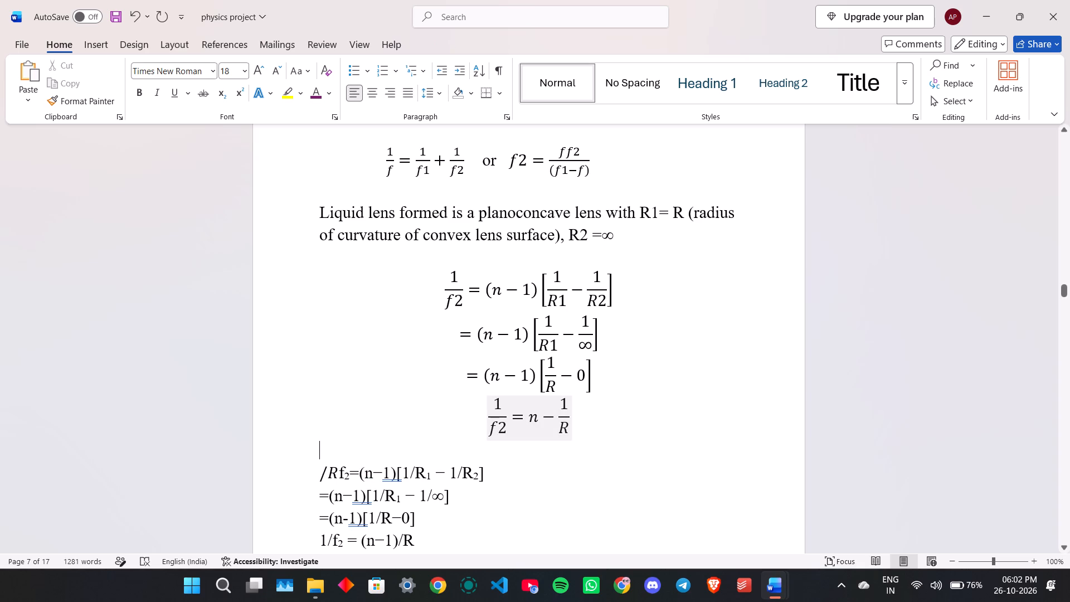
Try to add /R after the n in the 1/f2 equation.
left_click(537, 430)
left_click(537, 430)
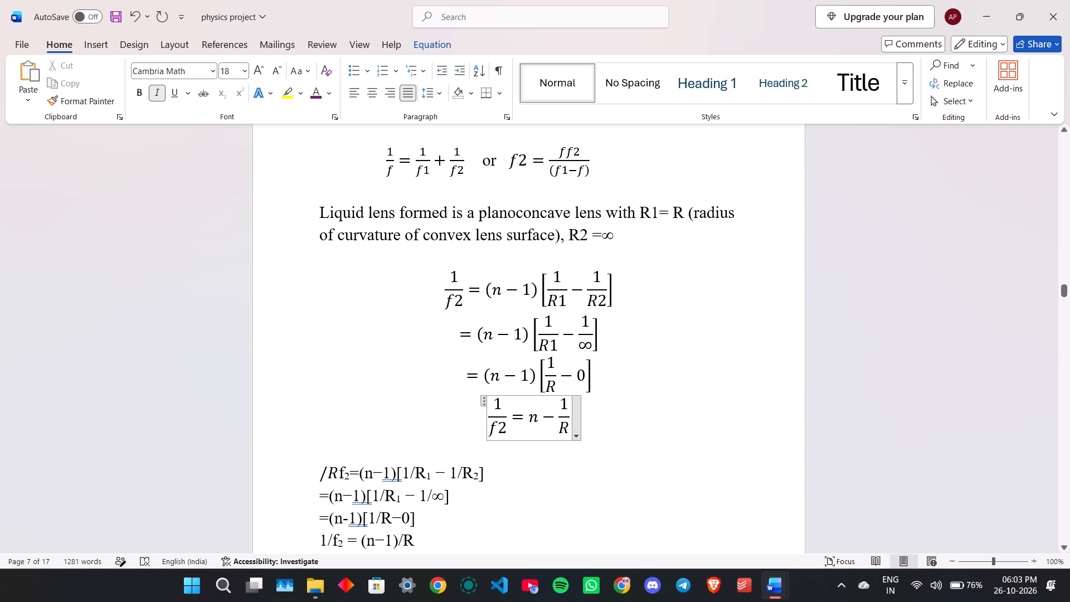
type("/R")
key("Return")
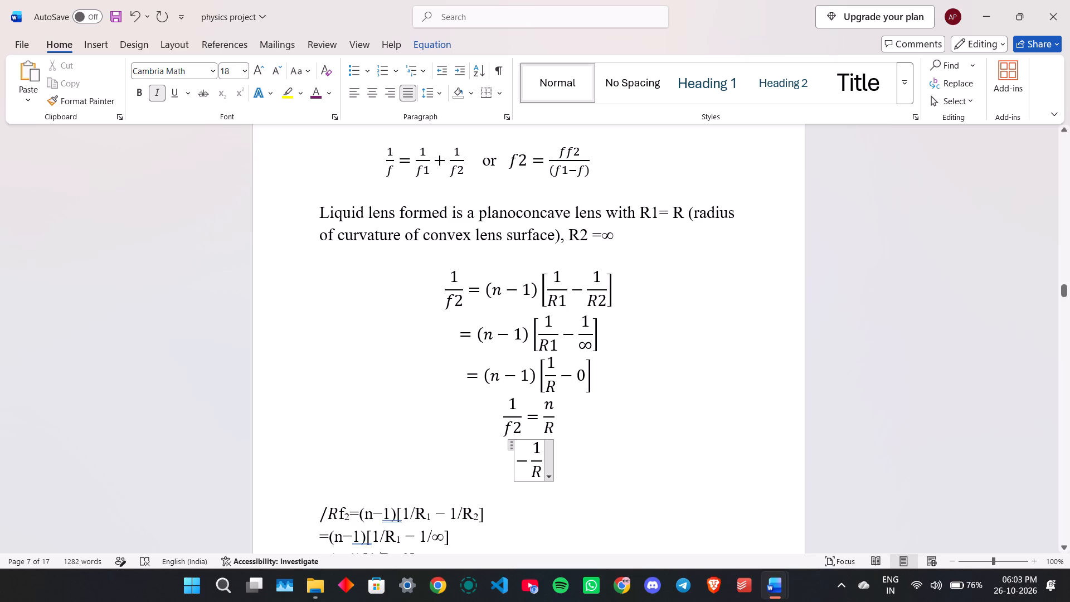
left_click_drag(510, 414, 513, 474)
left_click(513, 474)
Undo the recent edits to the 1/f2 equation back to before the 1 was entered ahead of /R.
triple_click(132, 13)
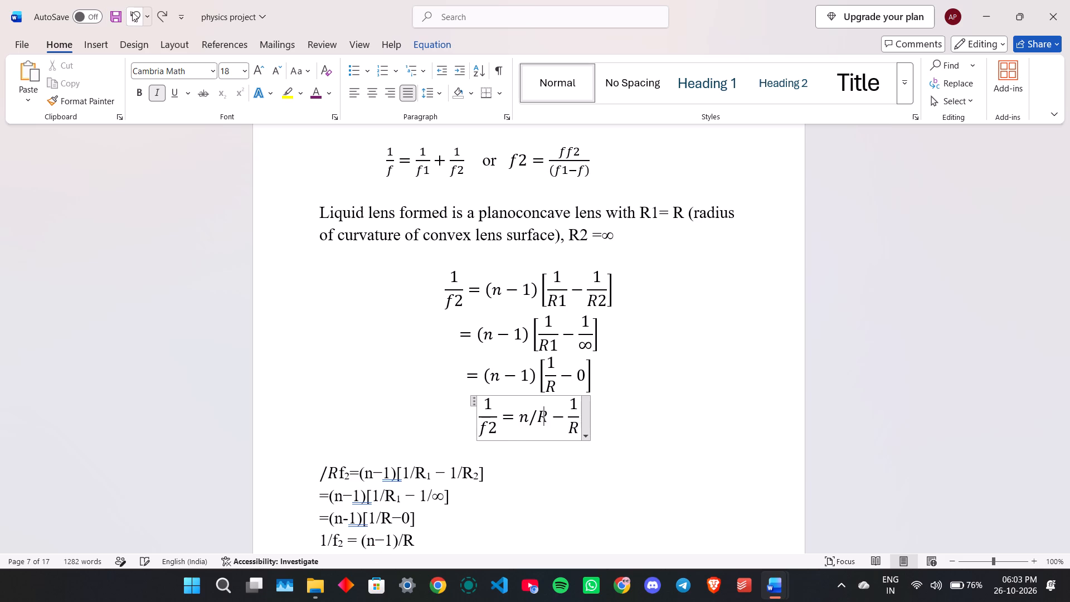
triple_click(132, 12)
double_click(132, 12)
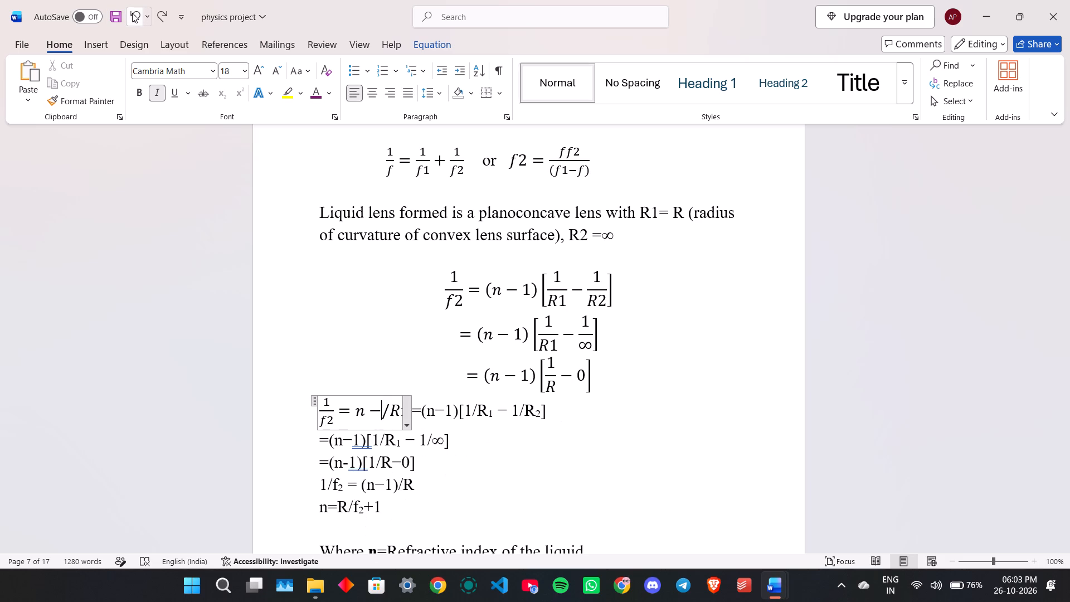
Enter 1 before /R in the 1/f2 equation and end the equation on its own line.
key("1")
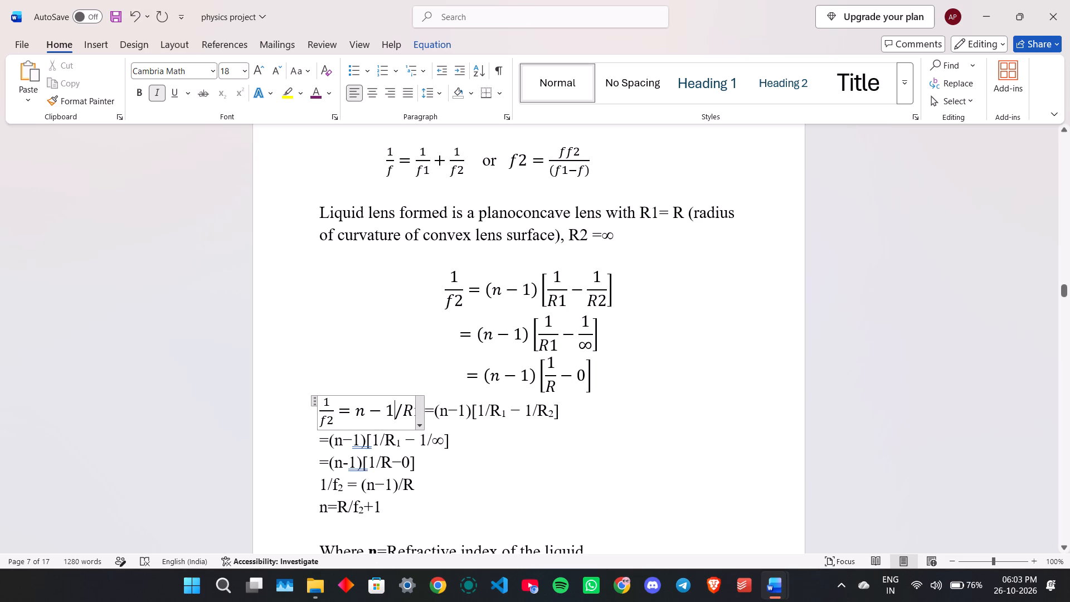
left_click(412, 412)
key("Return")
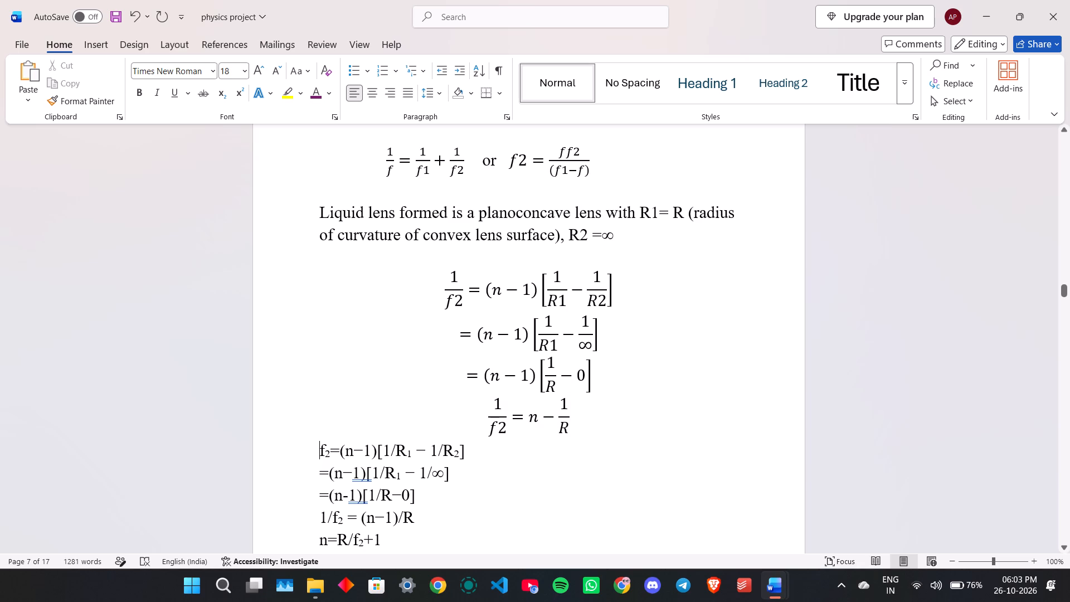
Enclose the n-1/R expression of the 1/f2 equation in parentheses, keeping no extra blank line below it.
left_click(523, 419)
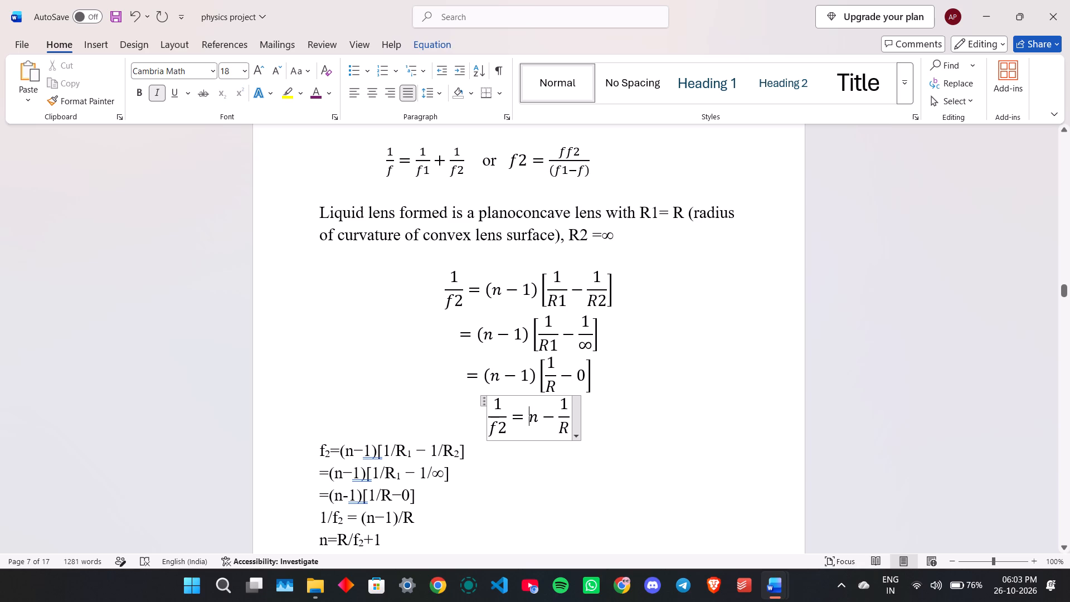
key("shift+parenleft")
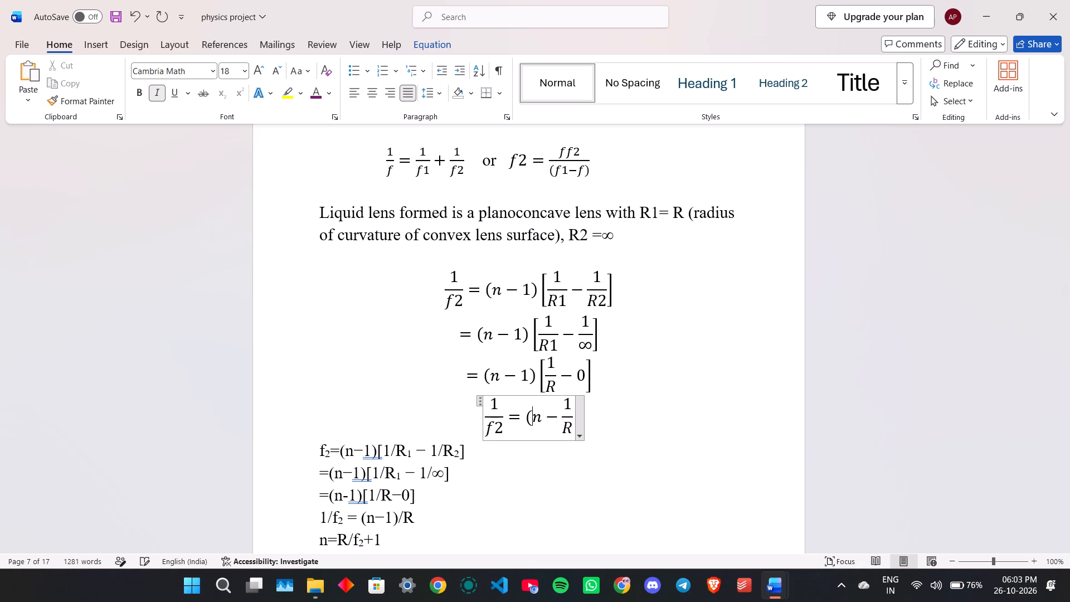
left_click(575, 415)
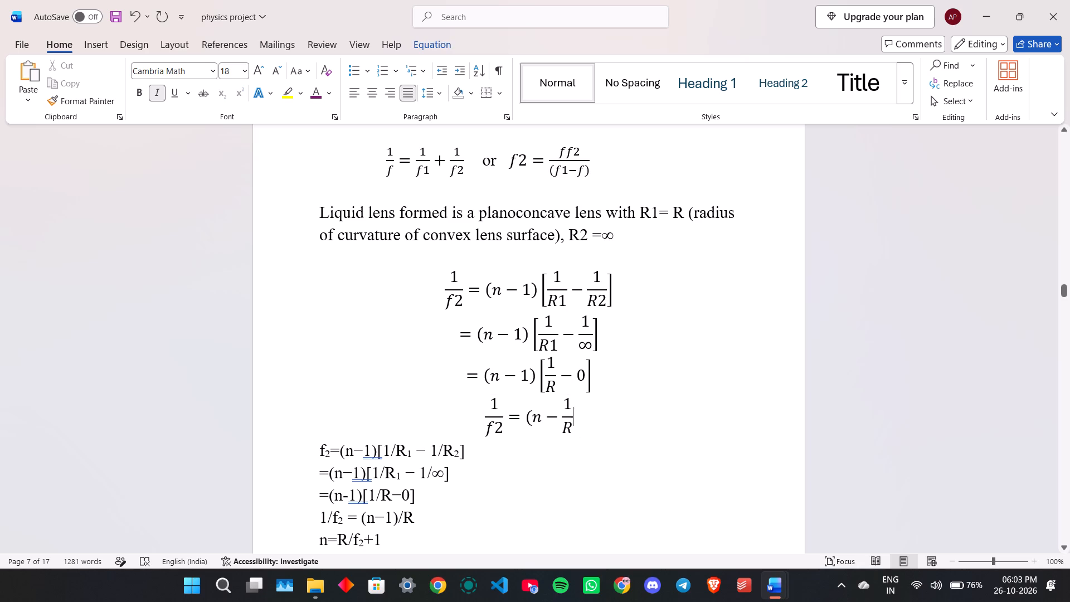
key("shift+parenright")
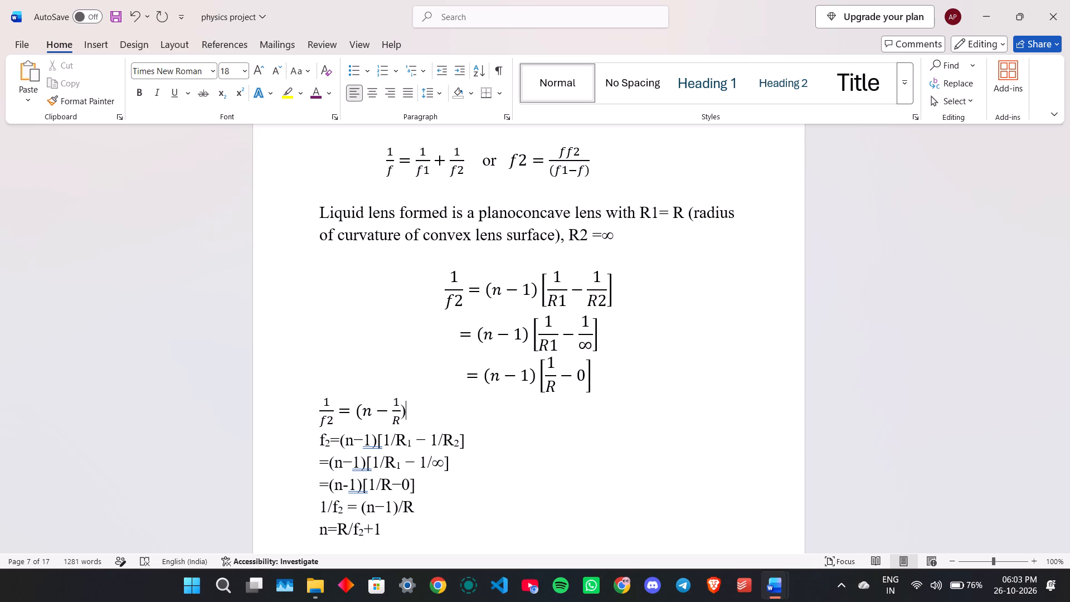
key("Return")
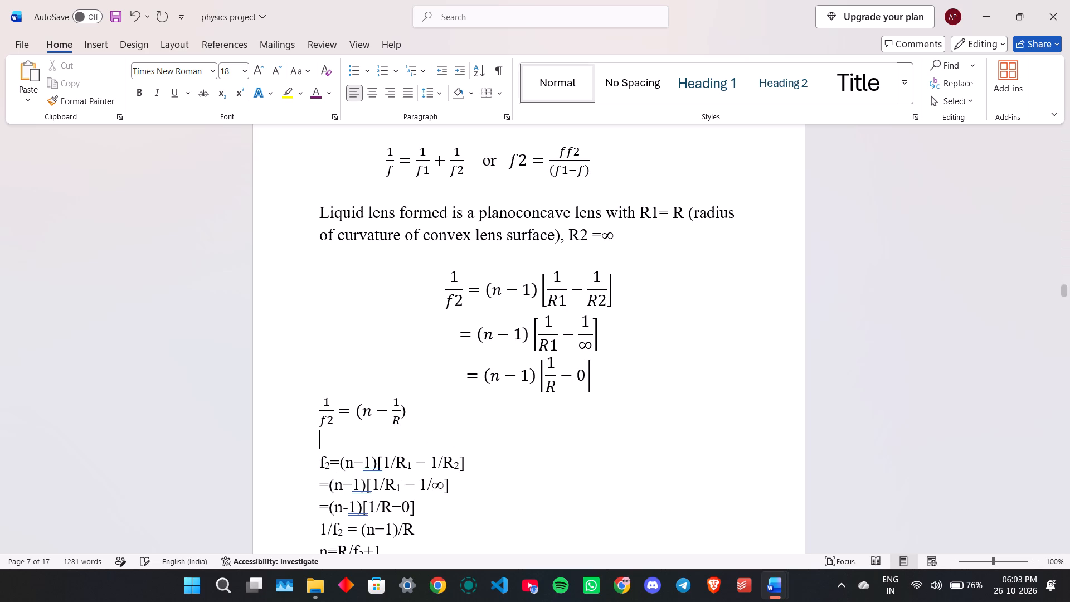
key("BackSpace")
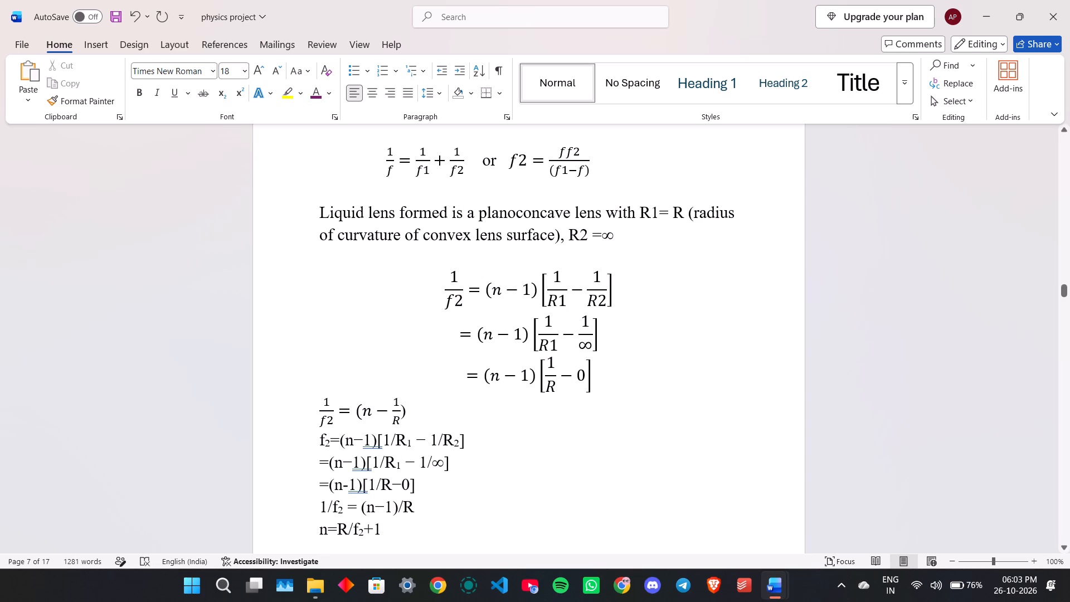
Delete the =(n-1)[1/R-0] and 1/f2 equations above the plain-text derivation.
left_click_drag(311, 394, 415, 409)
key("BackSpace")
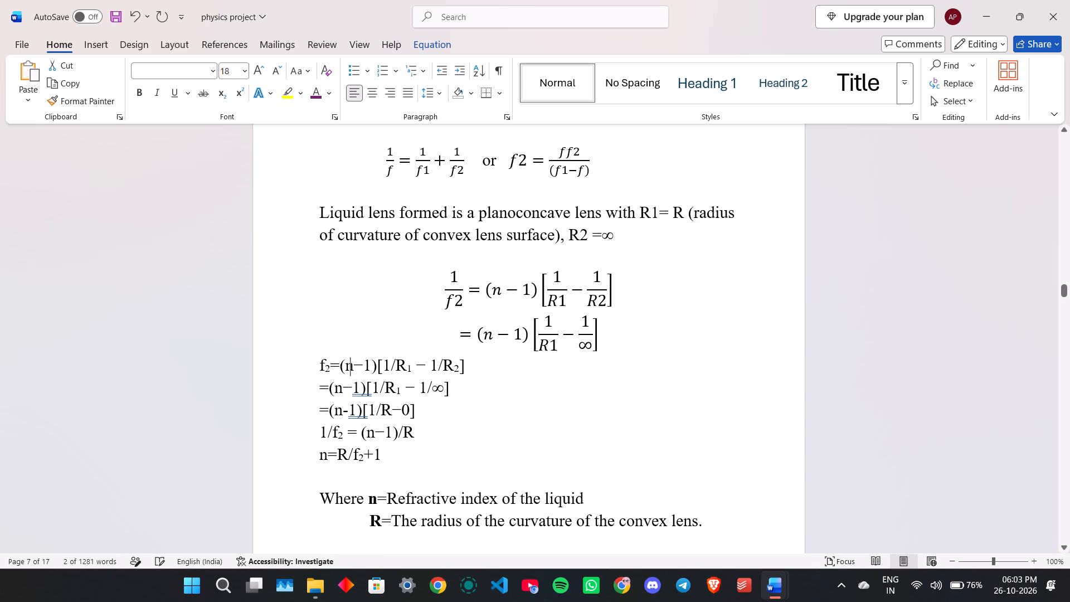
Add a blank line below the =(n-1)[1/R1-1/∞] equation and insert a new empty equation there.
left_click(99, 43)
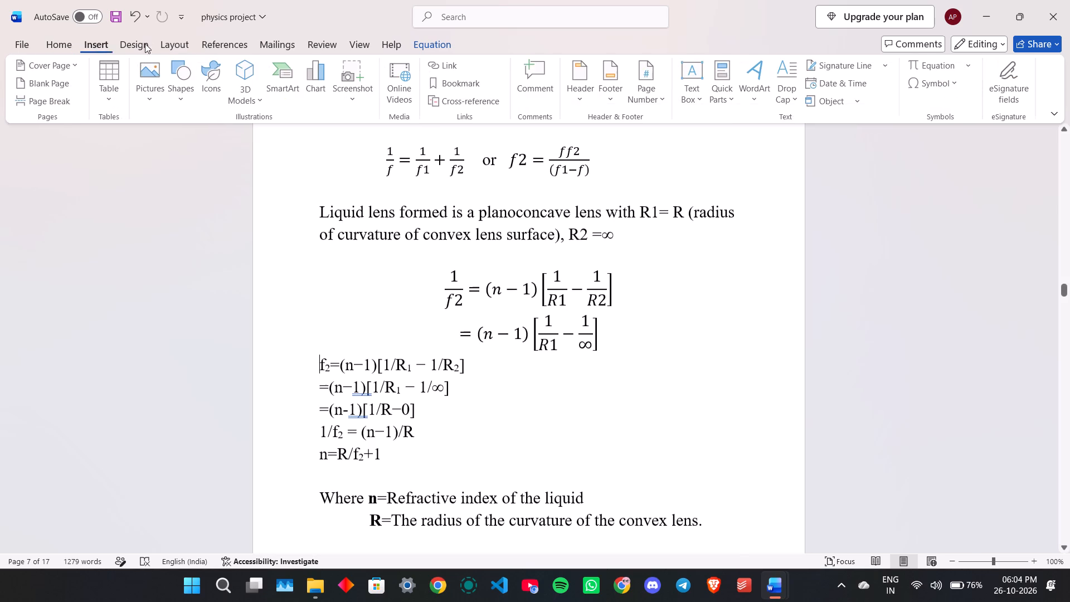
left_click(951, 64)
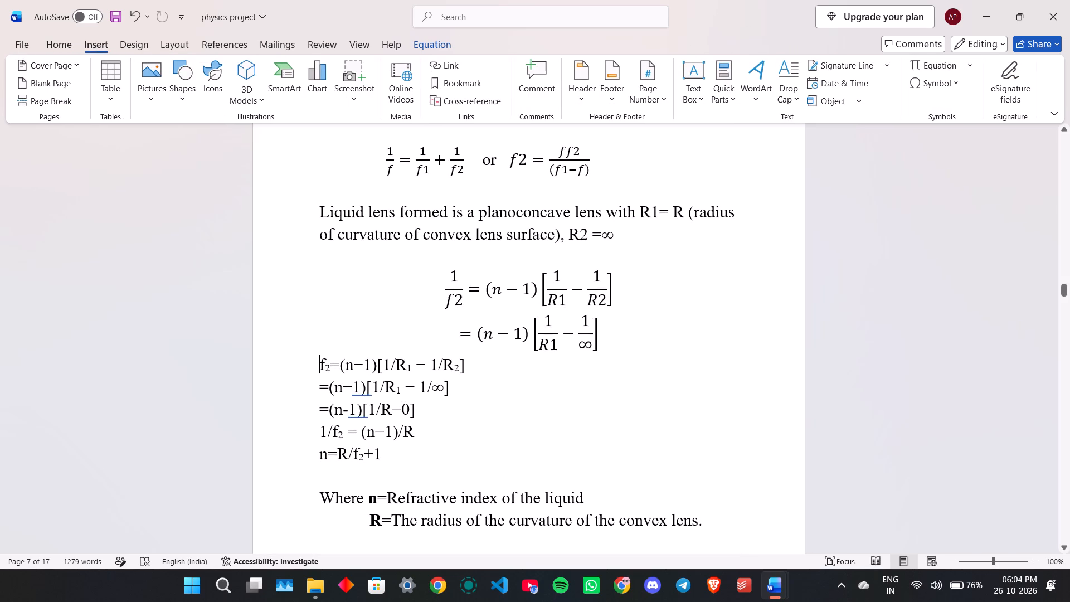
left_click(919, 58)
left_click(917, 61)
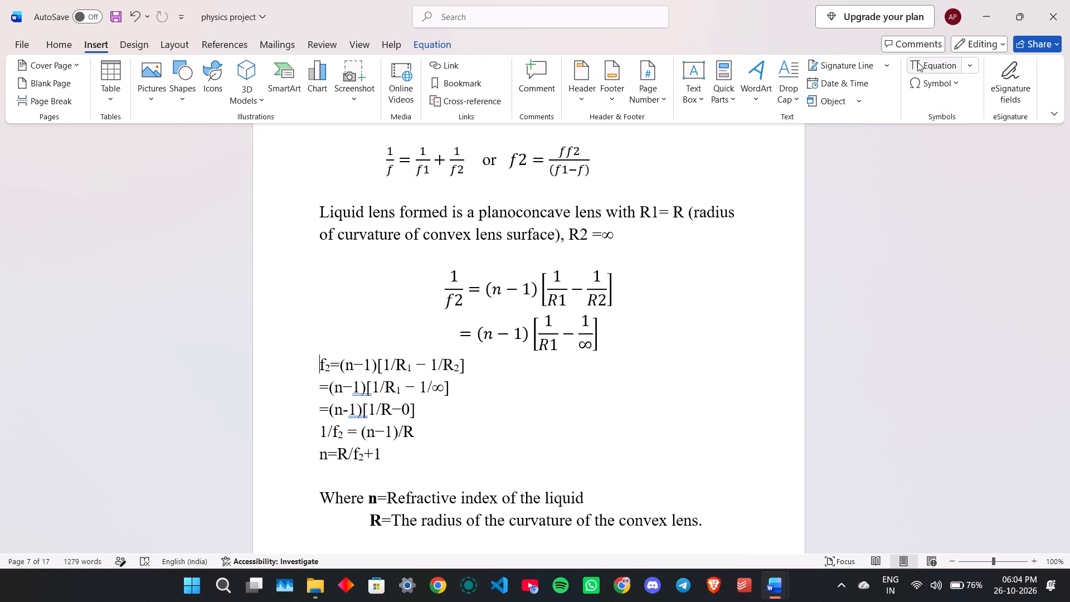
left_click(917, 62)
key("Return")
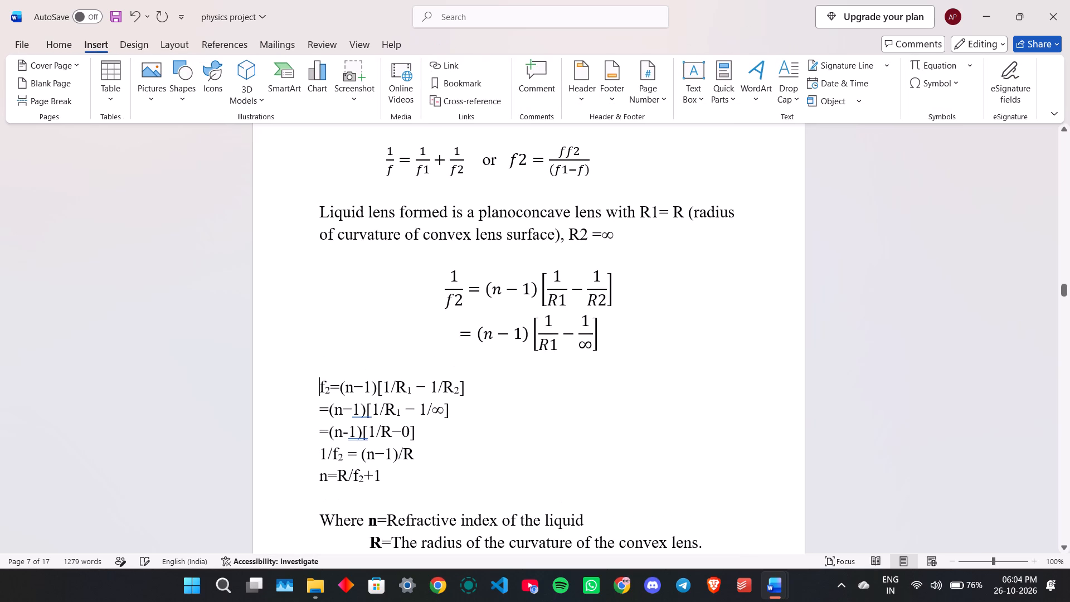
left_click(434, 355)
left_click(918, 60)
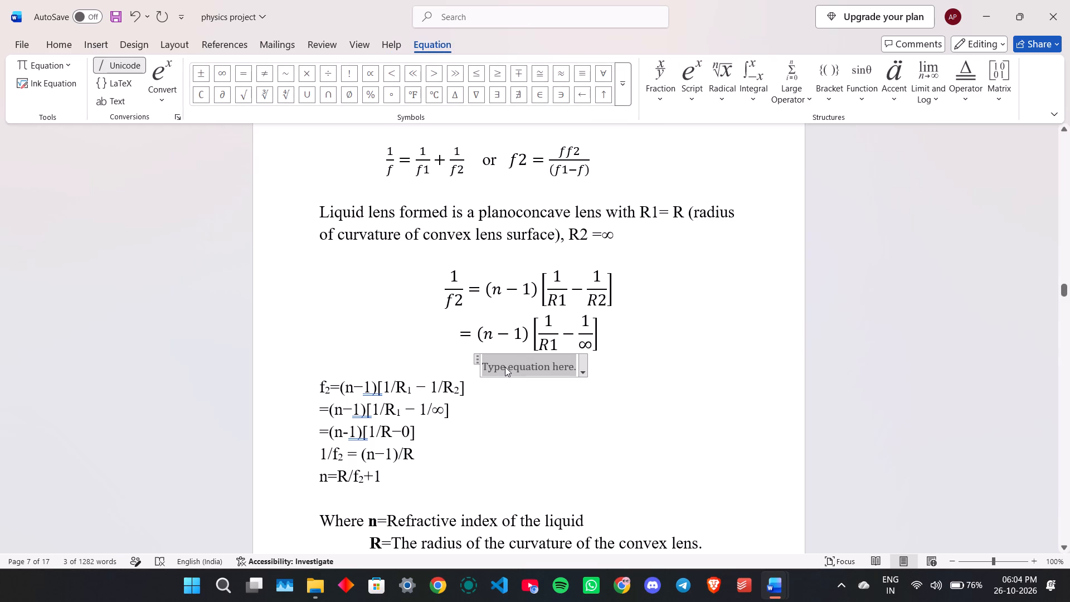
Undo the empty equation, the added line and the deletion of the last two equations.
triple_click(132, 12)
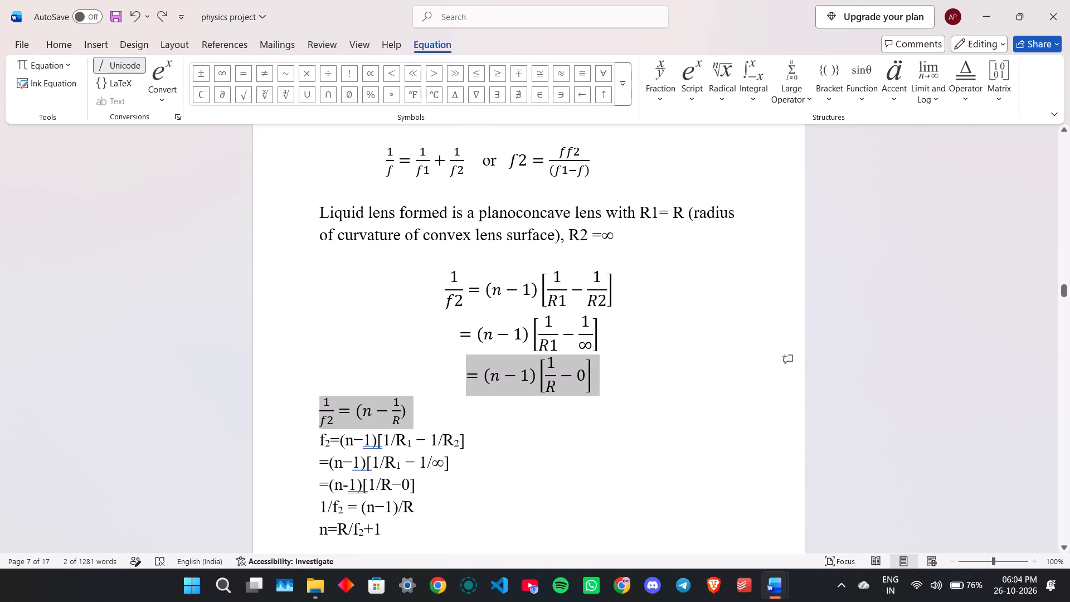
Delete the 1/f2=(n-1/R) equation directly above the plain-text derivation.
left_click(485, 414)
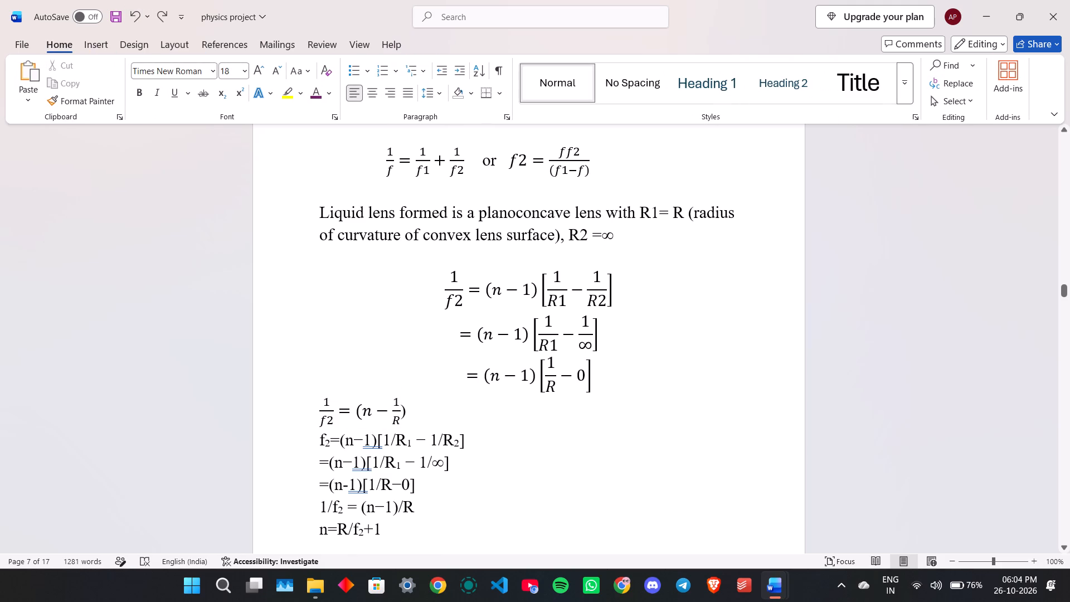
left_click_drag(410, 412, 304, 419)
key("BackSpace")
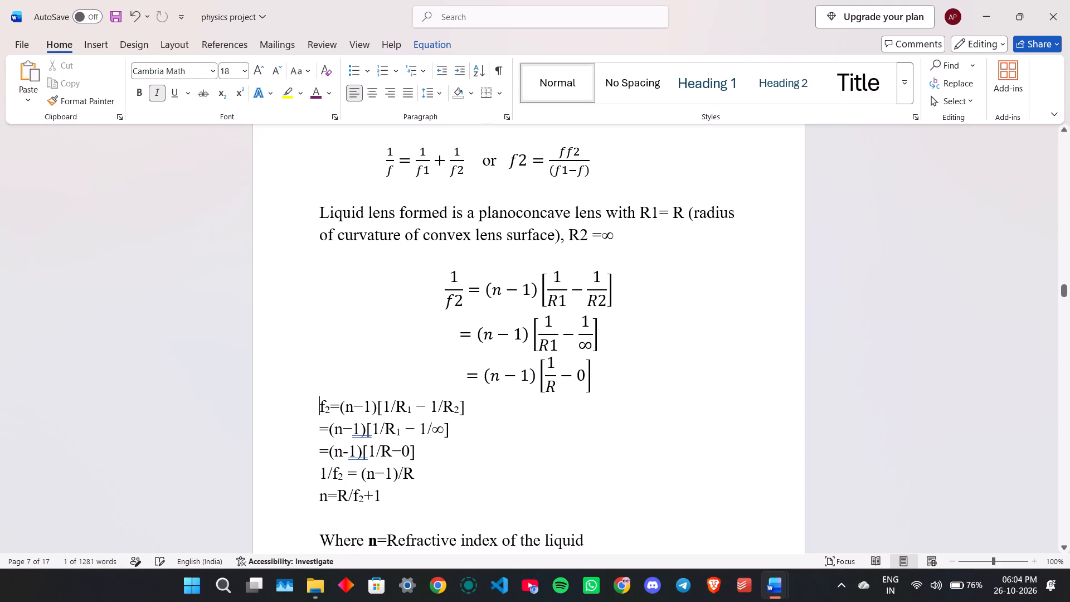
Enter 1/f2=n-1/R in the equation area at the start of the first plain-text derivation line.
key("space")
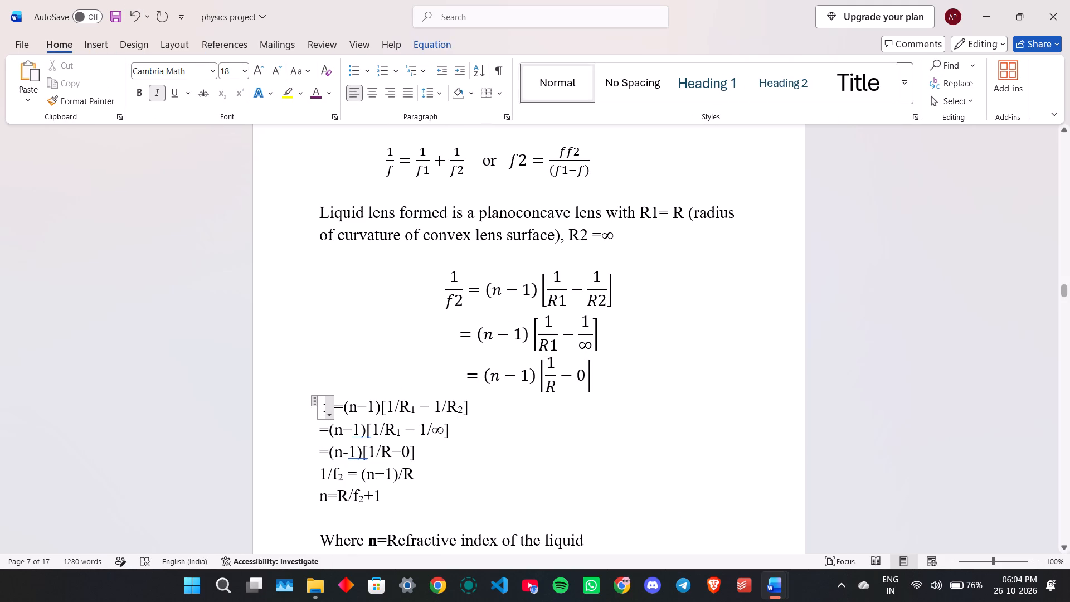
left_click(324, 407)
type("1/f2")
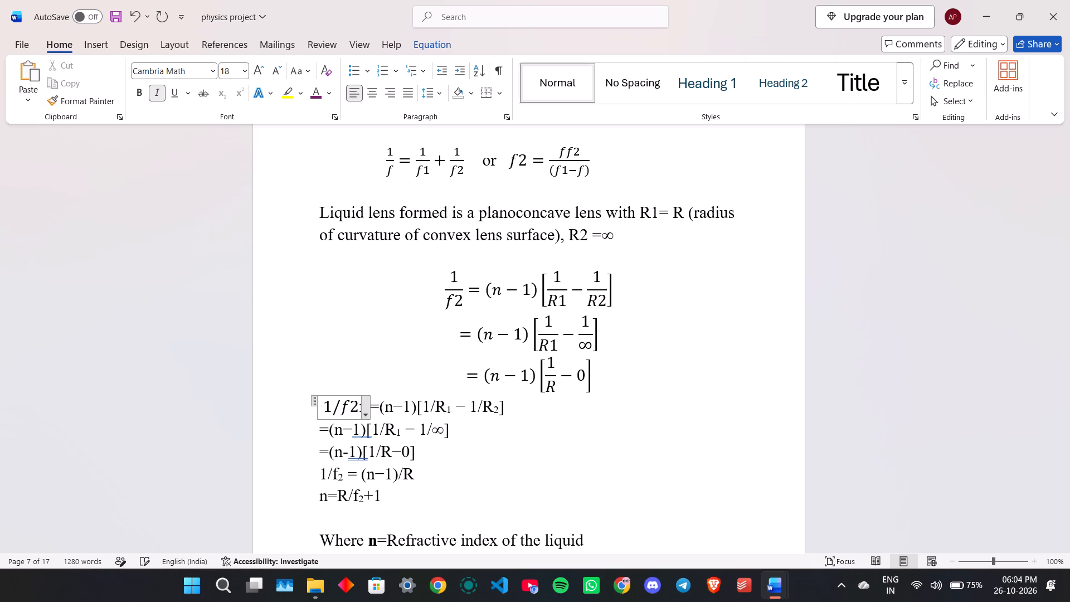
key("equal")
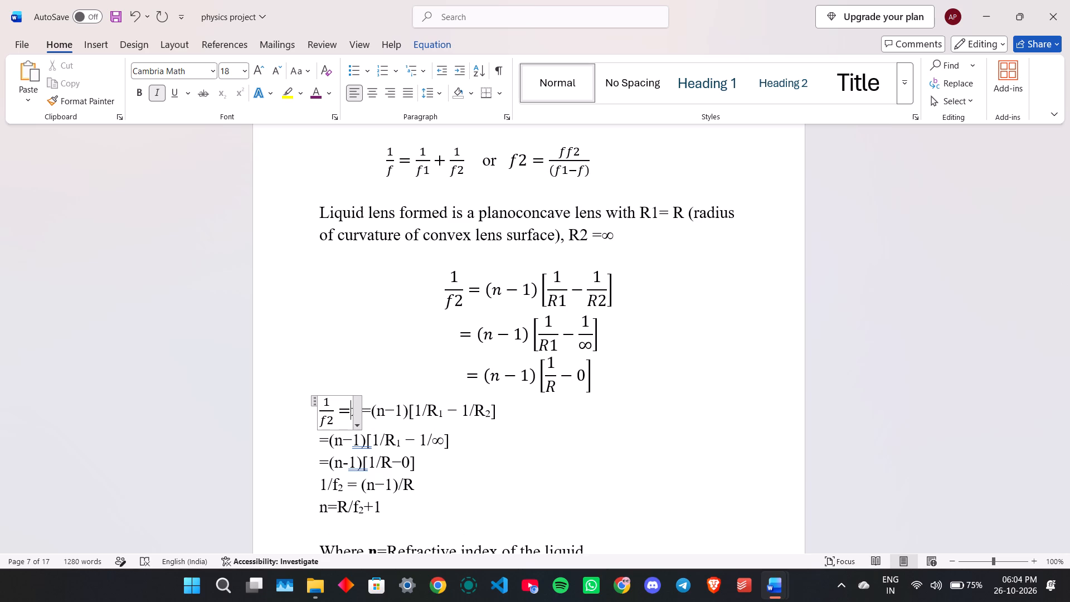
key("n")
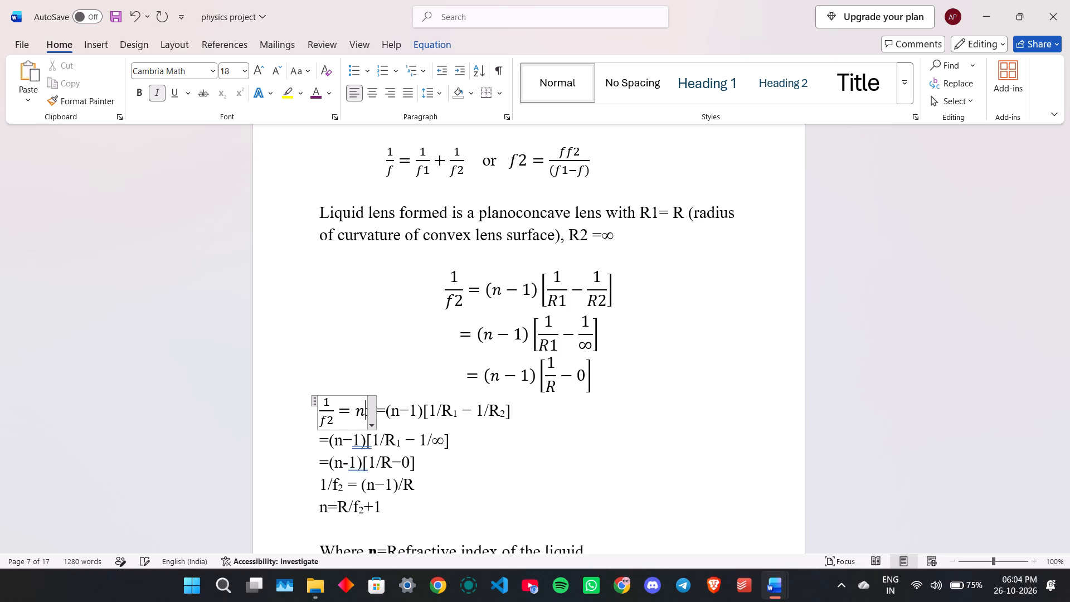
type("-1")
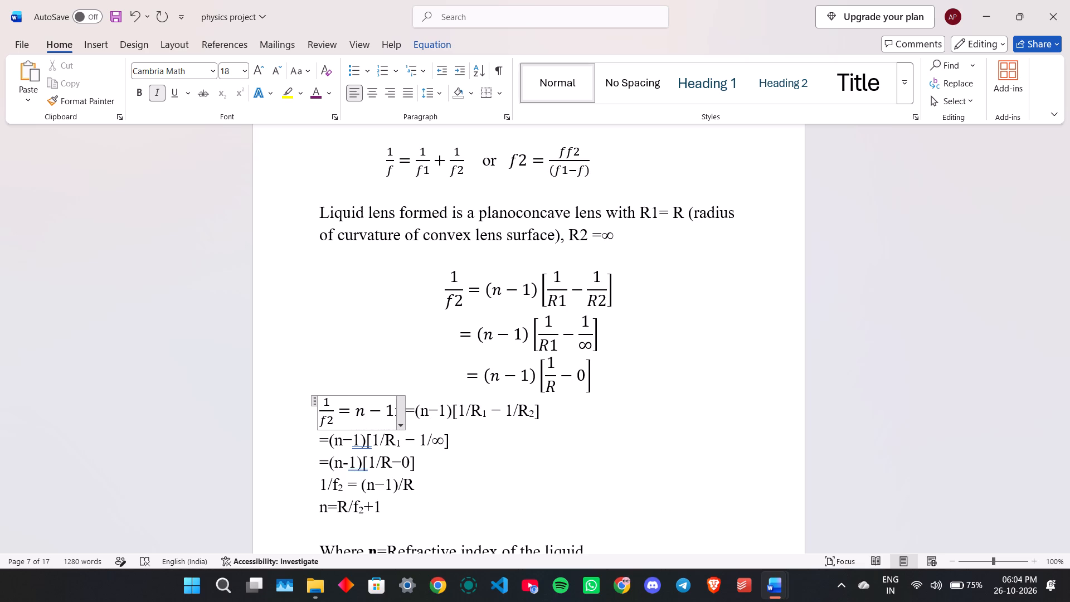
key("slash")
key("r")
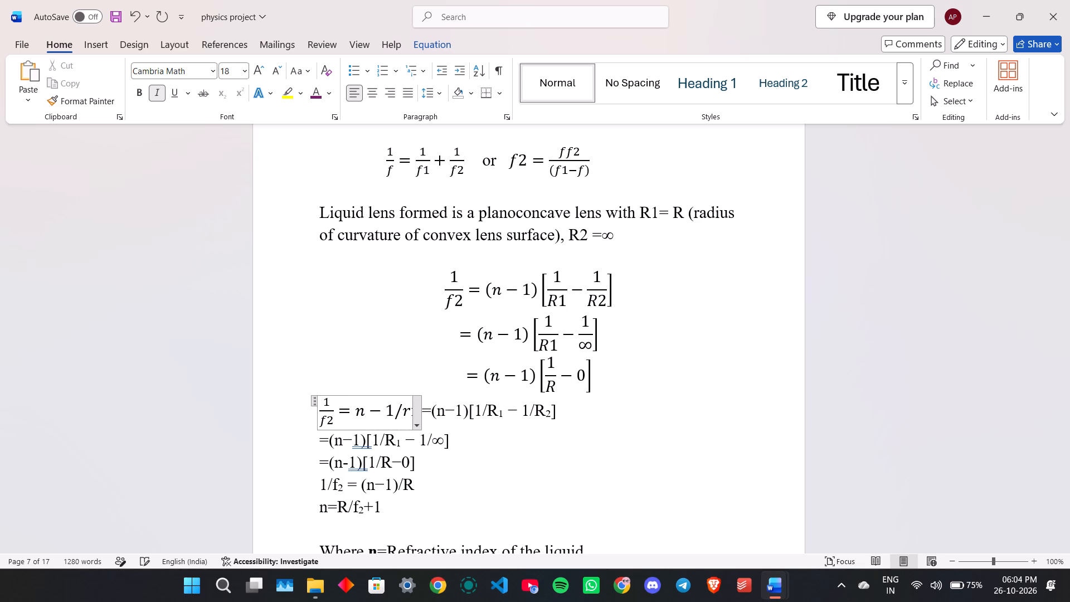
key("BackSpace")
key("shift+r")
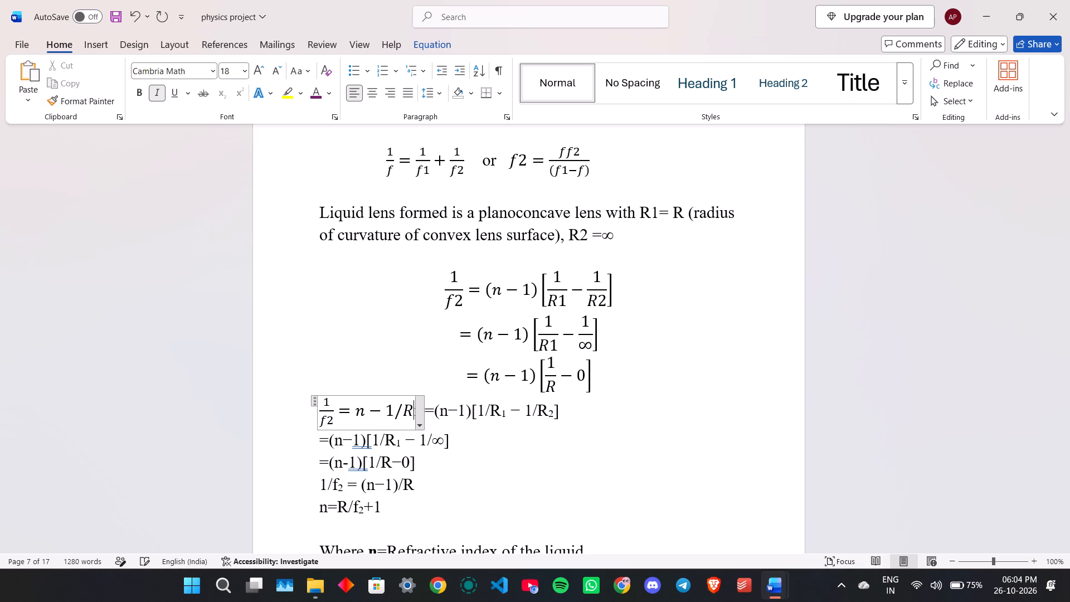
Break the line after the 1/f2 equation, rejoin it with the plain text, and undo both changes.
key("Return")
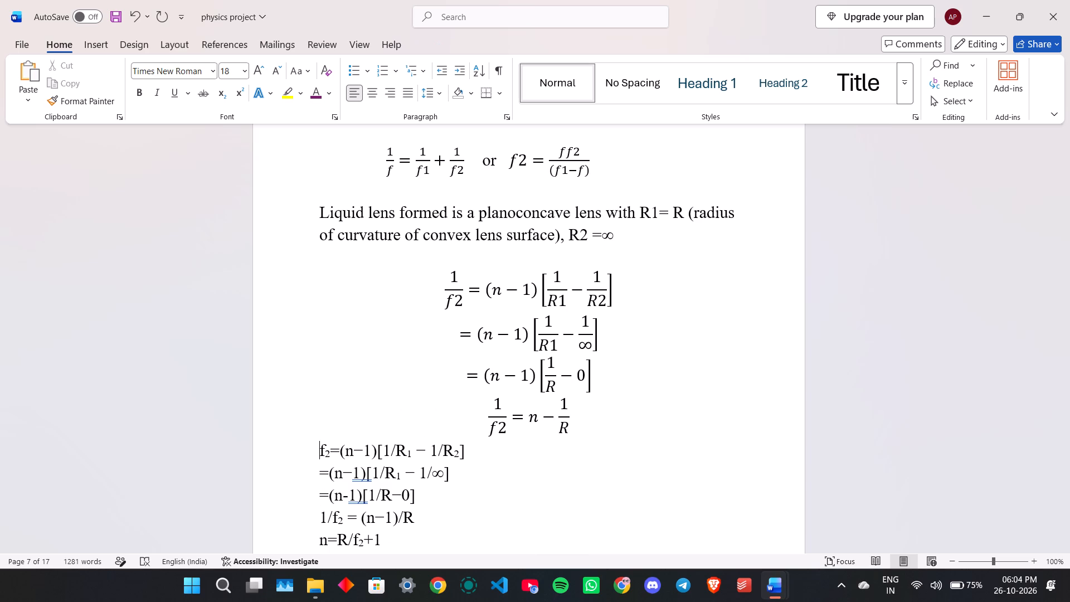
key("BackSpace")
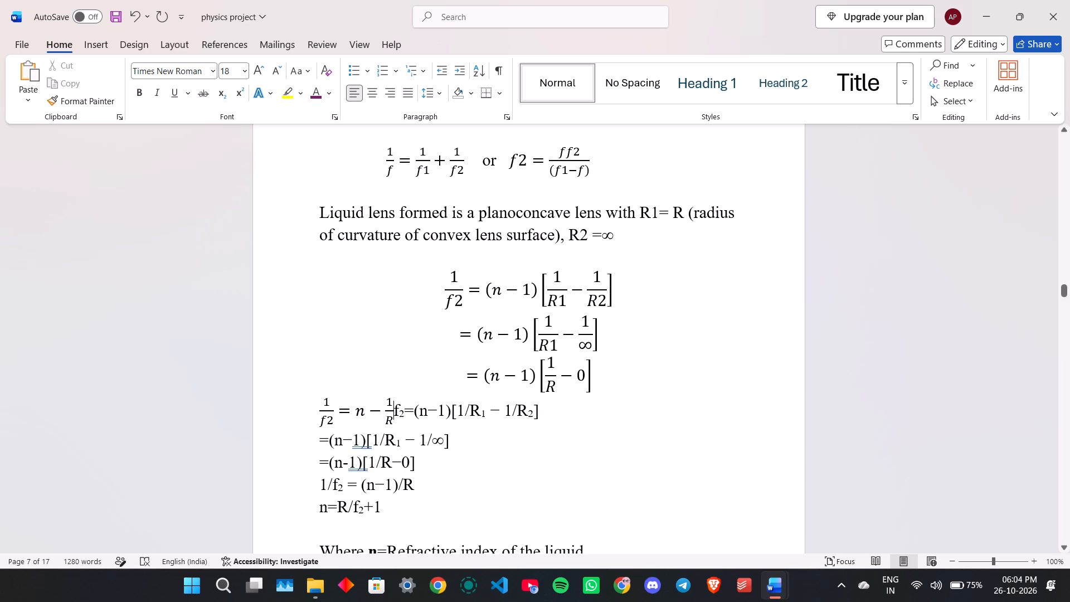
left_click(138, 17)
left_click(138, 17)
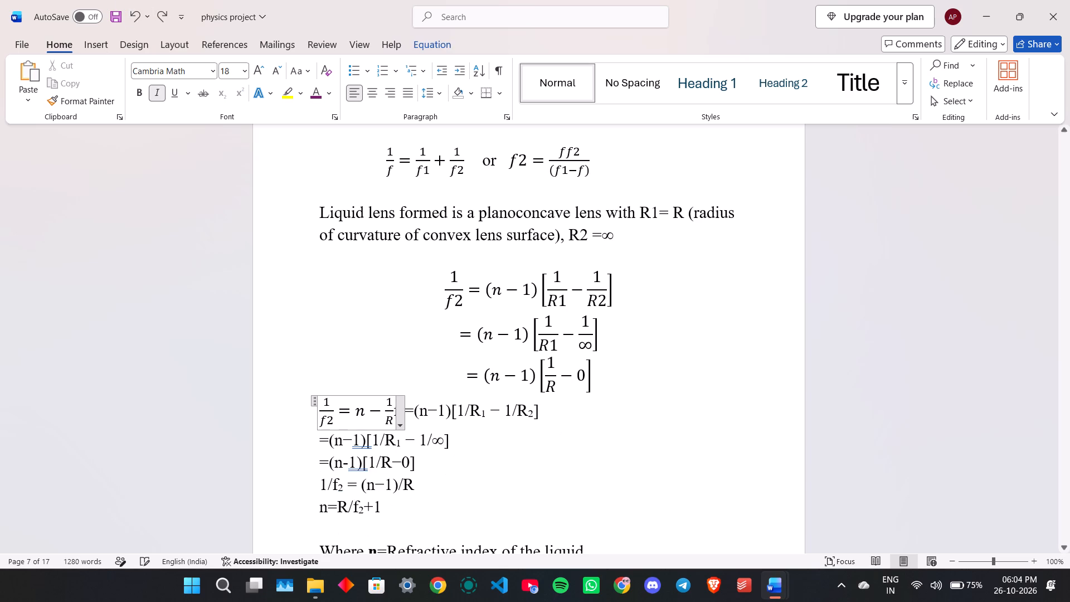
Enclose n-1/R in parentheses in the 1/f2 equation and separate the equation onto its own line.
left_click(353, 413)
key("shift+parenleft")
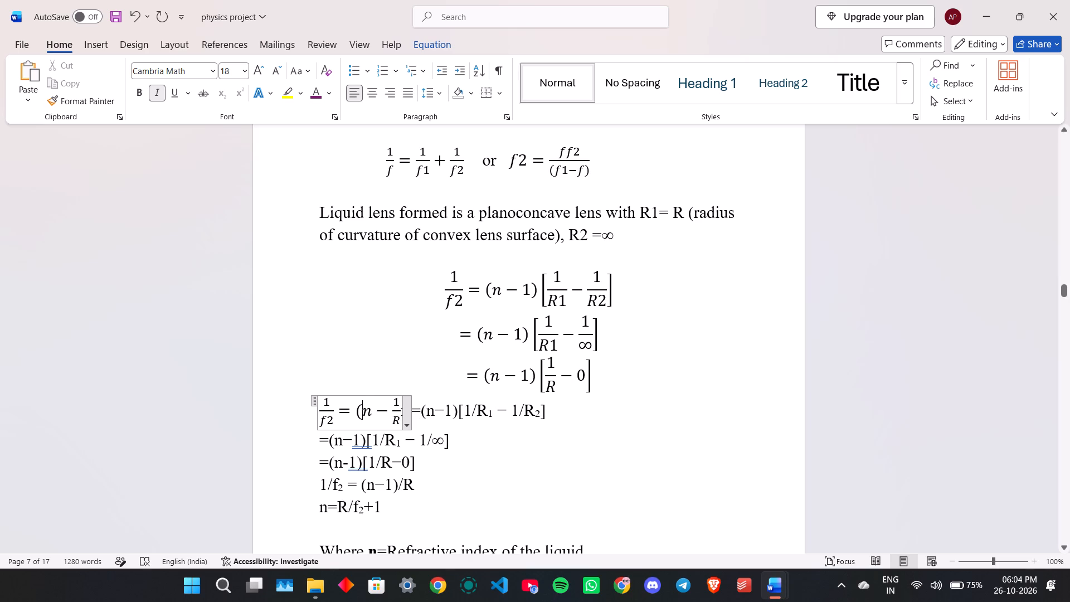
left_click(400, 415)
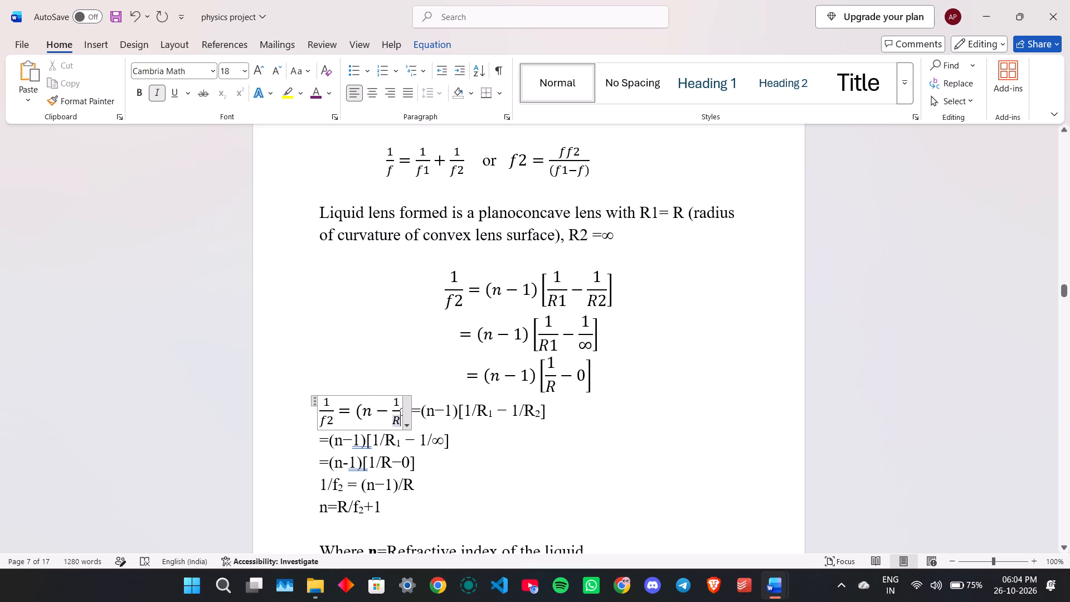
left_click(400, 414)
key("shift+parenright")
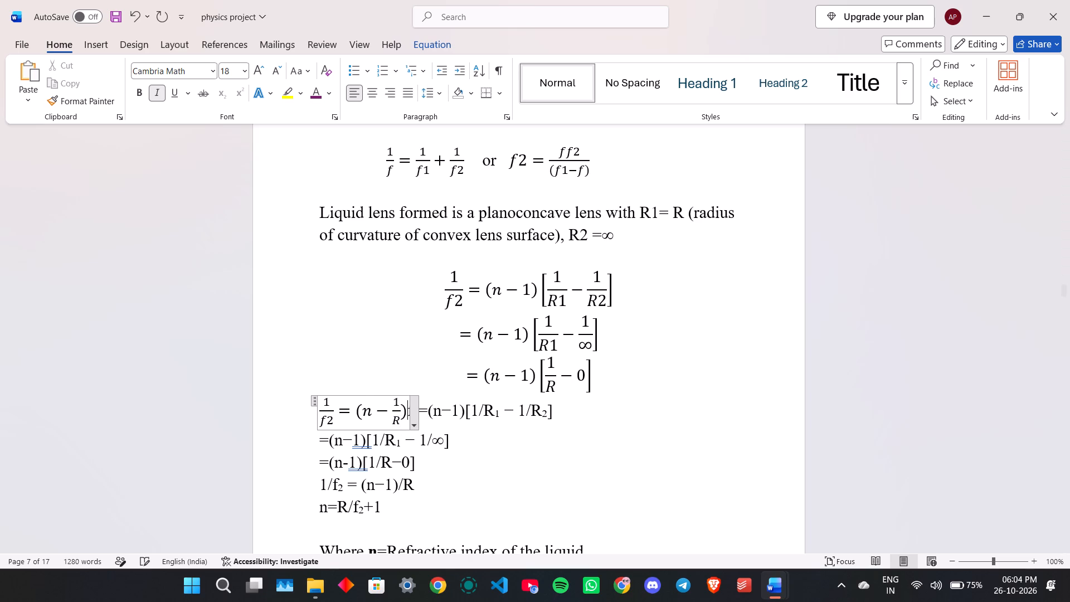
key("Return")
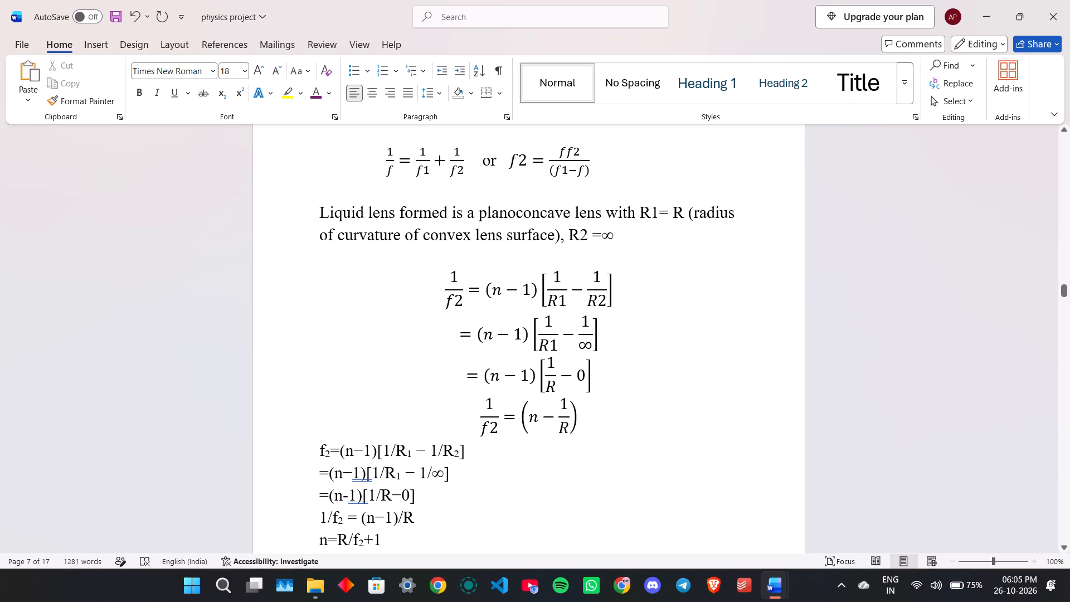
Add a blank line below the 1/f2 equation and insert the equation n=R/f2+1 there, followed by a line break.
key("space")
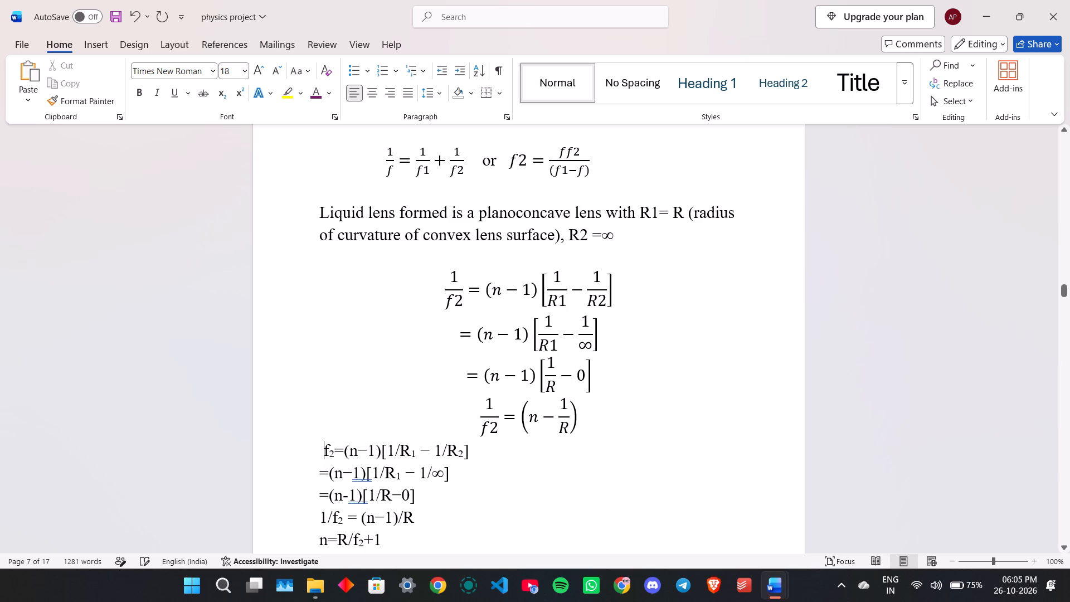
key("BackSpace")
key("Return")
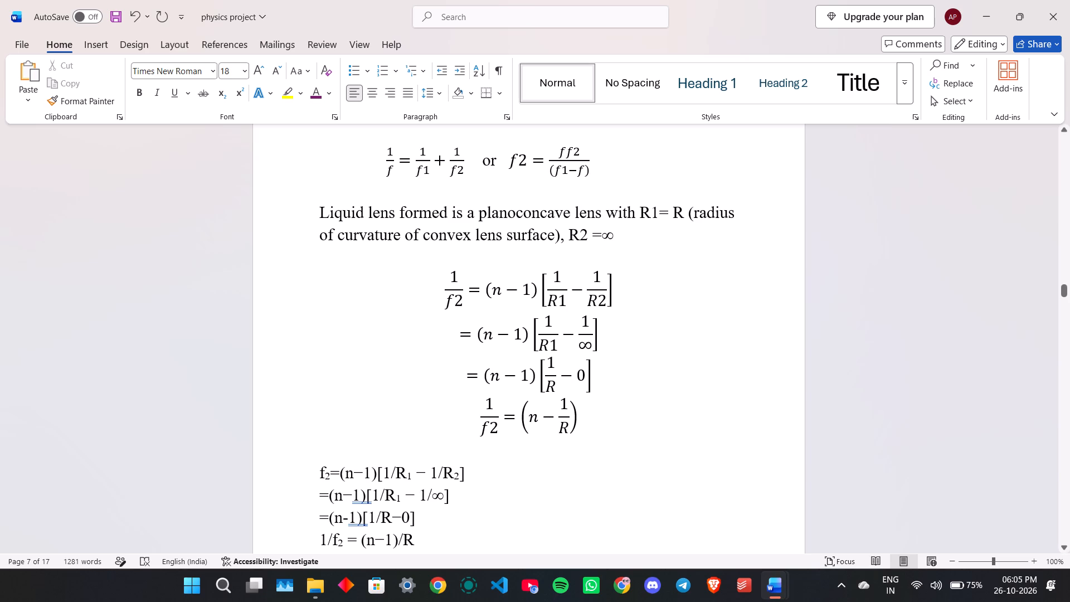
left_click(324, 448)
left_click(329, 450)
key("space")
key("BackSpace")
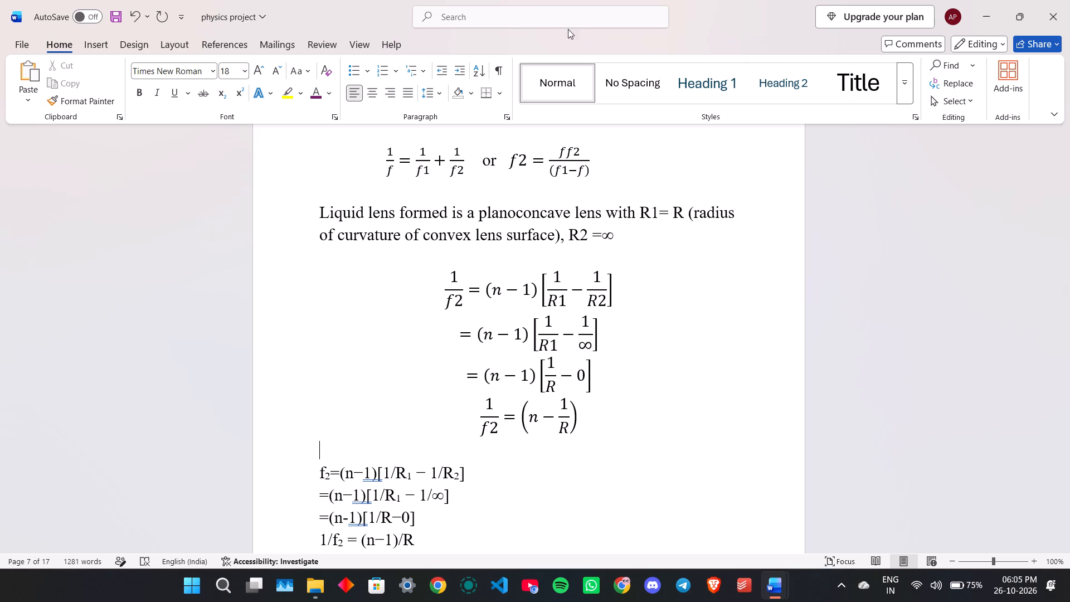
left_click(94, 40)
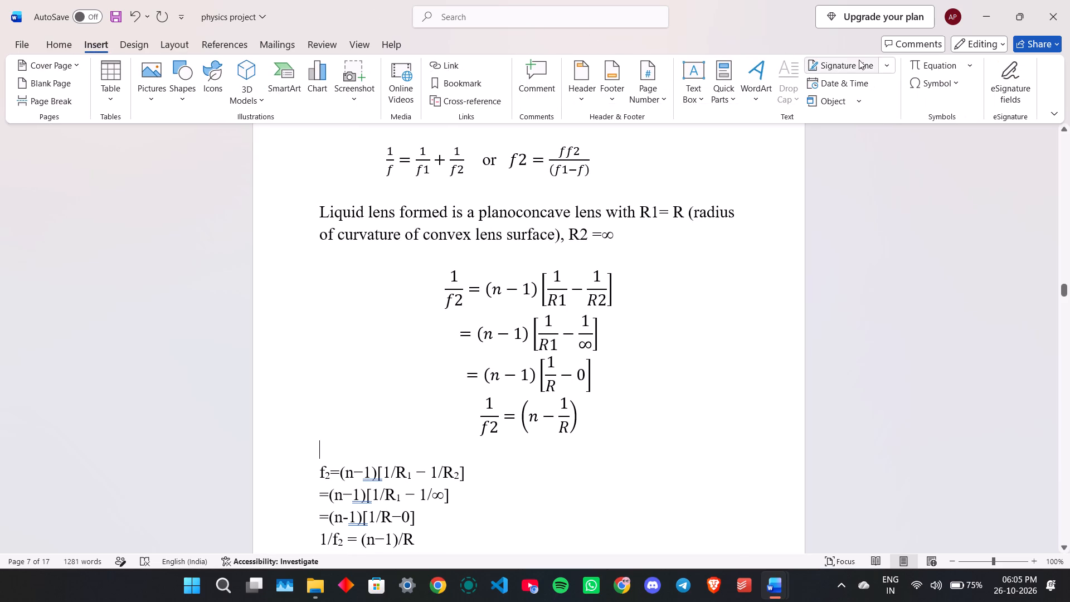
left_click(937, 67)
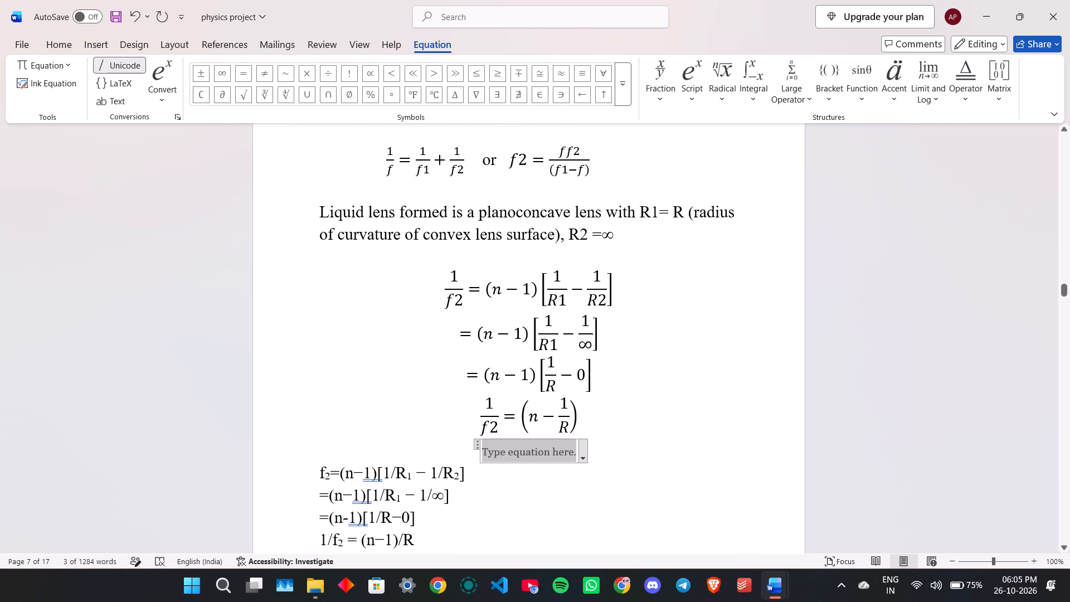
key("n")
key("equal")
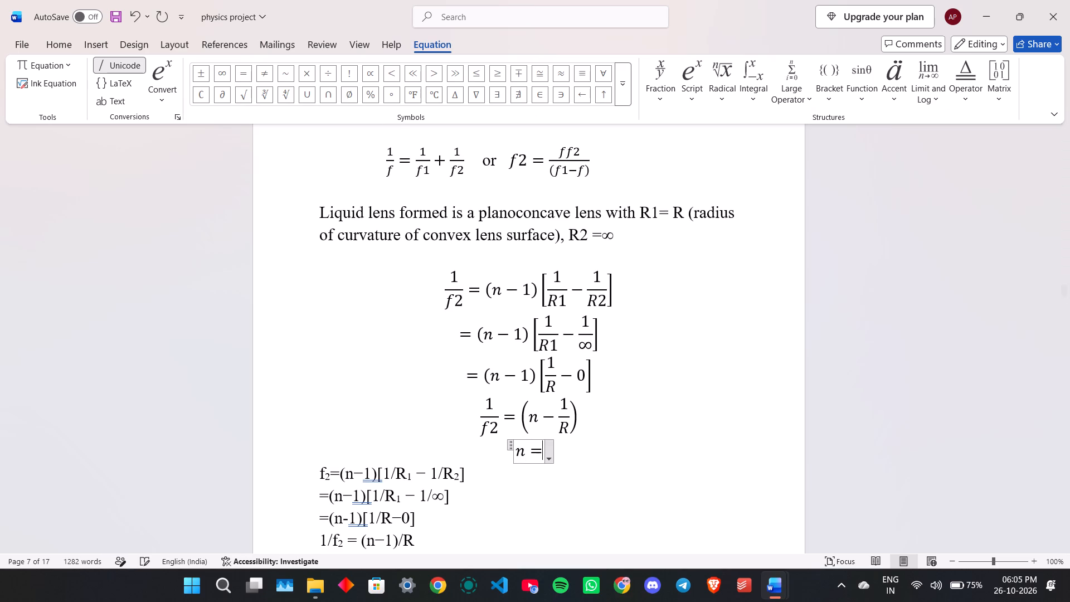
key("shift+r")
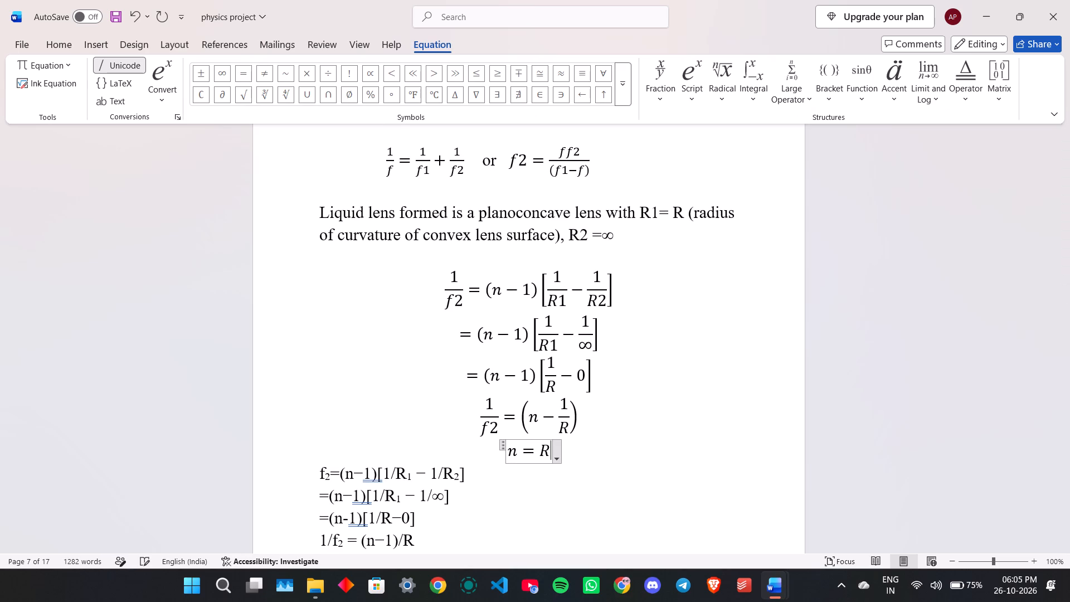
type("/f2")
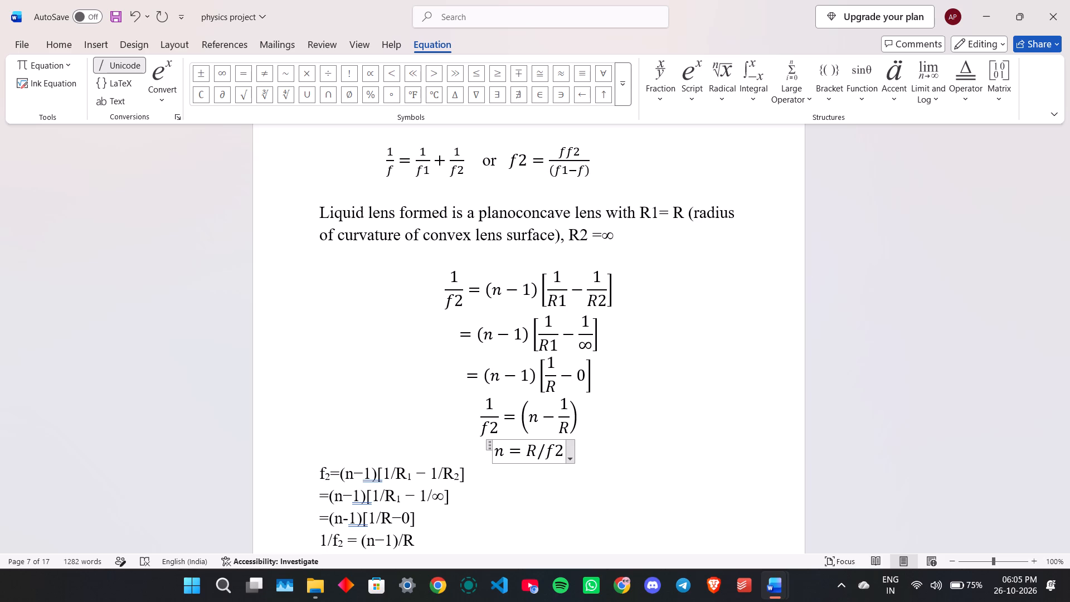
key("shift+plus")
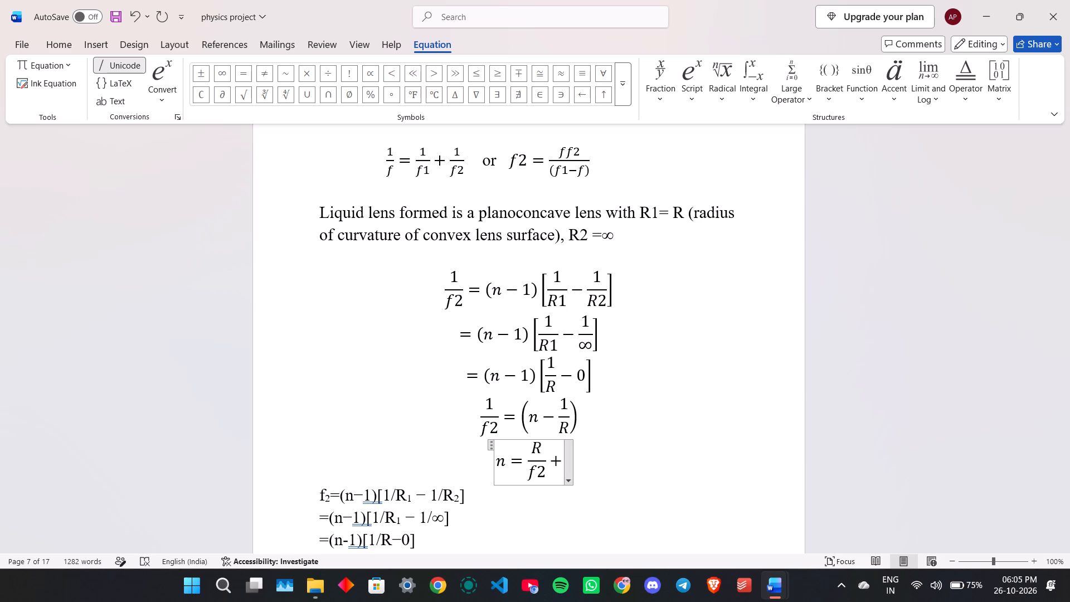
key("1")
key("Return")
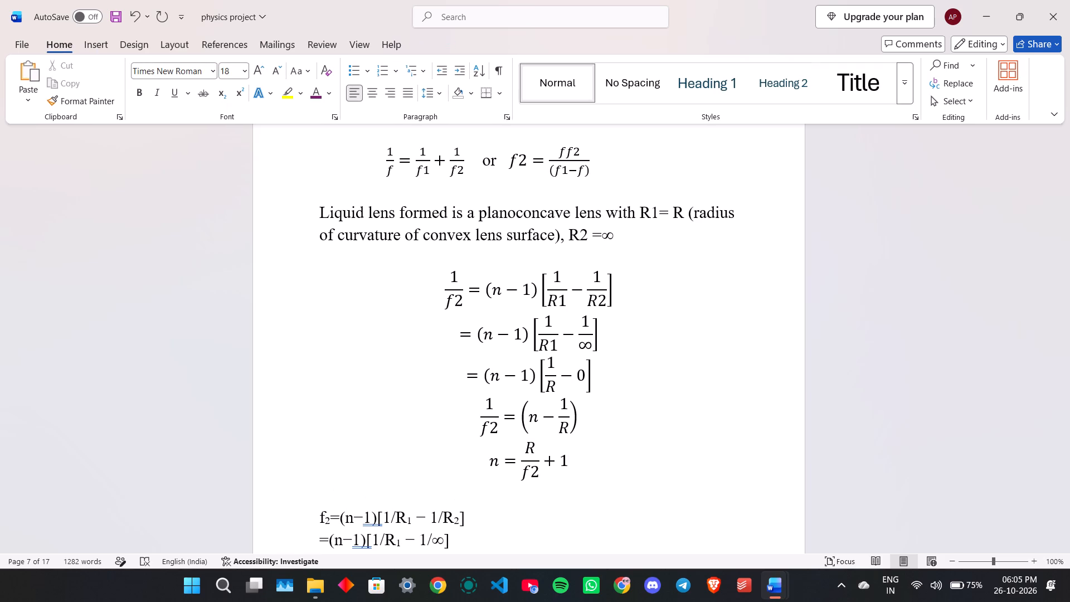
Delete the five plain-text derivation lines from f2=(n-1)[1/R1-1/R2] to n=R/f2+1.
scroll(819, 263, "down", 7)
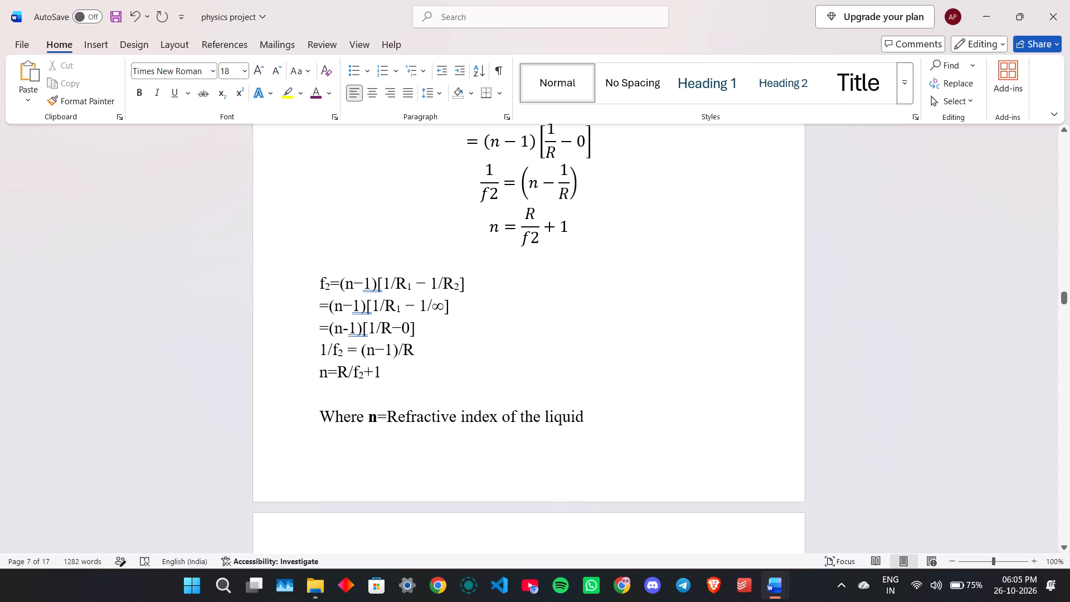
left_click_drag(320, 279, 396, 380)
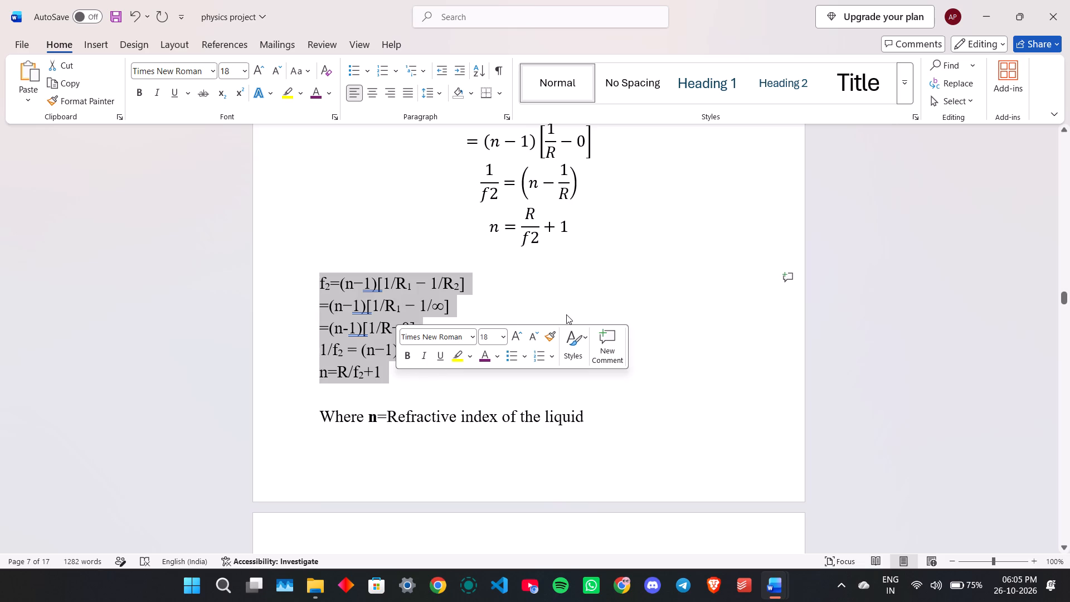
key("BackSpace")
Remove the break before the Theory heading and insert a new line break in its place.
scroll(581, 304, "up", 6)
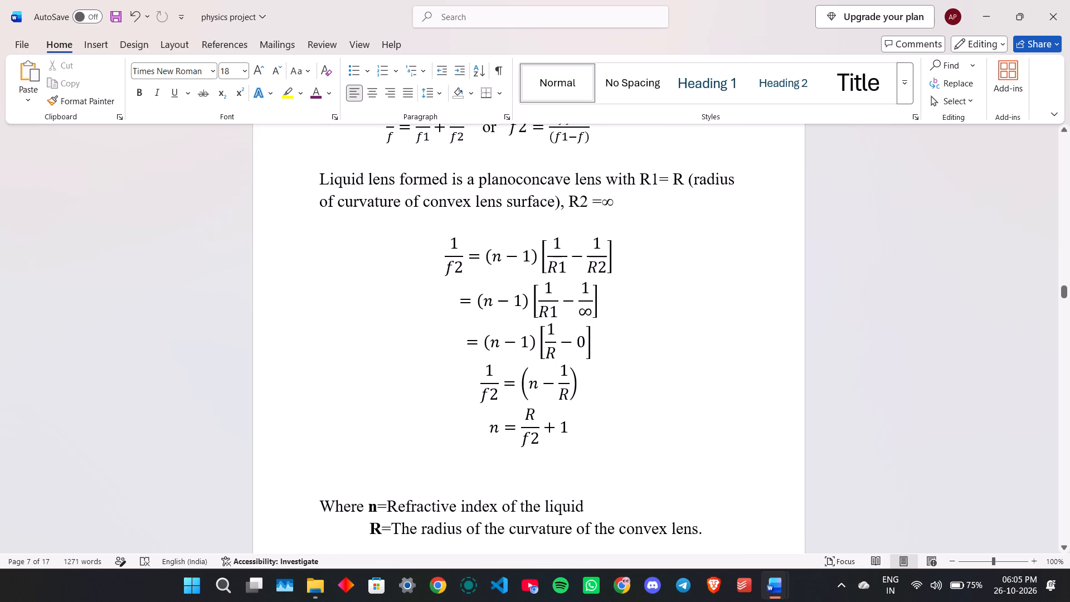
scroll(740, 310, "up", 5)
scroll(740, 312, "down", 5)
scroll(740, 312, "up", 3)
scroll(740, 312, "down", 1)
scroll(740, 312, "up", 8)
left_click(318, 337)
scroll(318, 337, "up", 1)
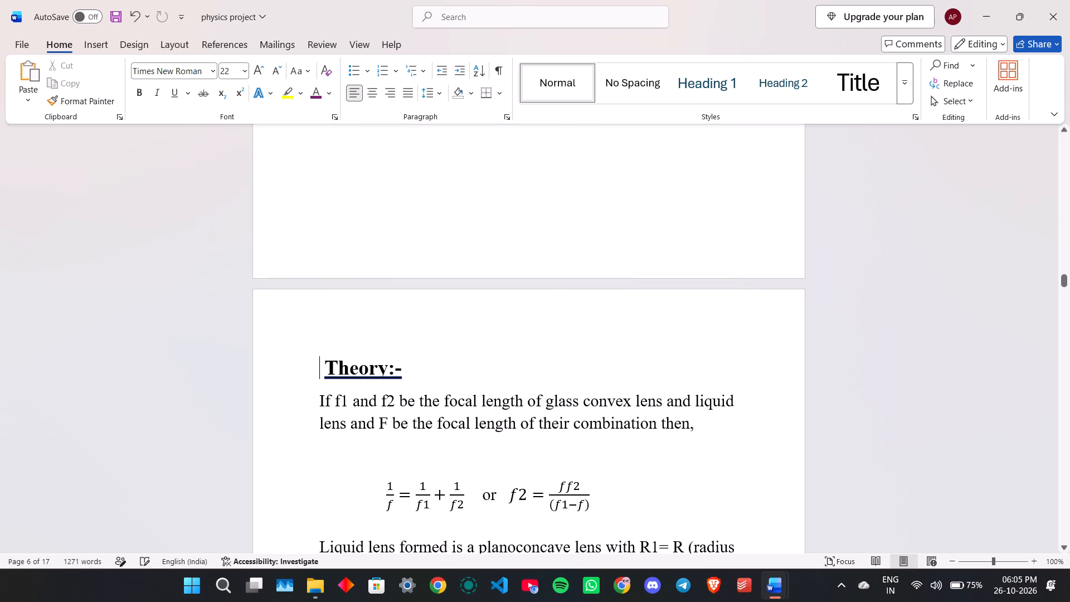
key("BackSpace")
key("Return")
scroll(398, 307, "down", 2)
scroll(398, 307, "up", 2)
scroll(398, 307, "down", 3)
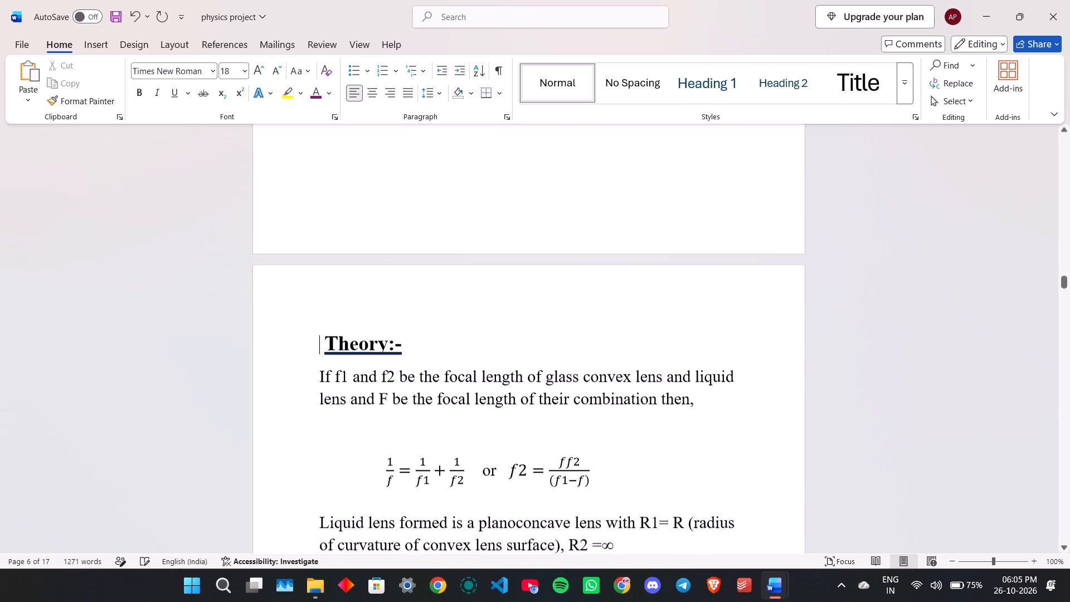
Delete the plain-text formula R=l²/6h + h/2 below the sentence about the radius of the convex lens's lower surface.
scroll(399, 309, "down", 11)
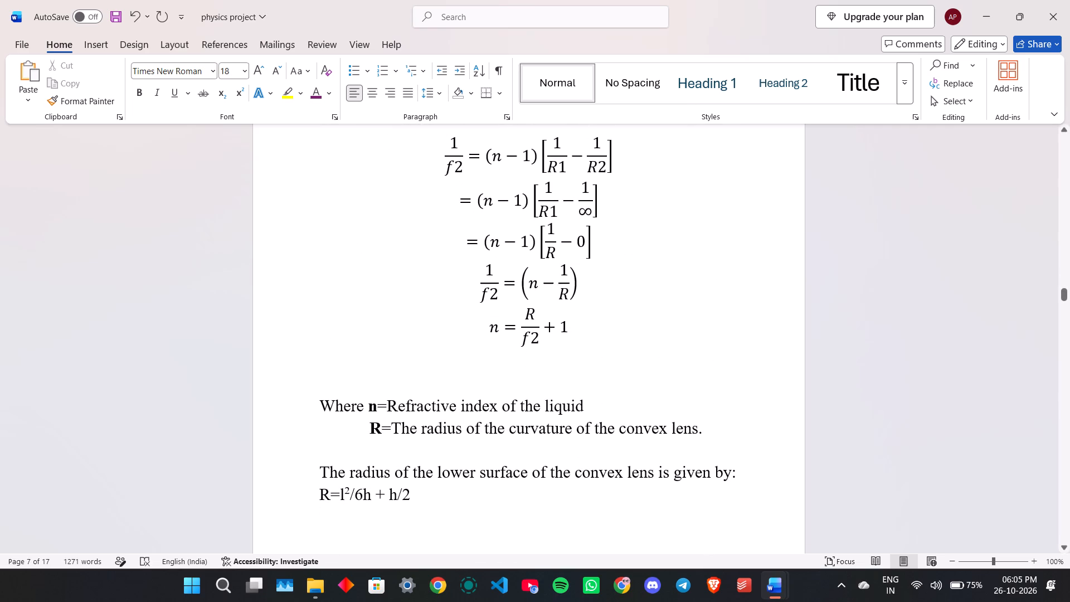
left_click(317, 406)
scroll(564, 367, "up", 1)
scroll(564, 367, "down", 4)
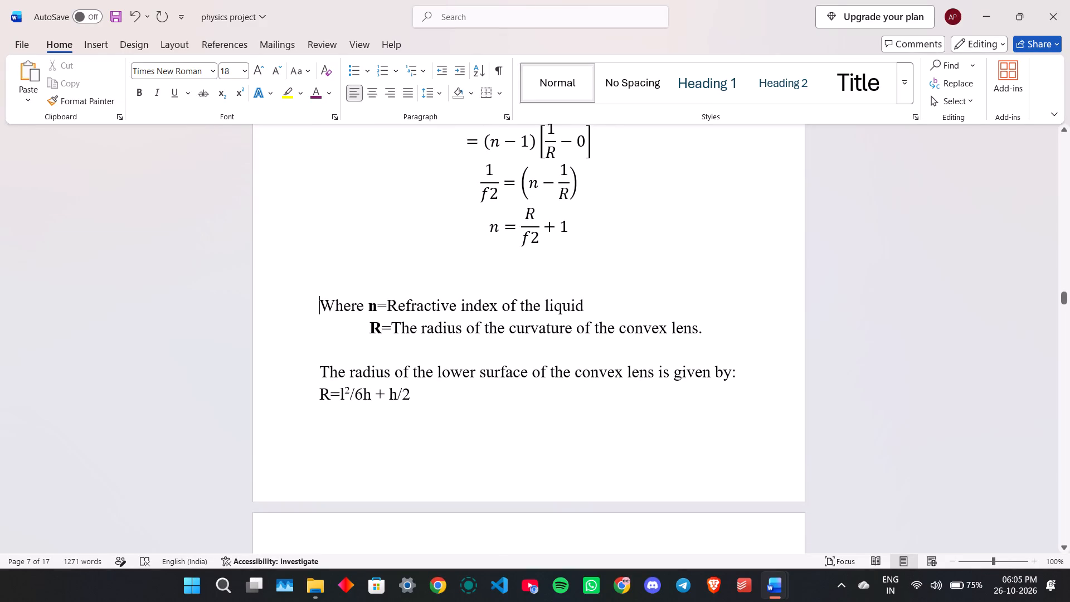
scroll(454, 395, "down", 2)
left_click_drag(314, 333, 410, 324)
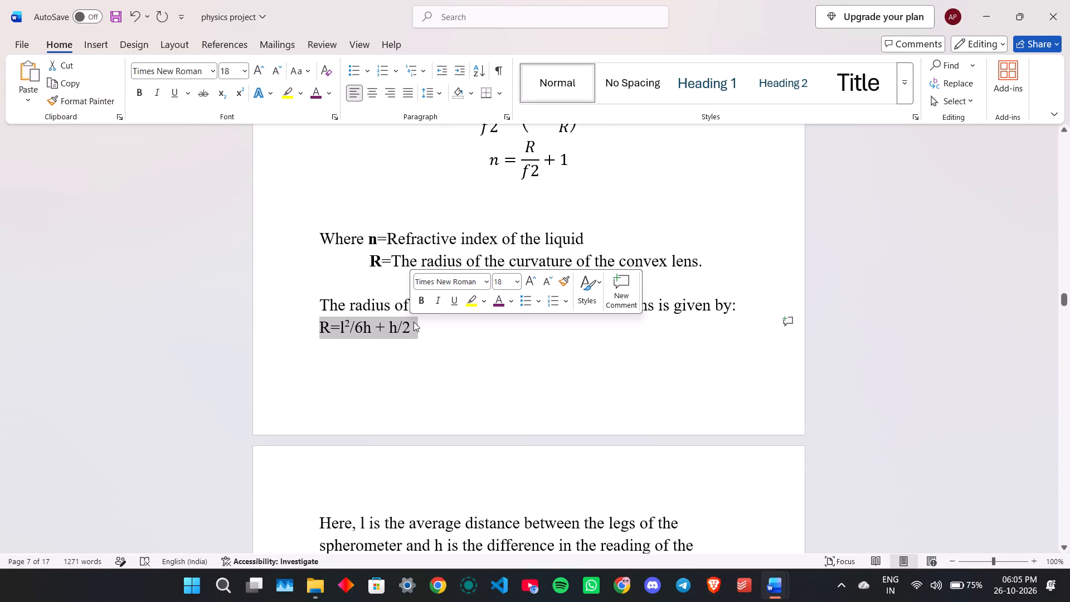
key("BackSpace")
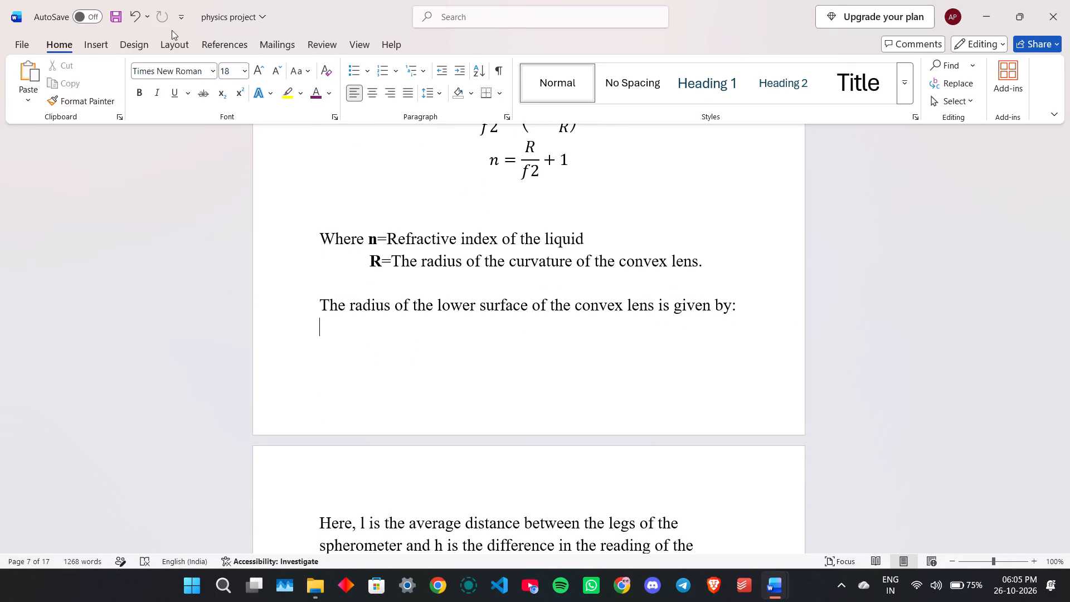
Insert the equation R=l2/6h+h/2 with stacked fractions on the emptied line below the radius sentence.
left_click(95, 43)
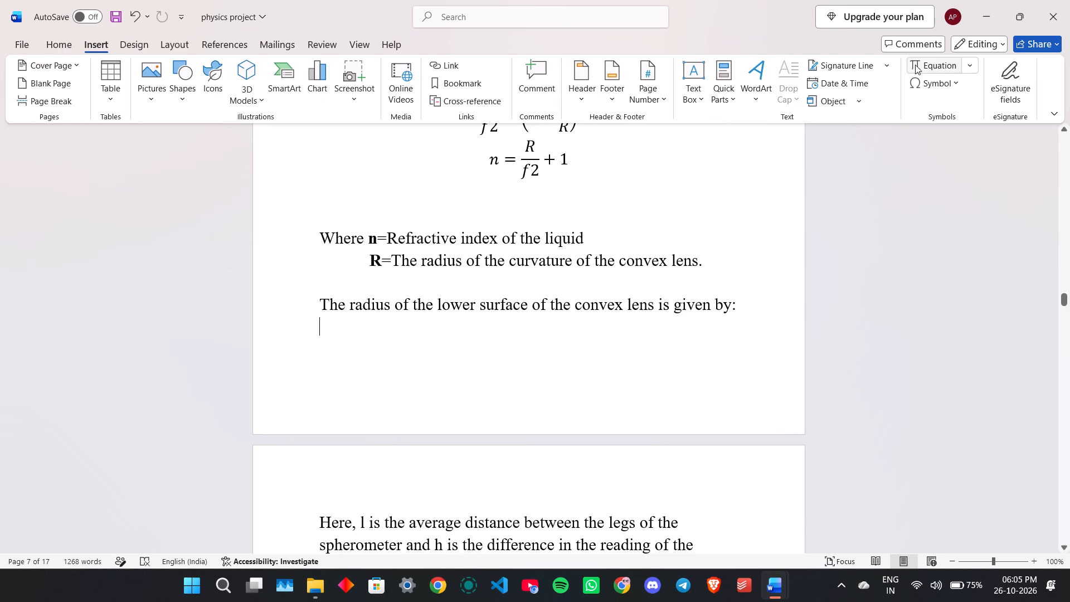
left_click(916, 64)
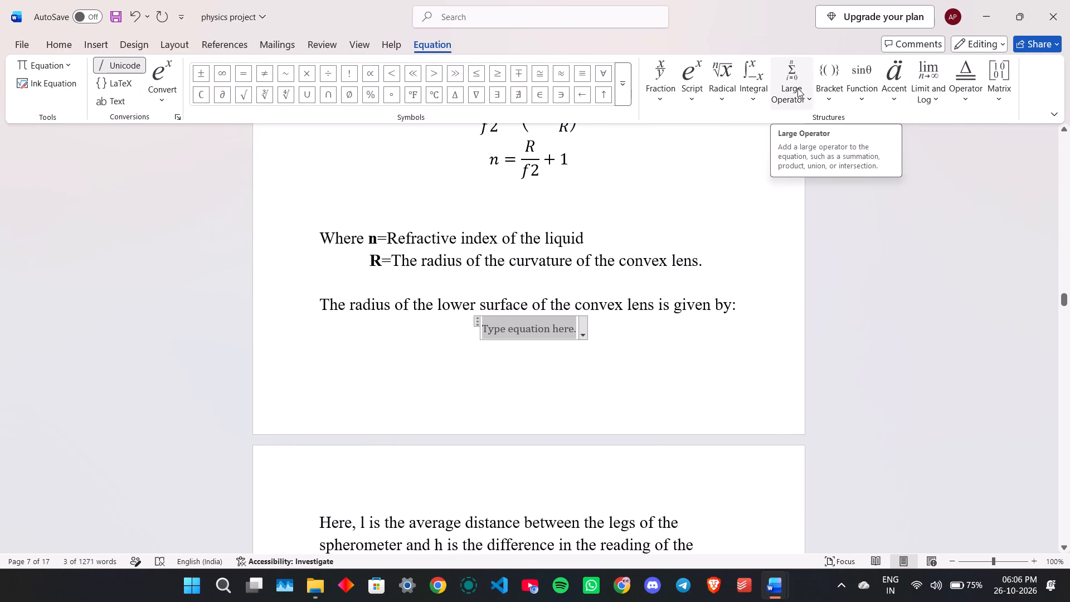
key("shift+r")
key("equal")
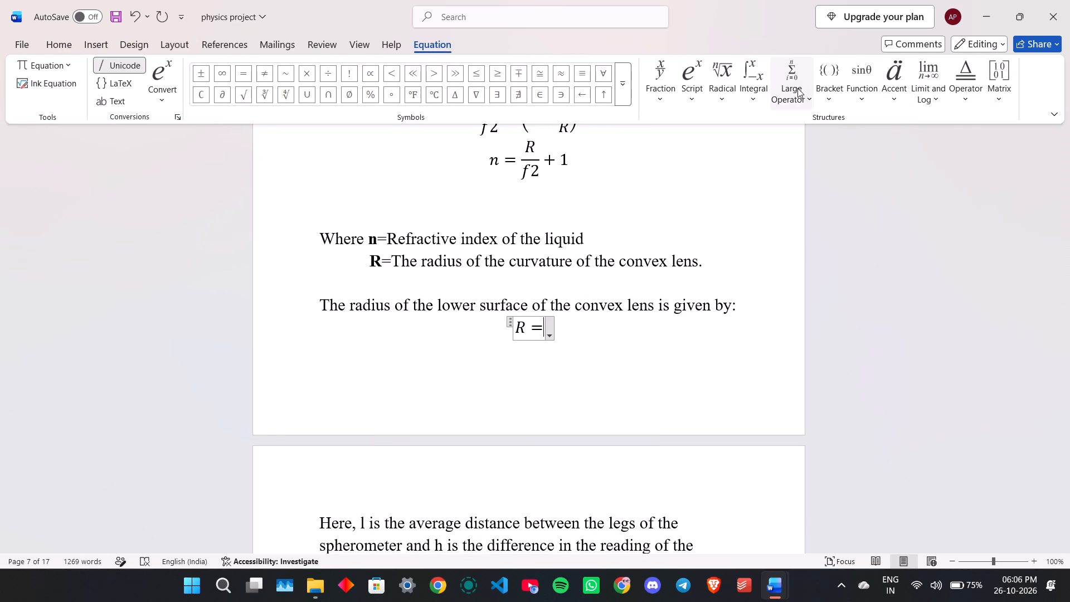
key("l")
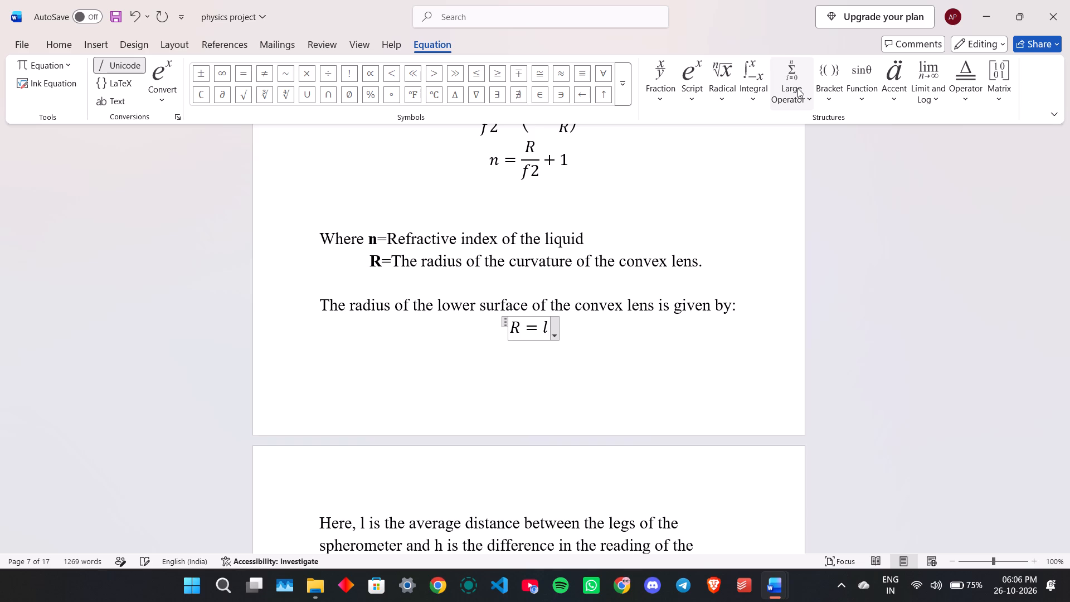
key("2")
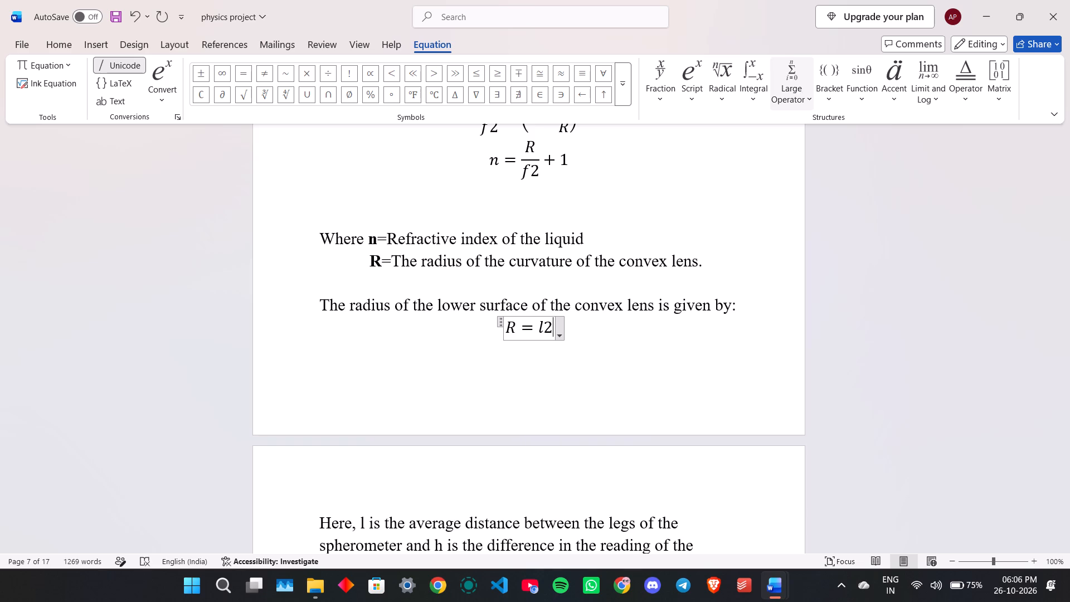
key("slash")
key("6")
key("h")
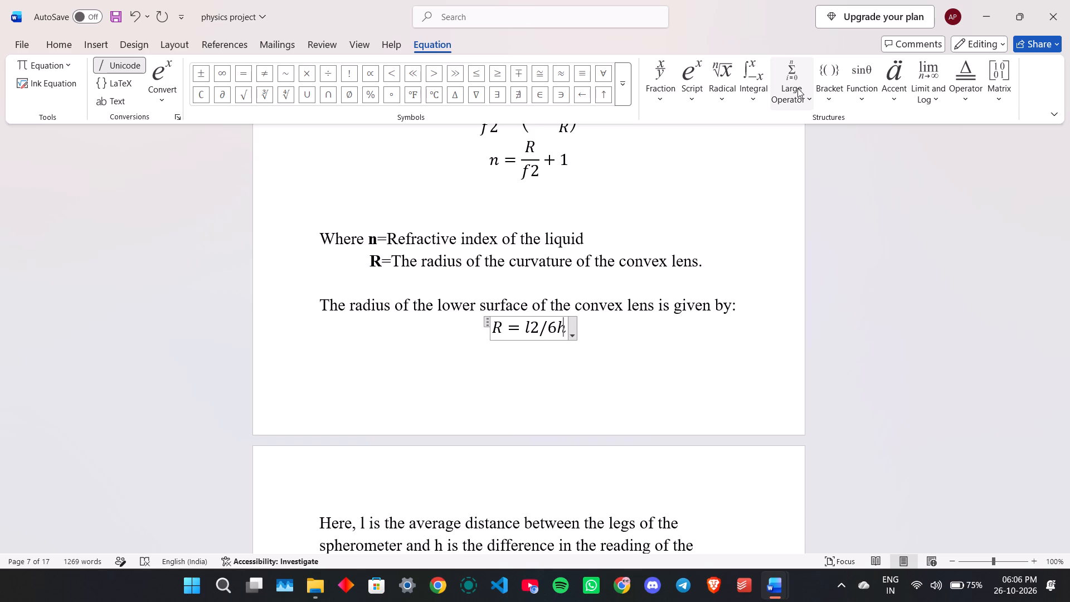
key("shift+plus")
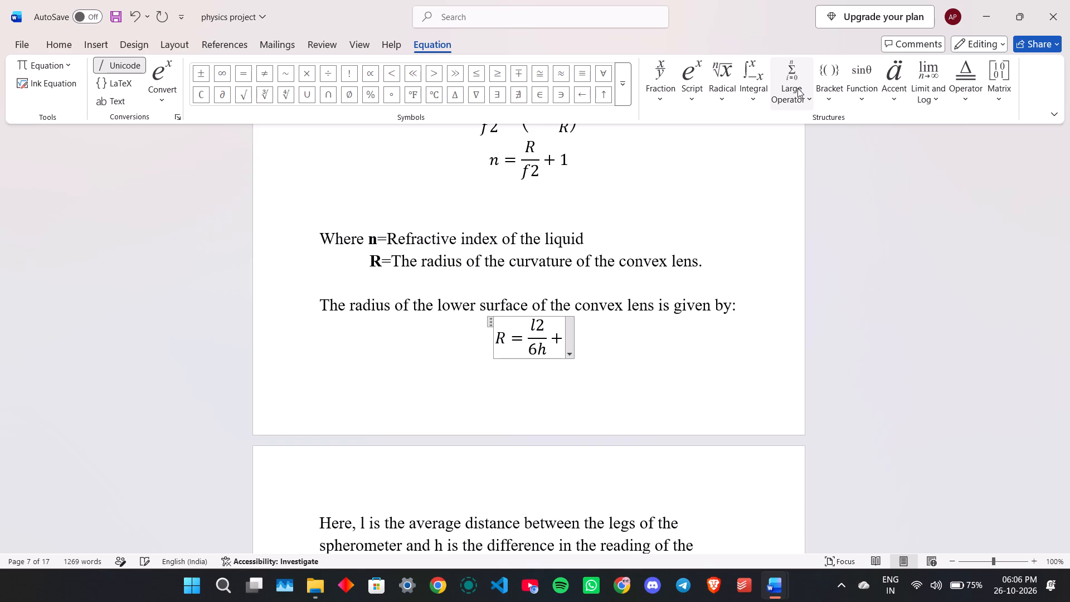
type("h/")
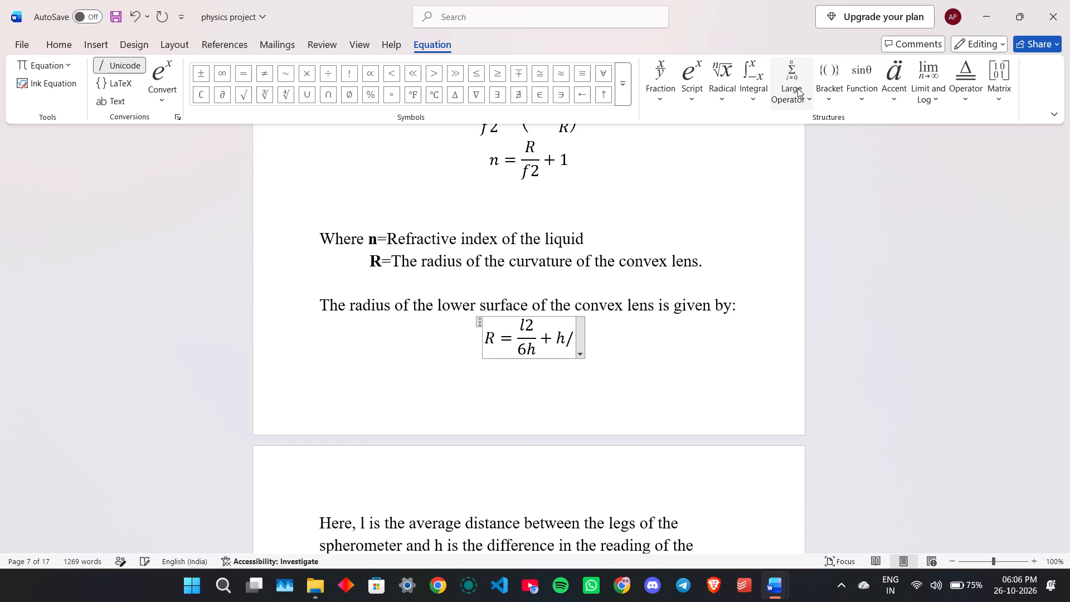
key("2")
key("Return")
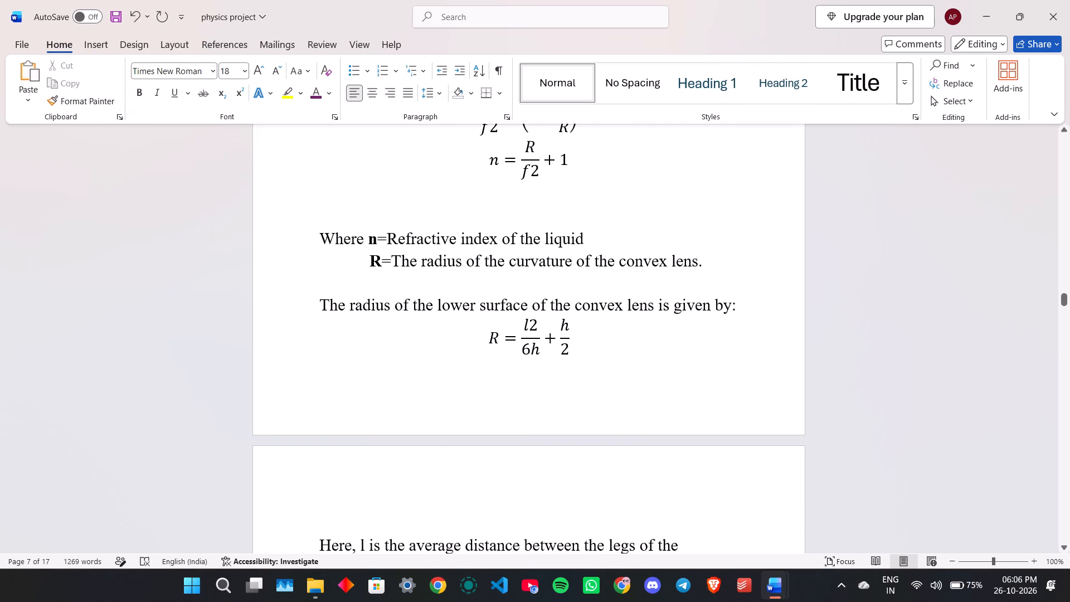
key("BackSpace")
key("BackSpace")
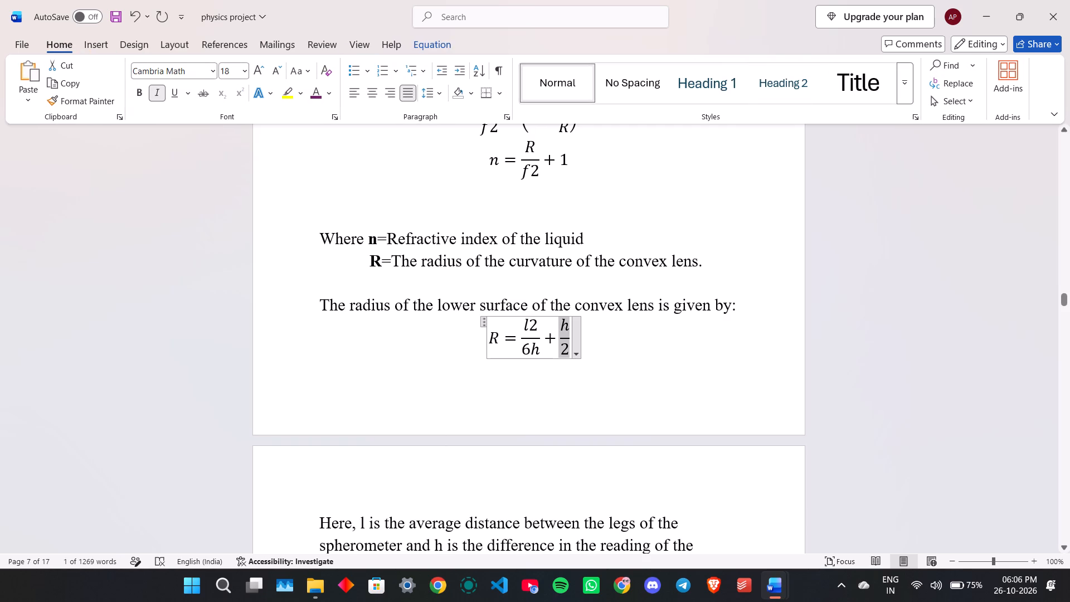
Add three blank lines above the caption of the glass convex lens and liquid lens figure.
left_click(320, 521)
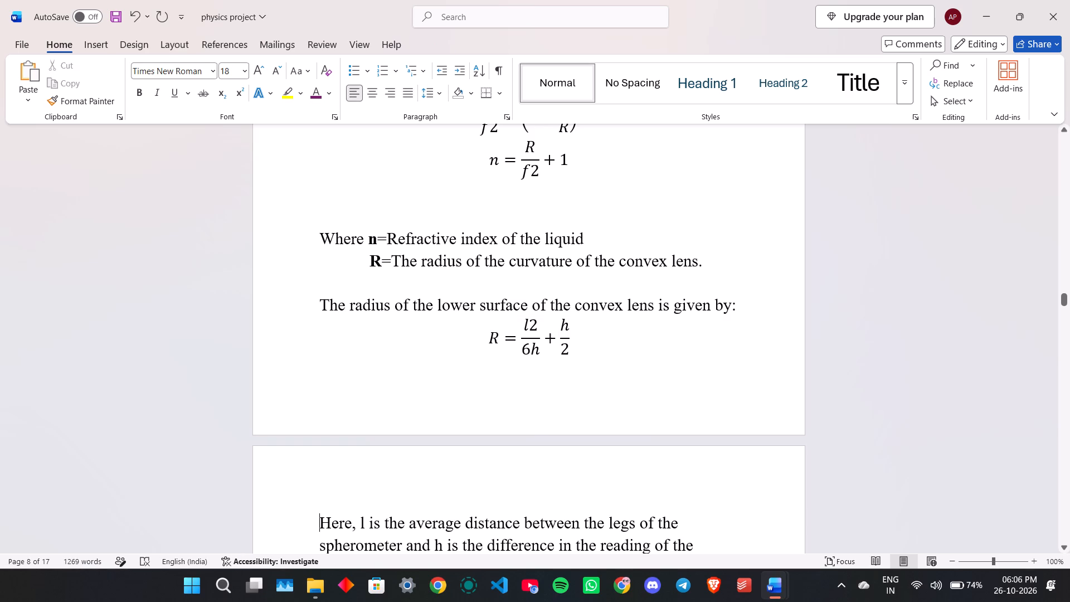
scroll(416, 463, "down", 11)
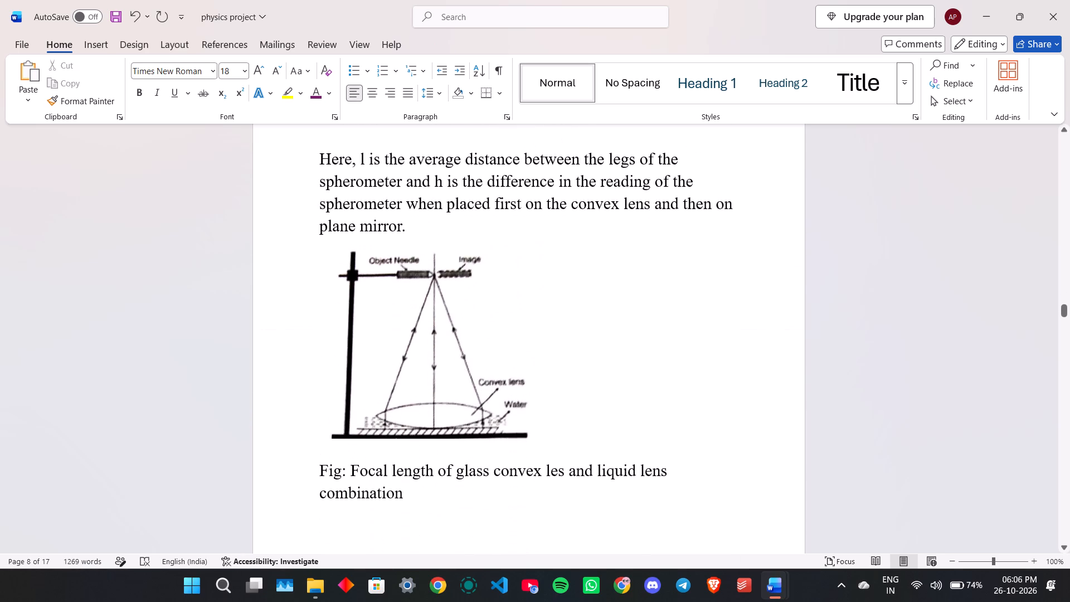
left_click(335, 244)
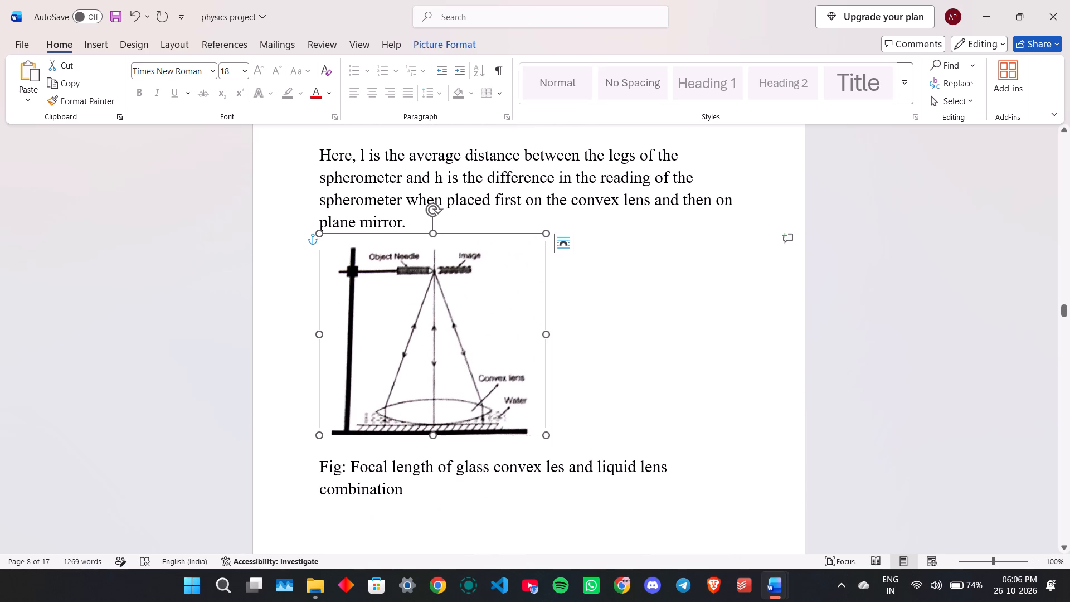
left_click(314, 462)
key("Return")
key("Return")
key("Return")
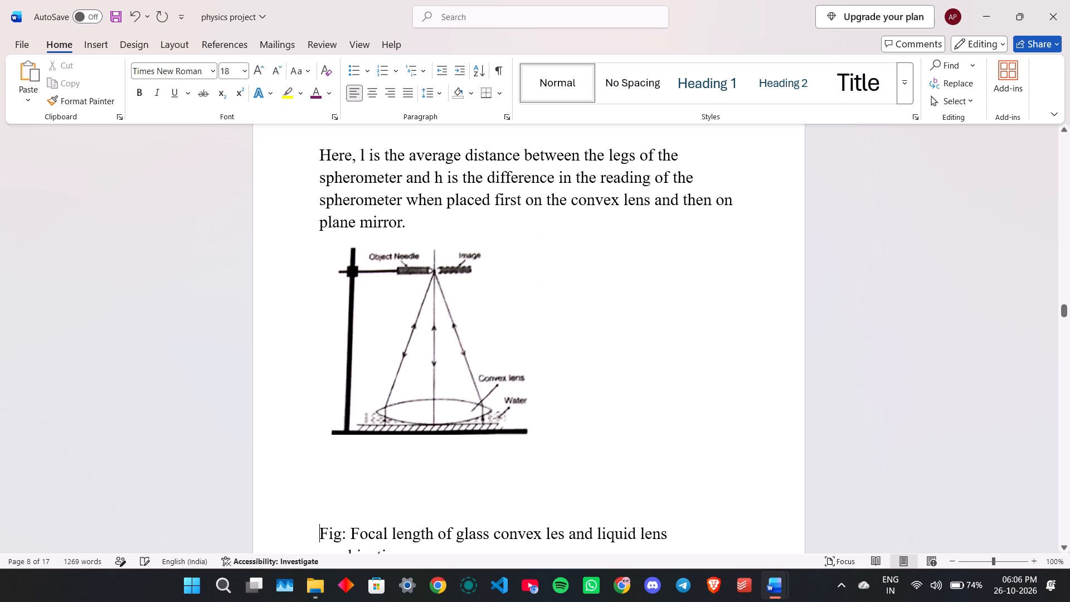
Move the lens ray diagram down and toward the page's horizontal centre, and set its text wrapping to Tight.
left_click(332, 311)
left_click_drag(353, 328, 369, 383)
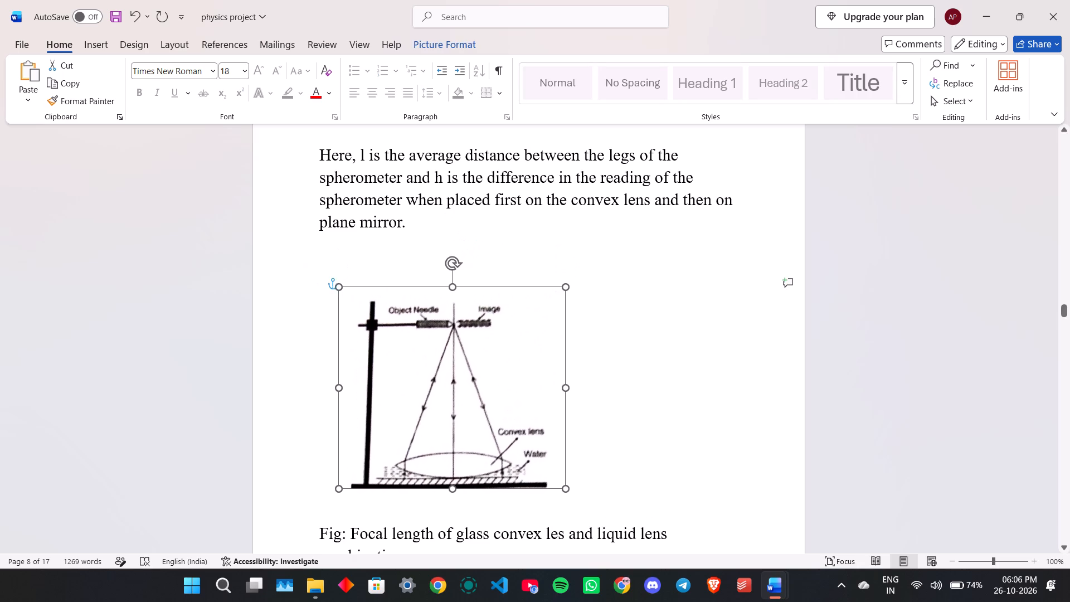
left_click_drag(369, 383, 401, 390)
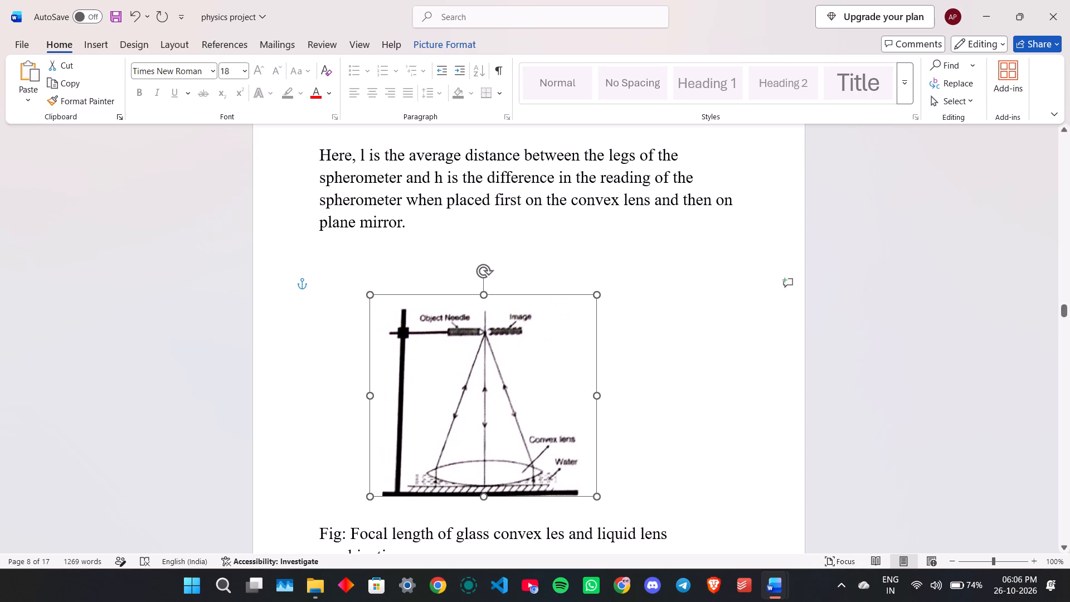
left_click_drag(401, 390, 438, 392)
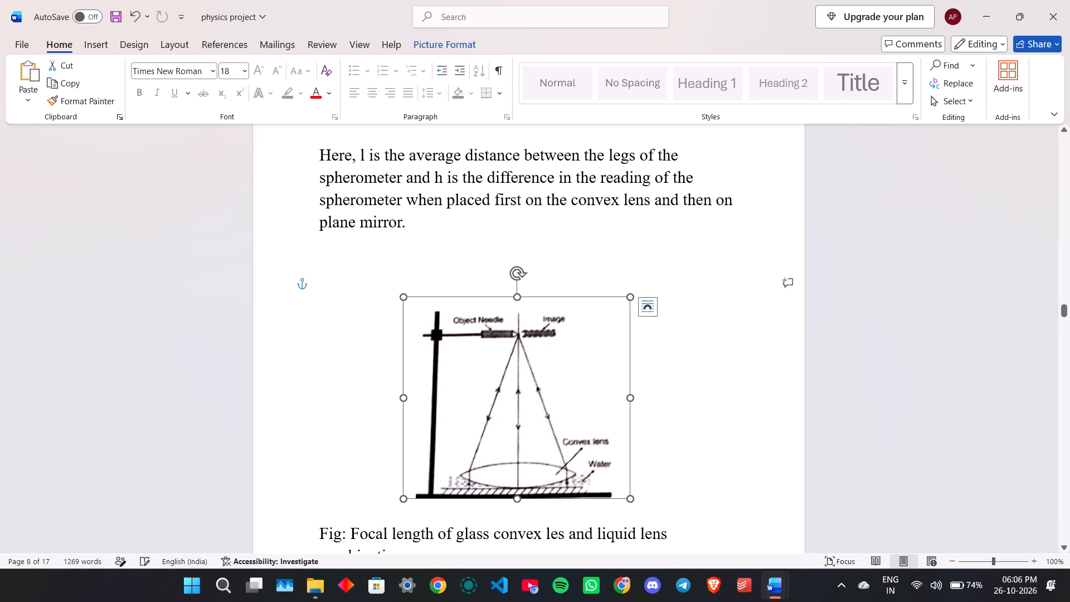
left_click(648, 310)
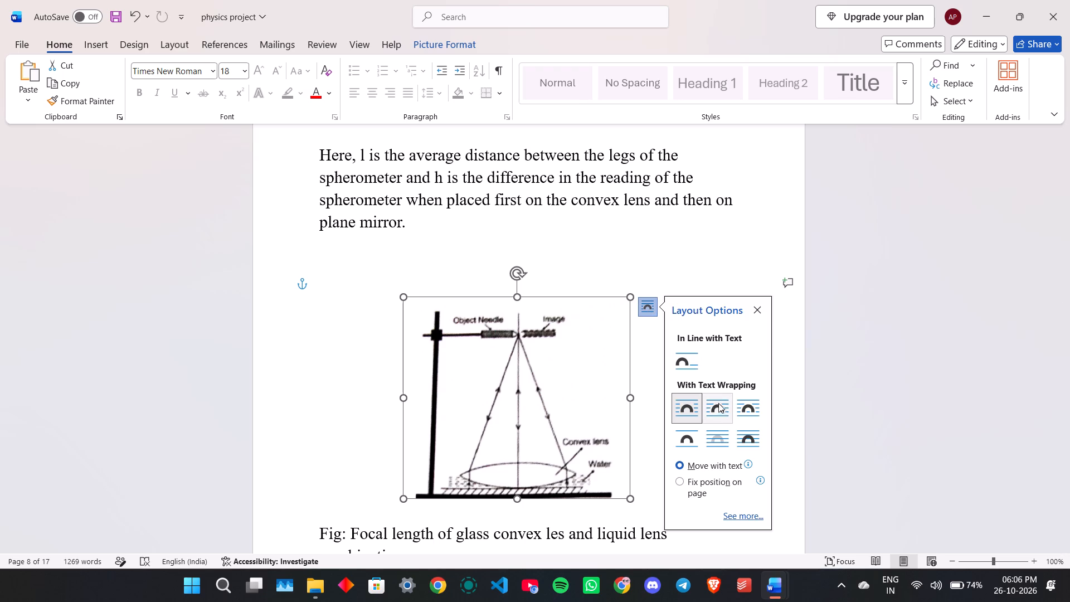
left_click(716, 407)
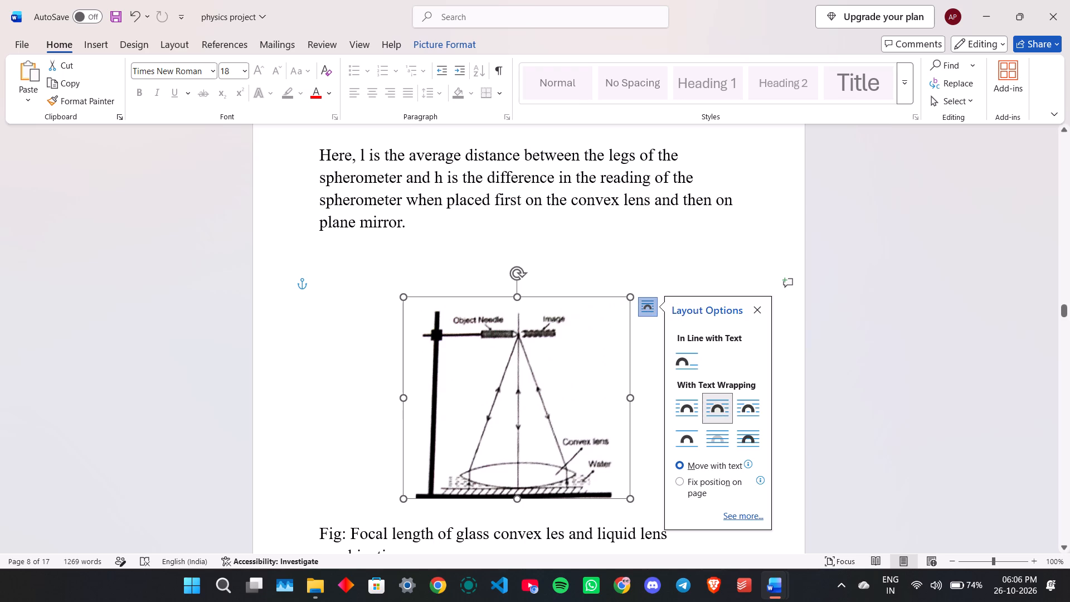
left_click(360, 397)
Centre the figure caption below the ray diagram and add a blank line above it.
scroll(343, 411, "down", 2)
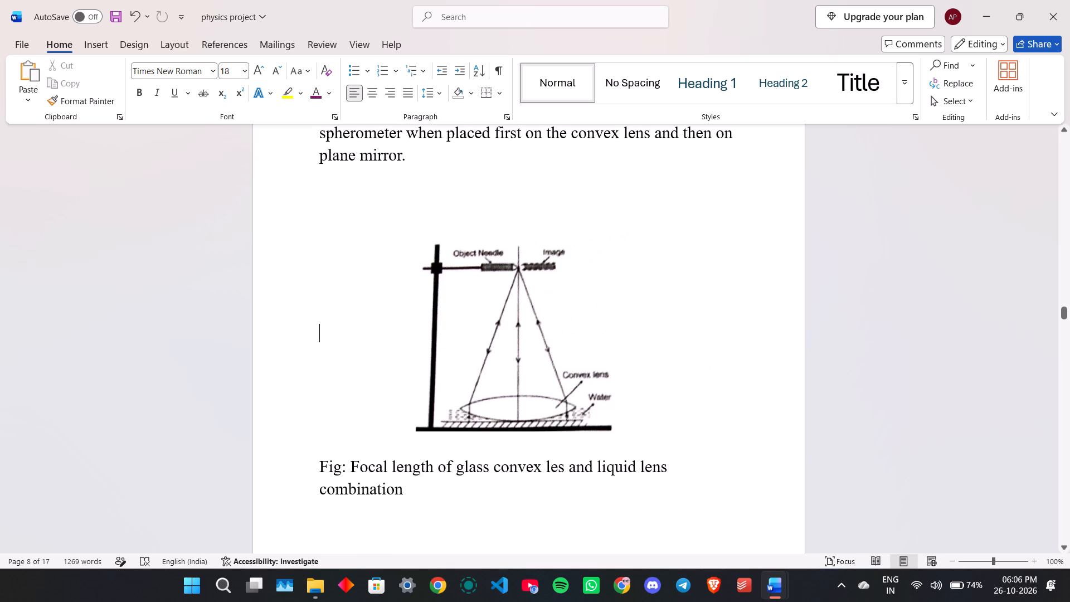
scroll(357, 445, "down", 2)
left_click_drag(317, 395, 399, 435)
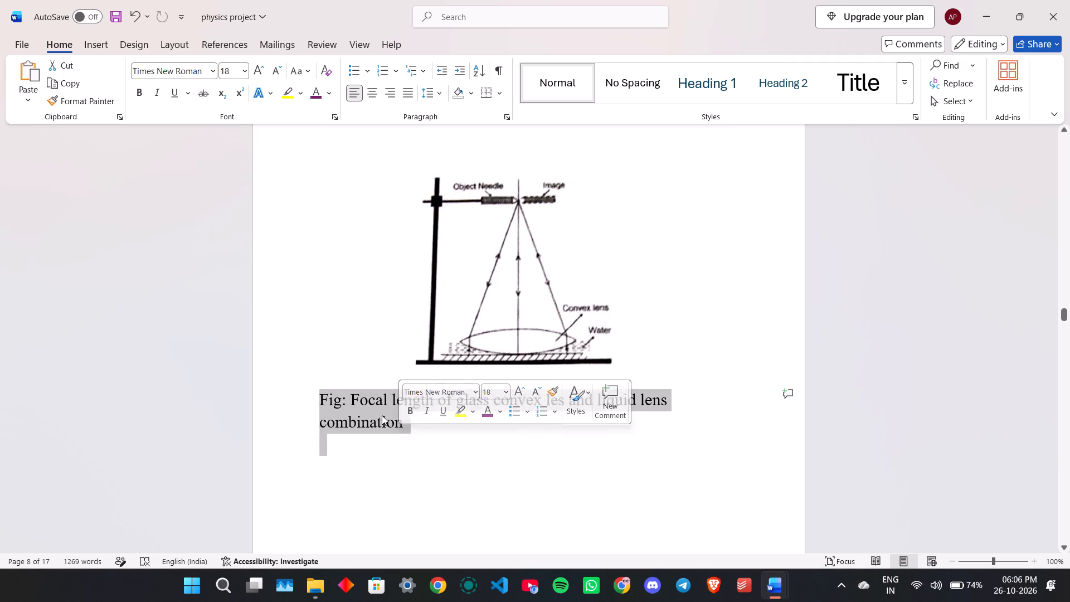
left_click(376, 91)
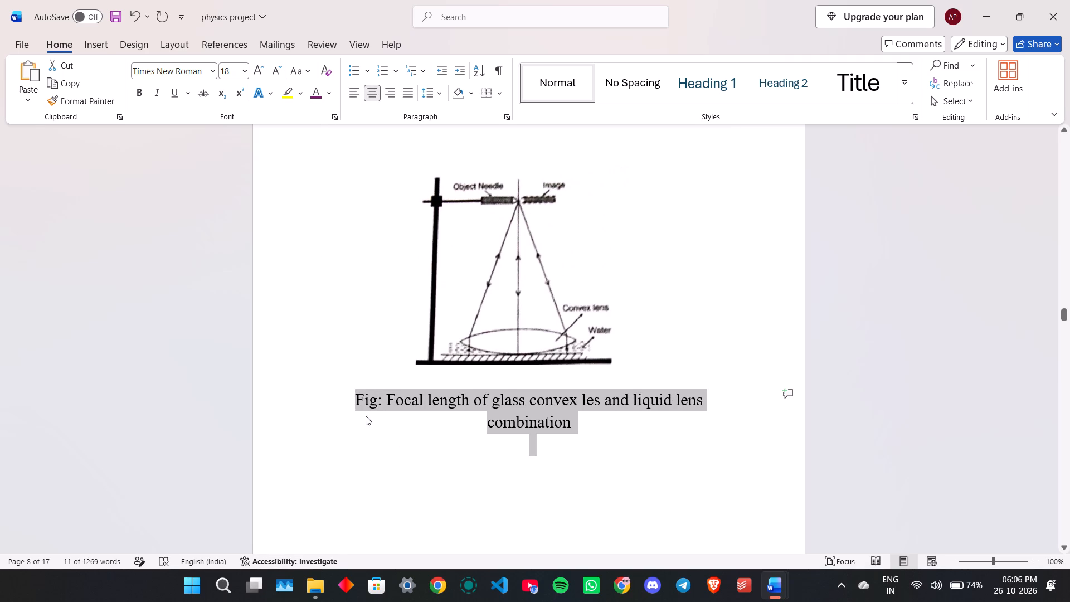
key("Return")
left_click(354, 400)
key("Return")
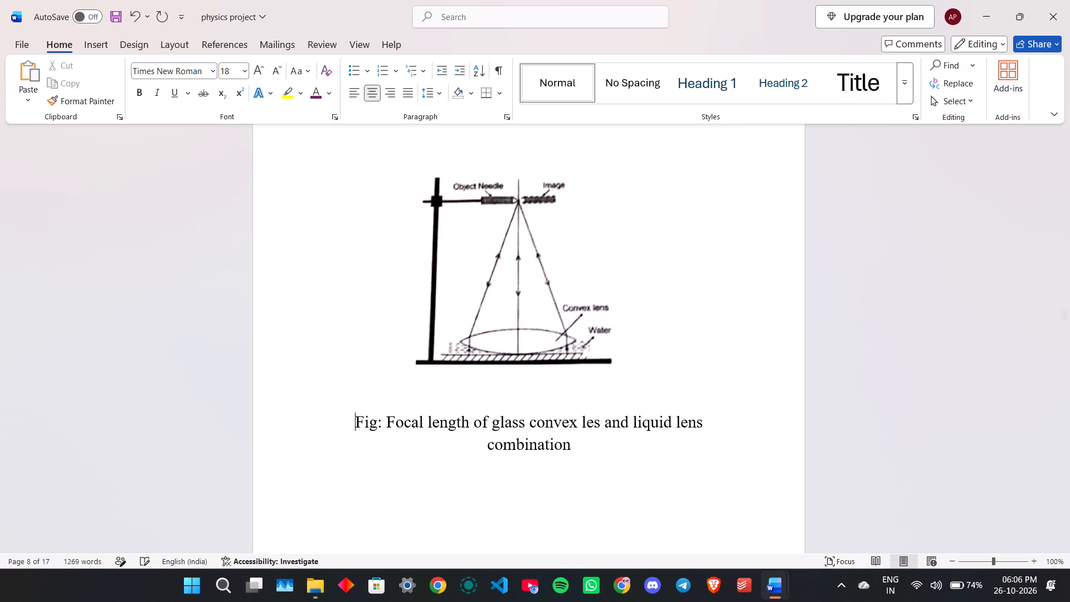
Delete the blank lines and break before the Procedure heading and insert a new line break in their place.
scroll(354, 401, "down", 3)
scroll(354, 401, "up", 9)
scroll(360, 405, "down", 8)
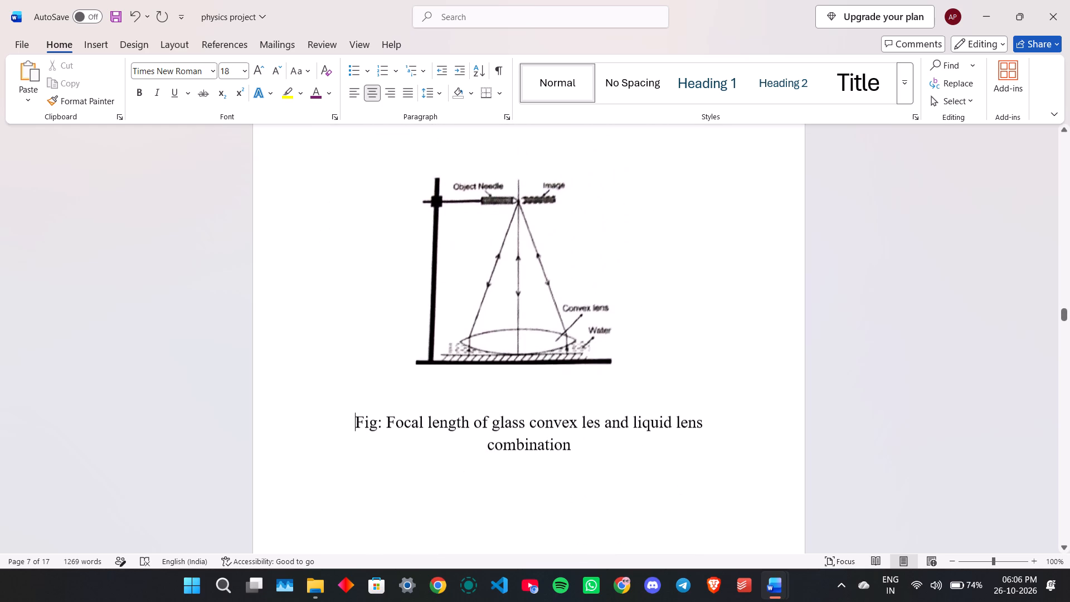
scroll(365, 406, "down", 17)
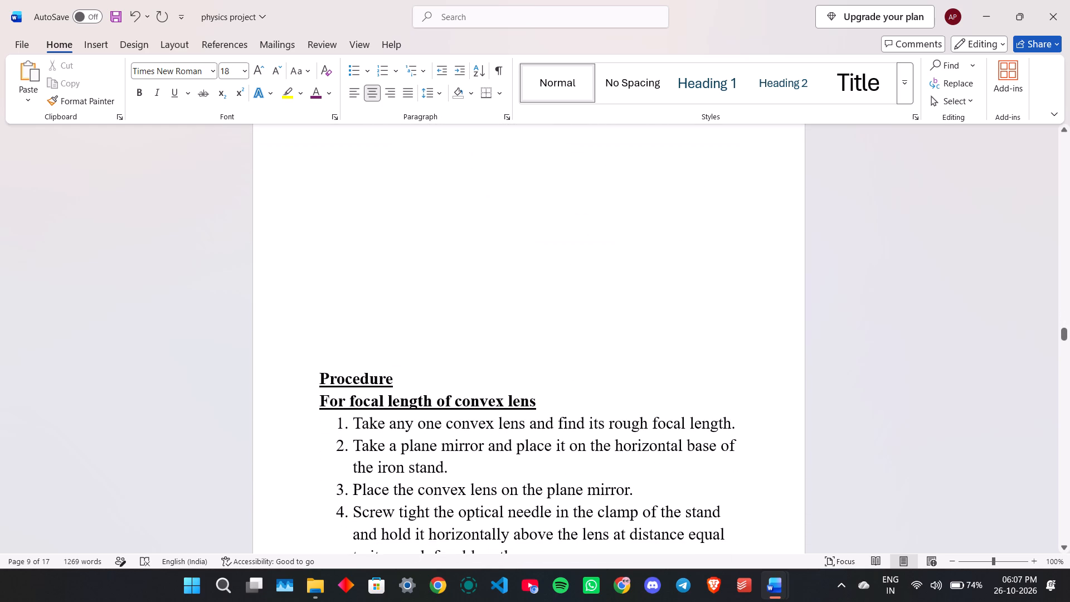
left_click(321, 378)
key("BackSpace")
key("BackSpace")
key("BackSpace")
scroll(329, 397, "up", 8)
key("BackSpace")
key("BackSpace")
key("BackSpace")
key("BackSpace")
key("BackSpace")
key("BackSpace")
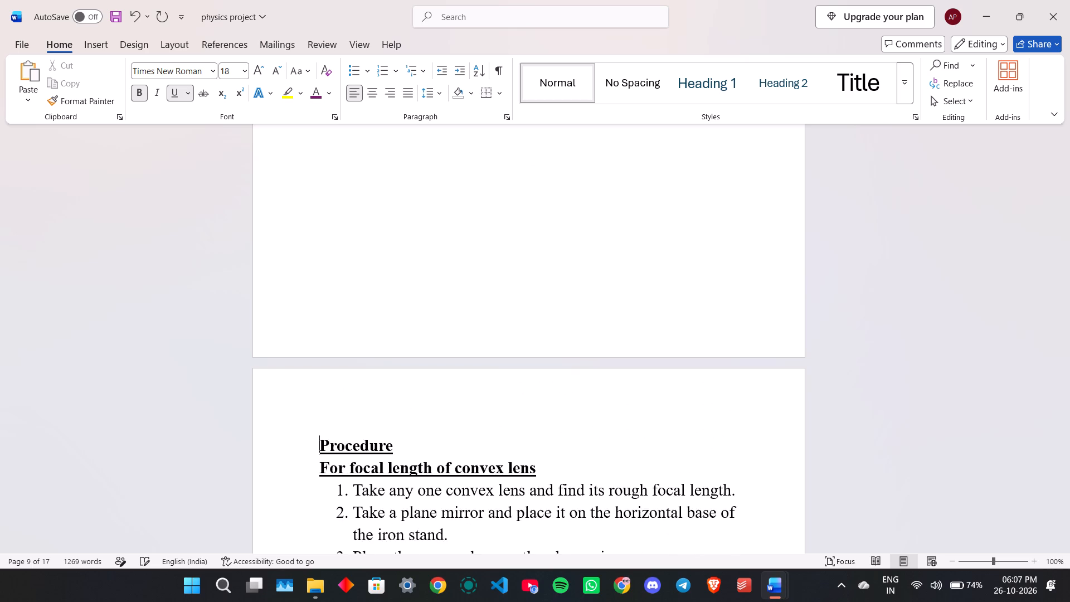
key("BackSpace")
key("Return")
Set the font size of the Procedure heading to 22.
scroll(351, 415, "down", 5)
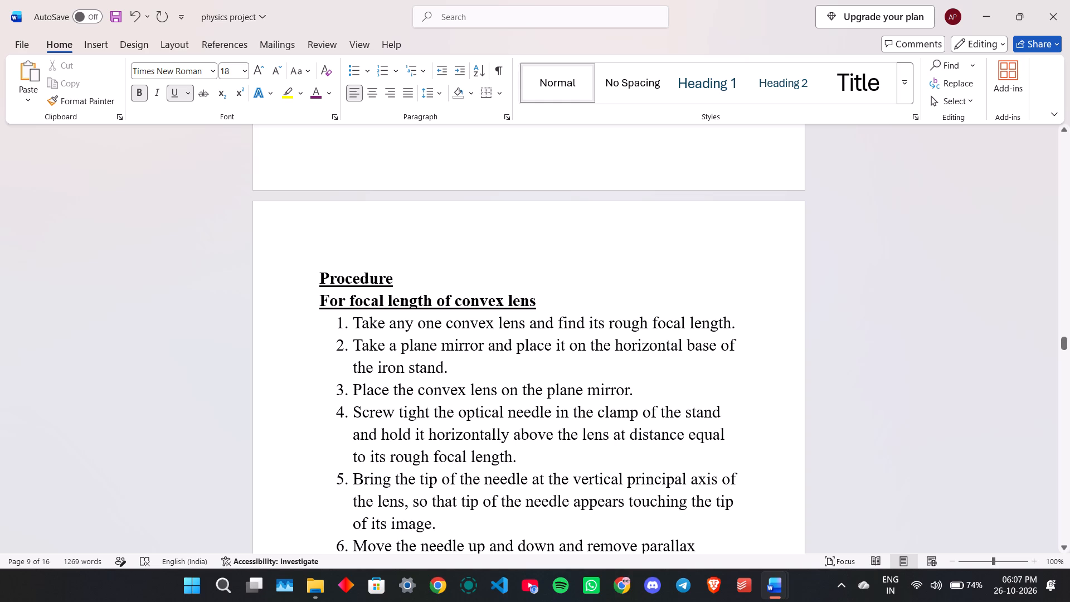
left_click_drag(317, 276, 402, 270)
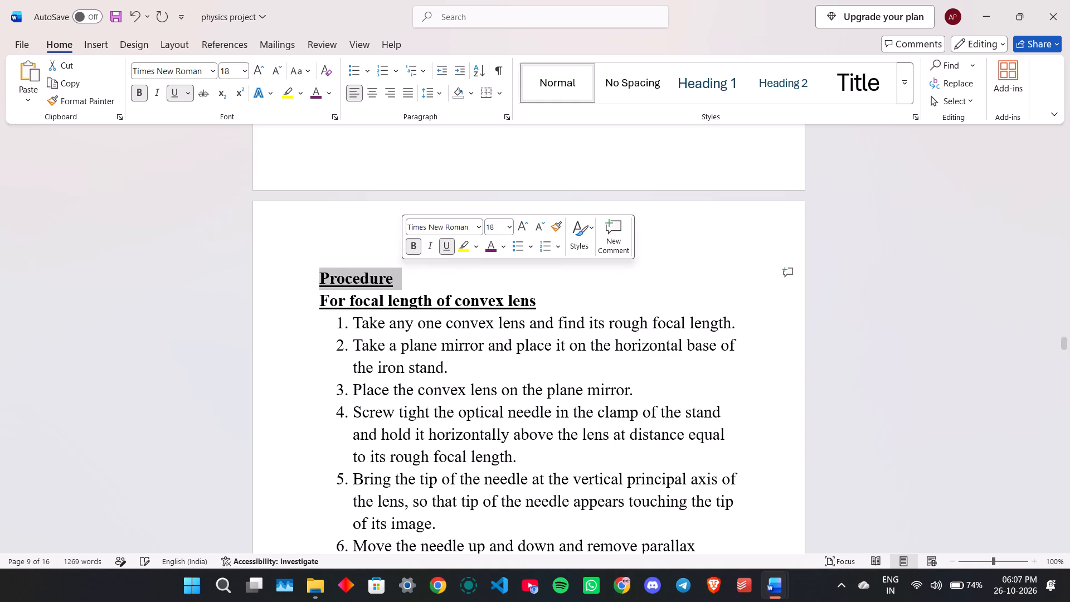
left_click(506, 230)
left_click(504, 395)
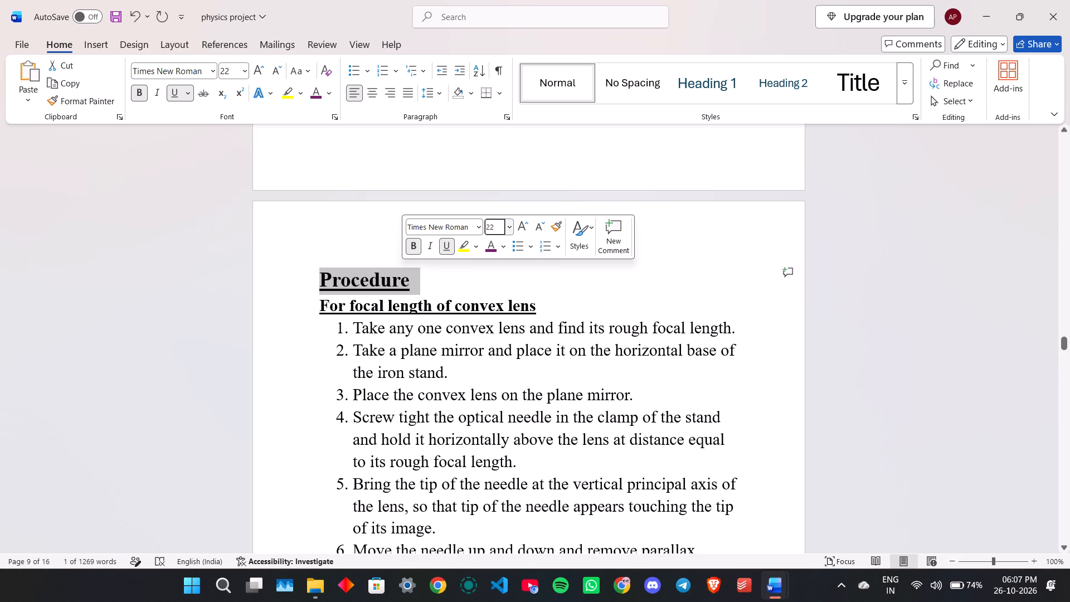
left_click(320, 309)
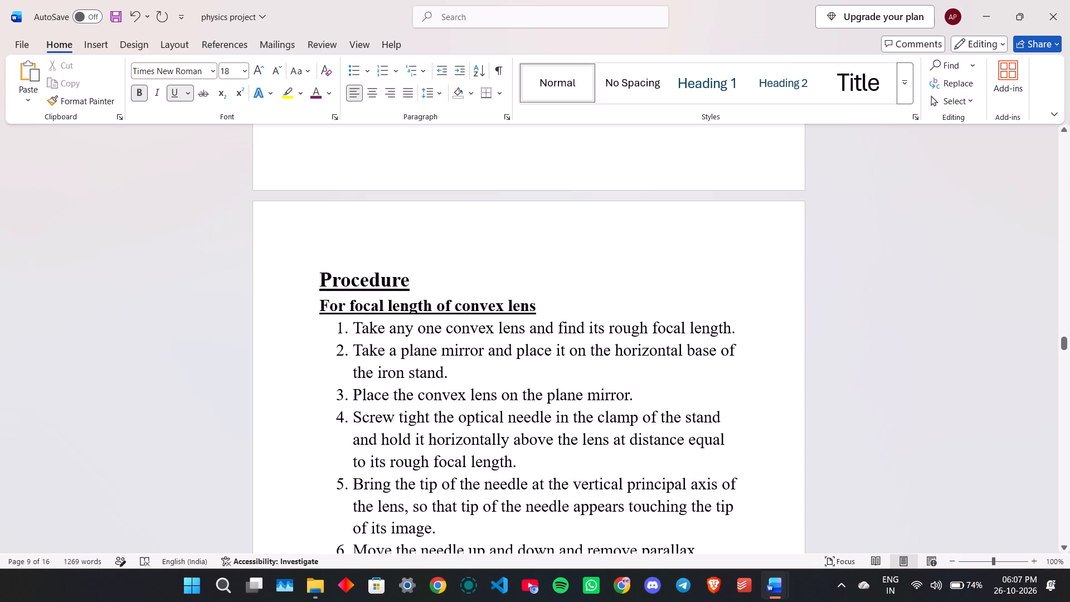
Add a blank line below the Procedure heading and append ":-" to the heading text.
key("Return")
left_click(412, 280)
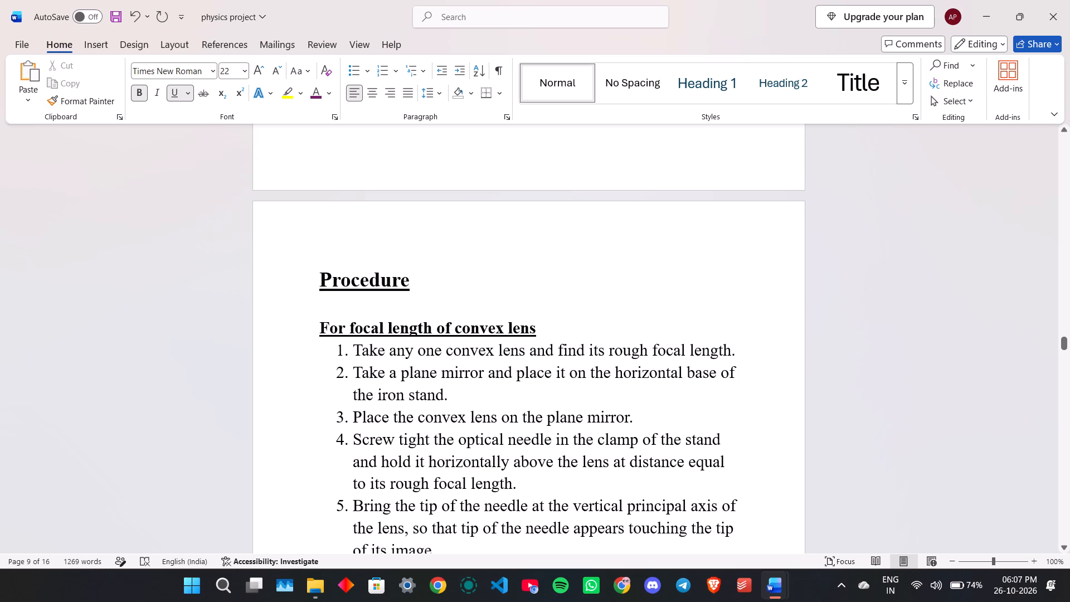
type(":-")
Delete the blank lines above "For radius of curvature of convex lens surface:" and keep the heading on its own line after item 3.
scroll(412, 280, "down", 3)
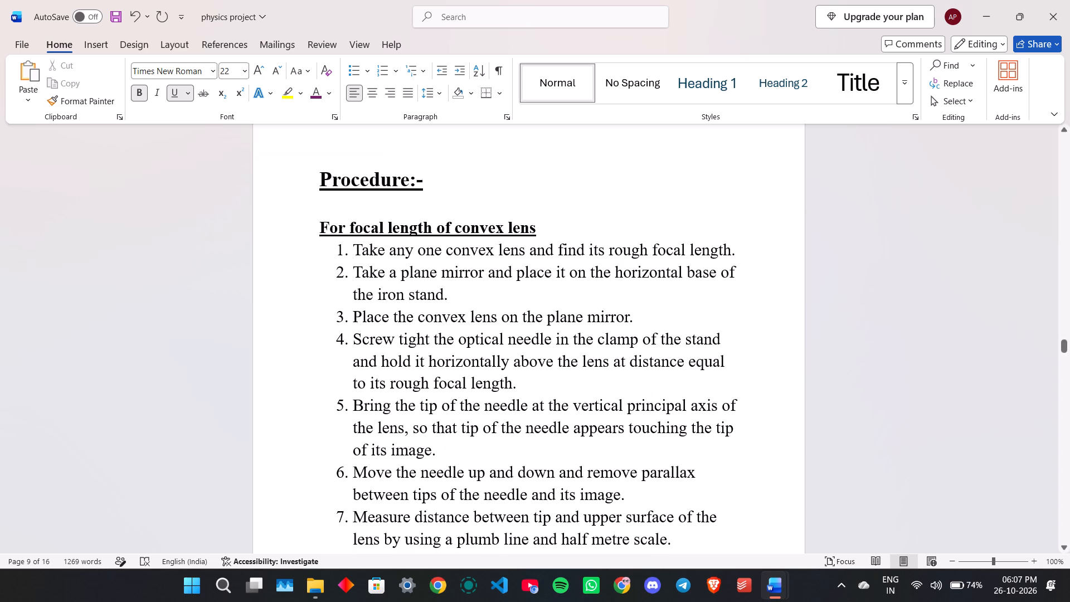
scroll(414, 280, "down", 18)
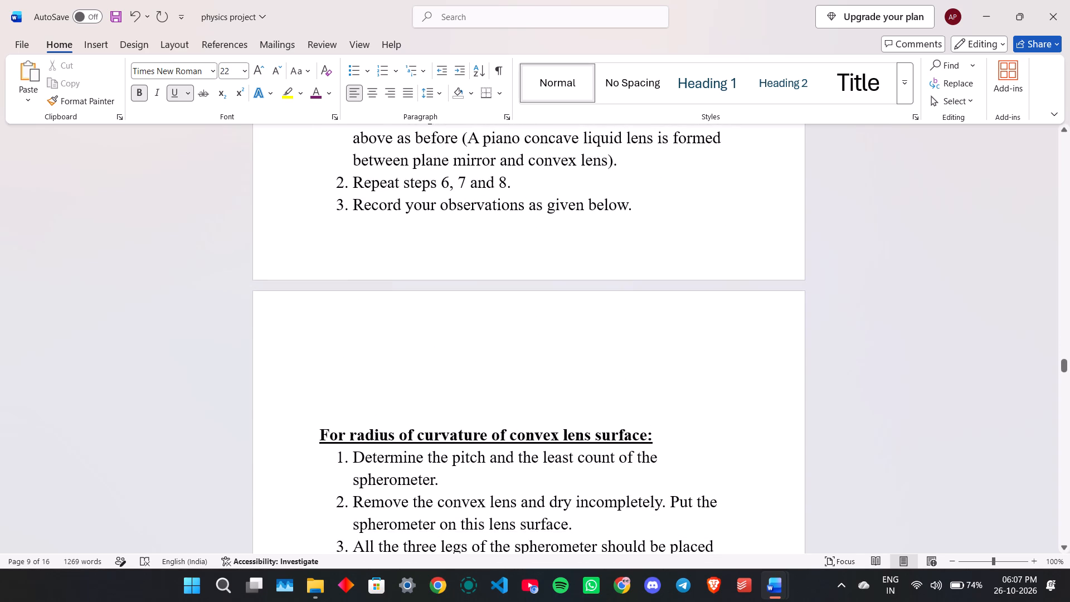
left_click(317, 436)
key("BackSpace")
key("BackSpace")
key("BackSpace")
key("BackSpace")
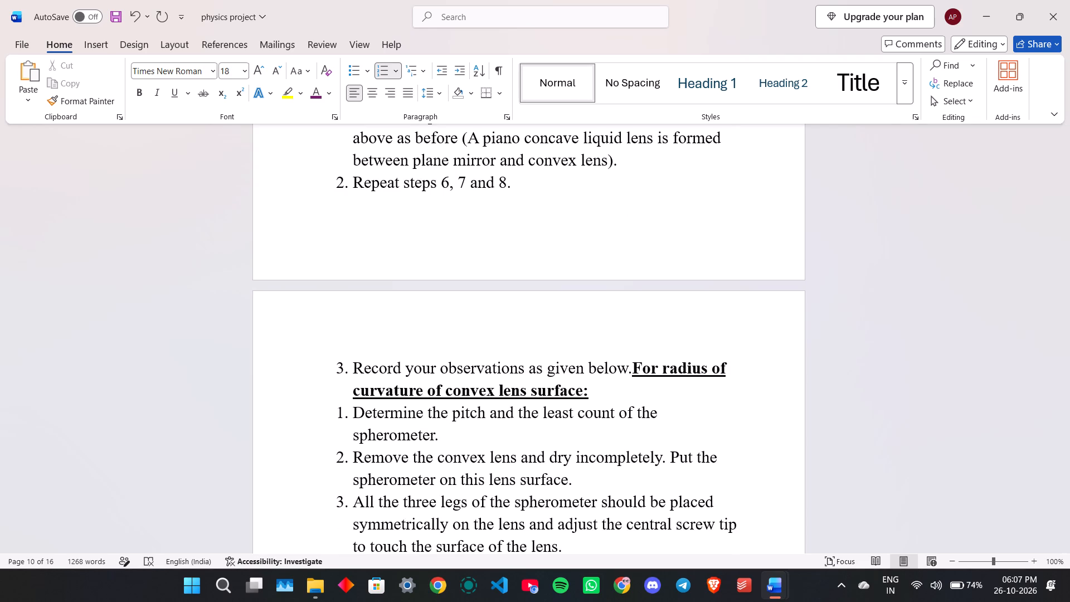
key("Return")
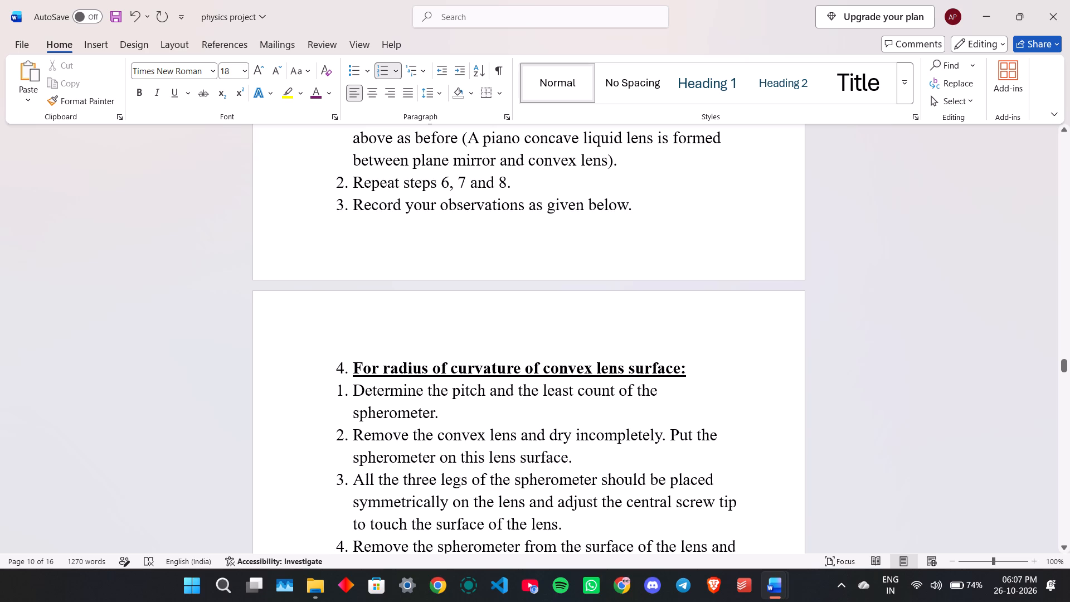
Delete one blank line above the "For focal length of the combination" heading.
scroll(315, 442, "up", 7)
scroll(315, 441, "down", 2)
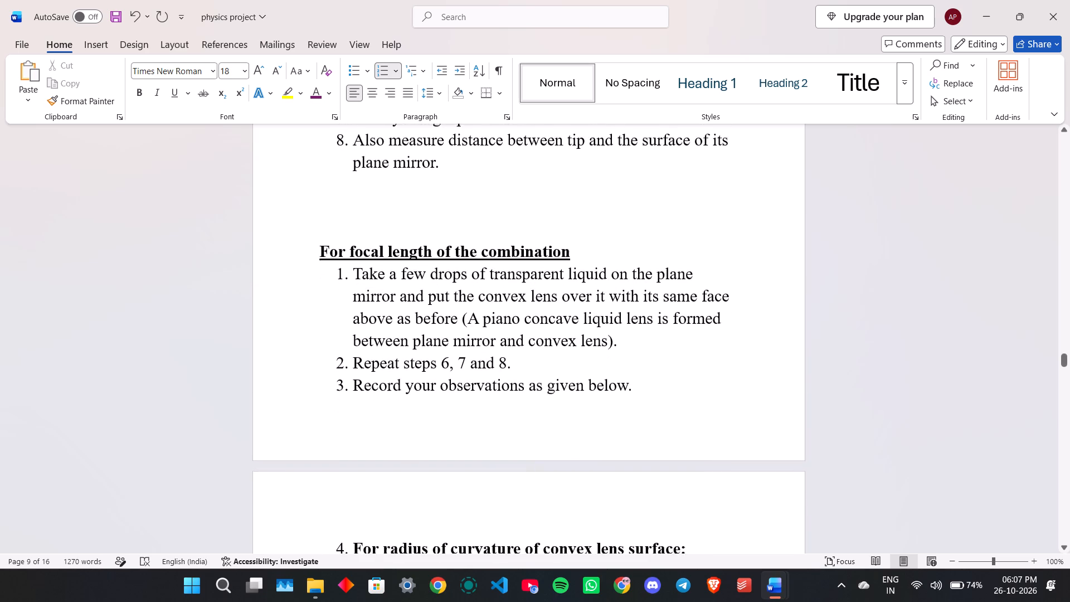
scroll(315, 443, "down", 1)
scroll(315, 443, "up", 3)
scroll(315, 443, "down", 8)
scroll(315, 432, "up", 5)
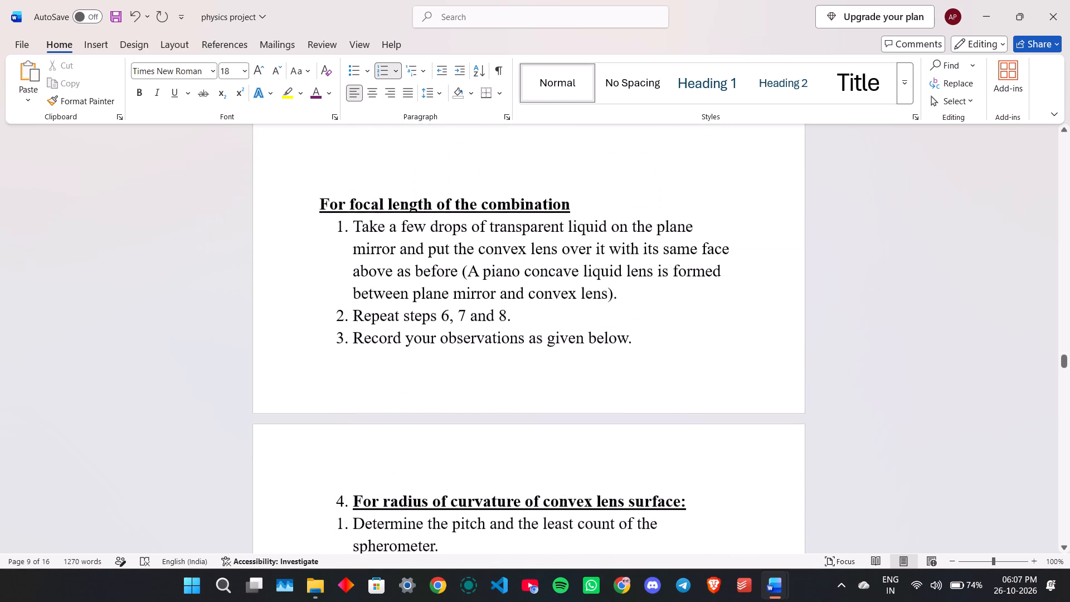
scroll(315, 430, "up", 3)
left_click(312, 303)
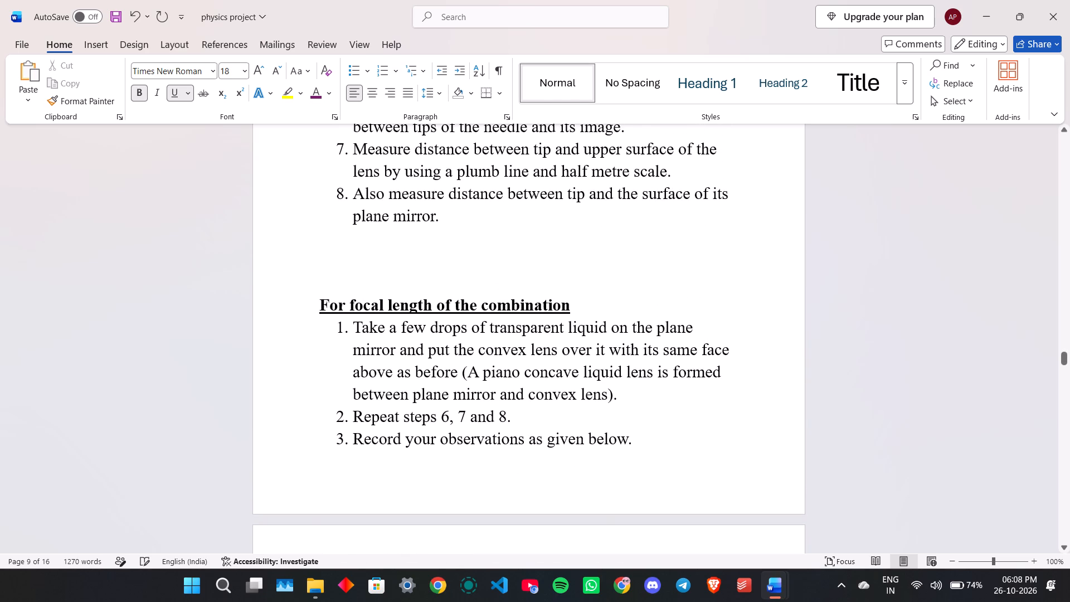
key("BackSpace")
Remove the list number 4 from the "For radius of curvature of convex lens surface:" heading.
scroll(324, 363, "down", 1)
left_click(346, 404)
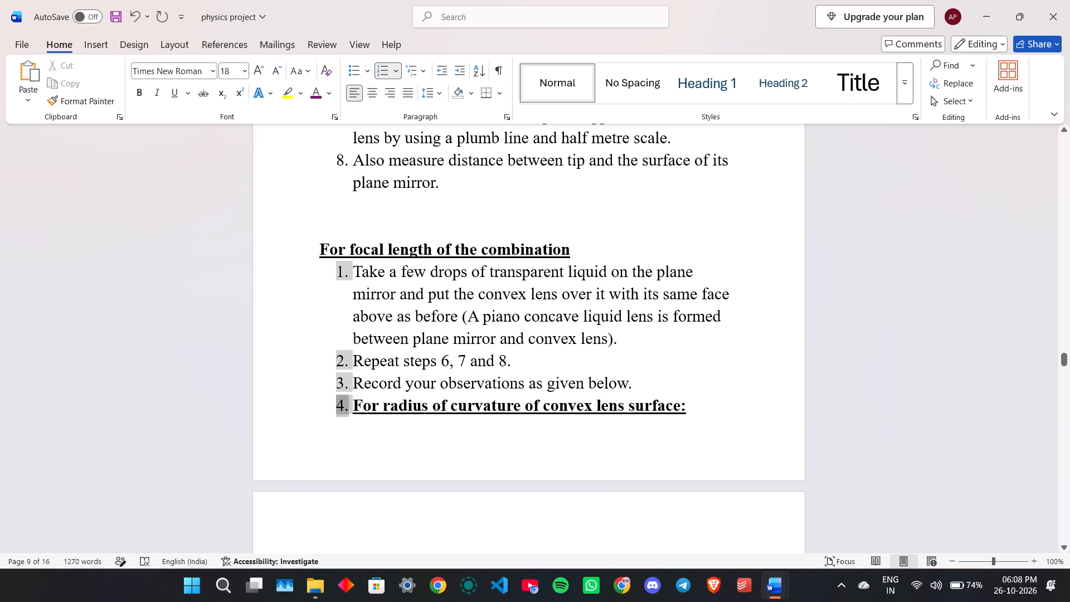
left_click(348, 410)
left_click(347, 406)
left_click(347, 406)
key("Return")
Delete the plain-text formula for the average distance l below item 6, before the Observation heading.
scroll(347, 409, "down", 11)
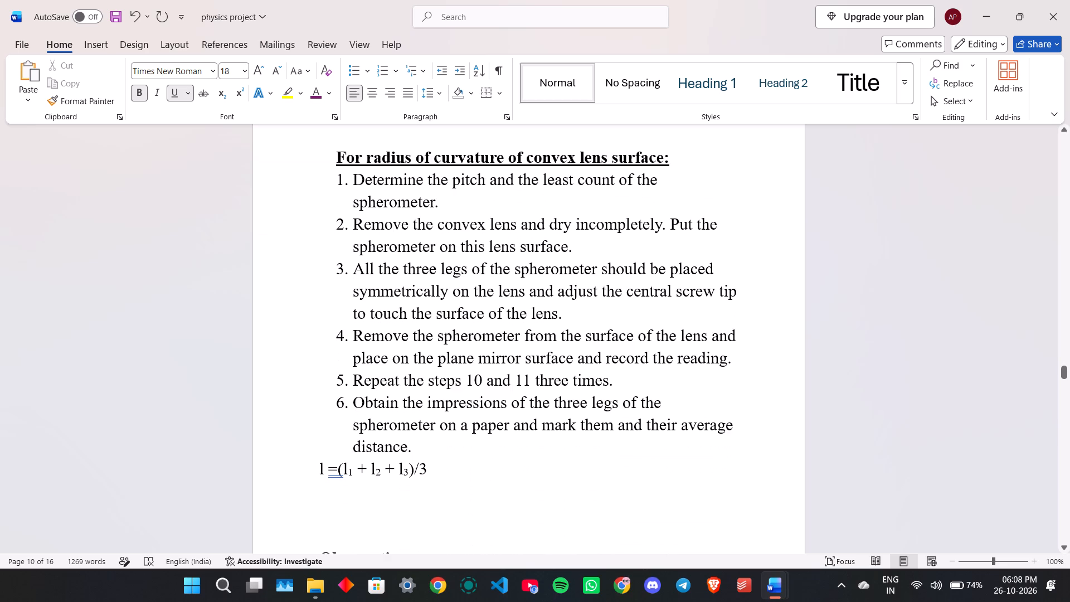
scroll(356, 409, "down", 3)
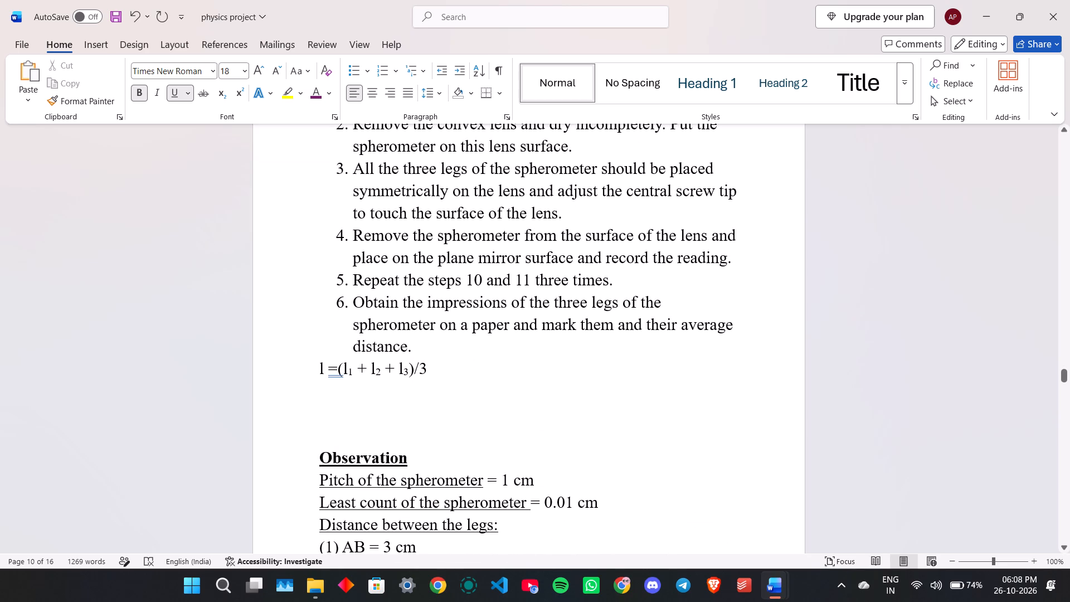
left_click_drag(327, 366, 432, 370)
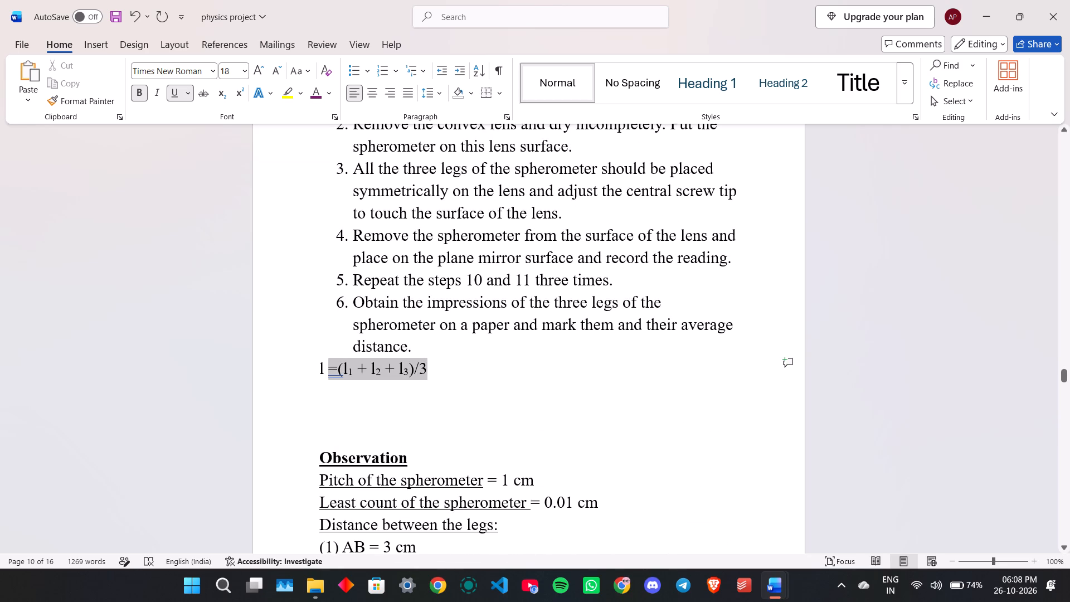
left_click_drag(432, 370, 437, 370)
left_click(315, 385)
left_click_drag(314, 366, 431, 376)
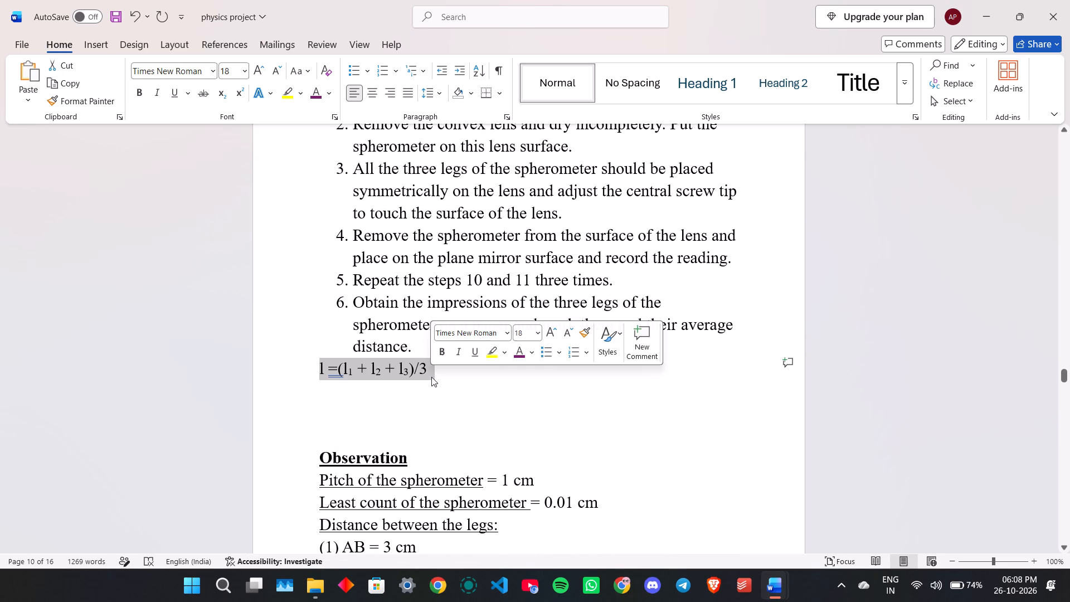
key("BackSpace")
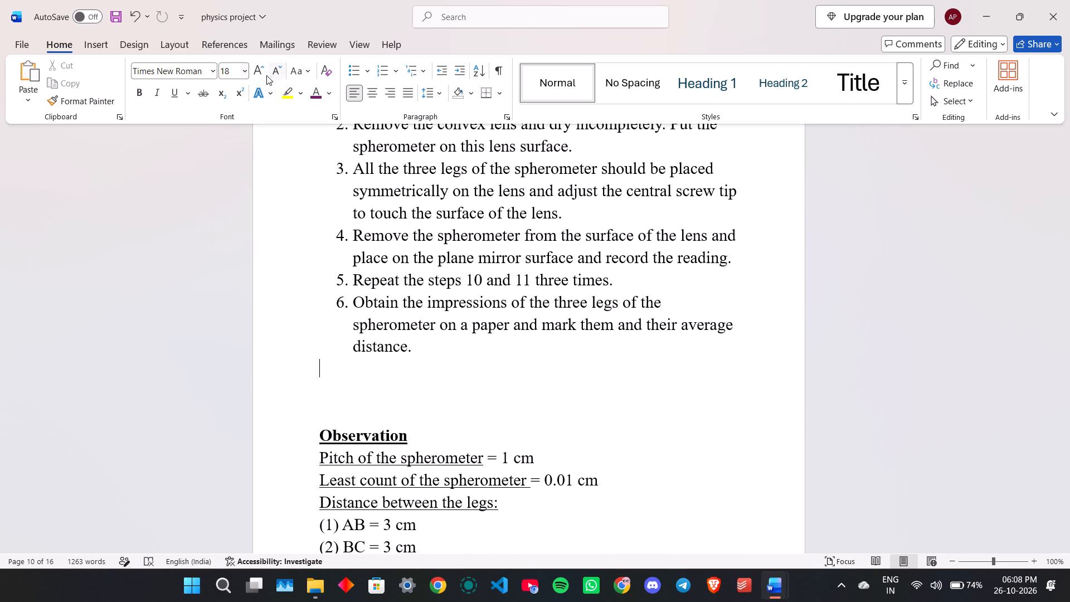
Insert an equation below item 6 and enter l=l1+l2+l3/3 in it.
left_click(86, 41)
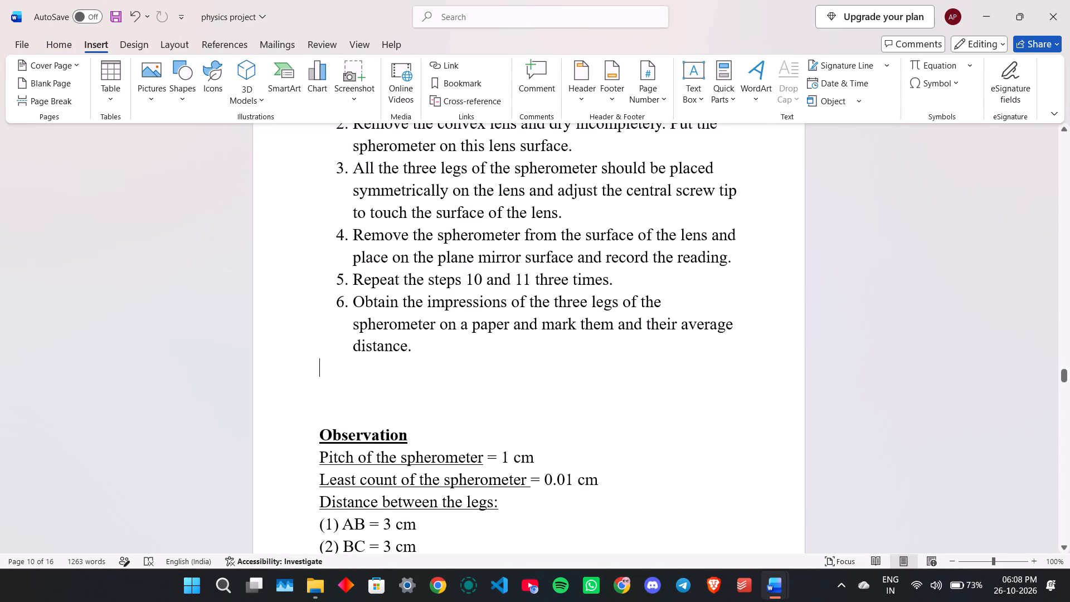
left_click(919, 62)
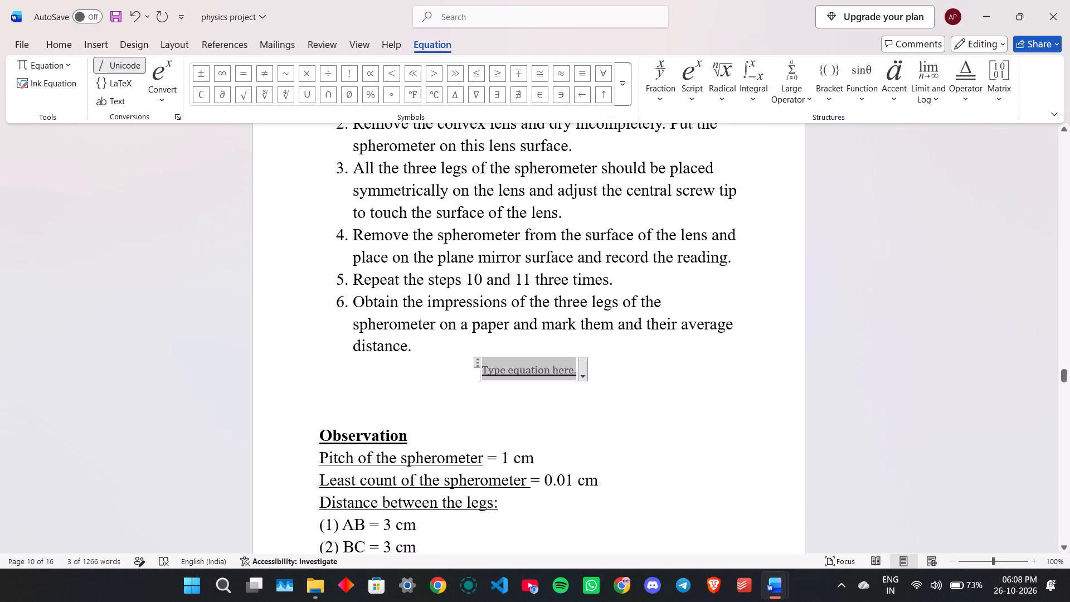
key("l")
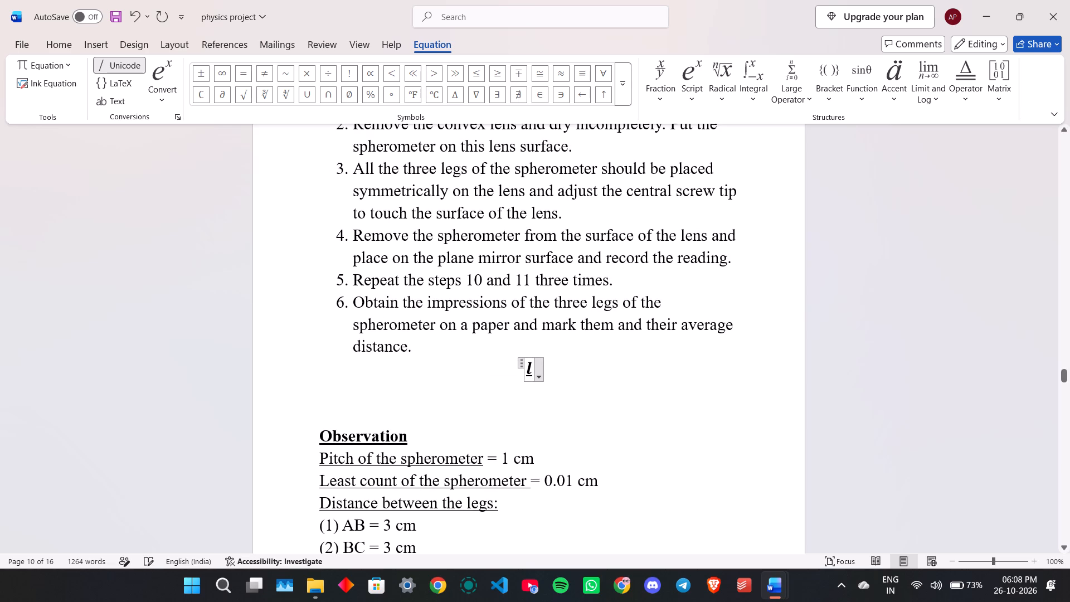
key("equal")
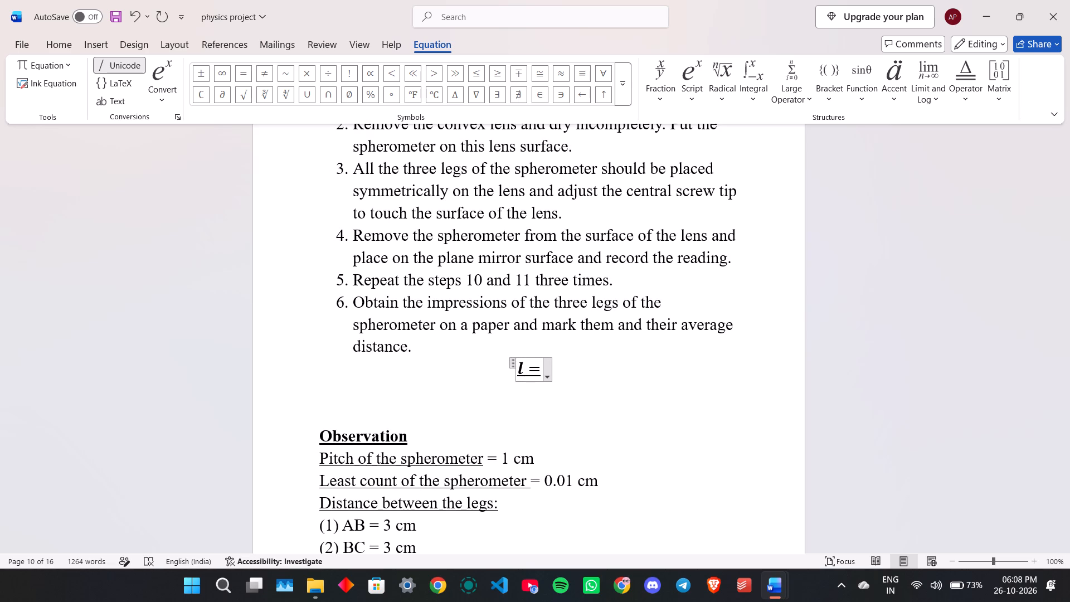
key("l")
key("1")
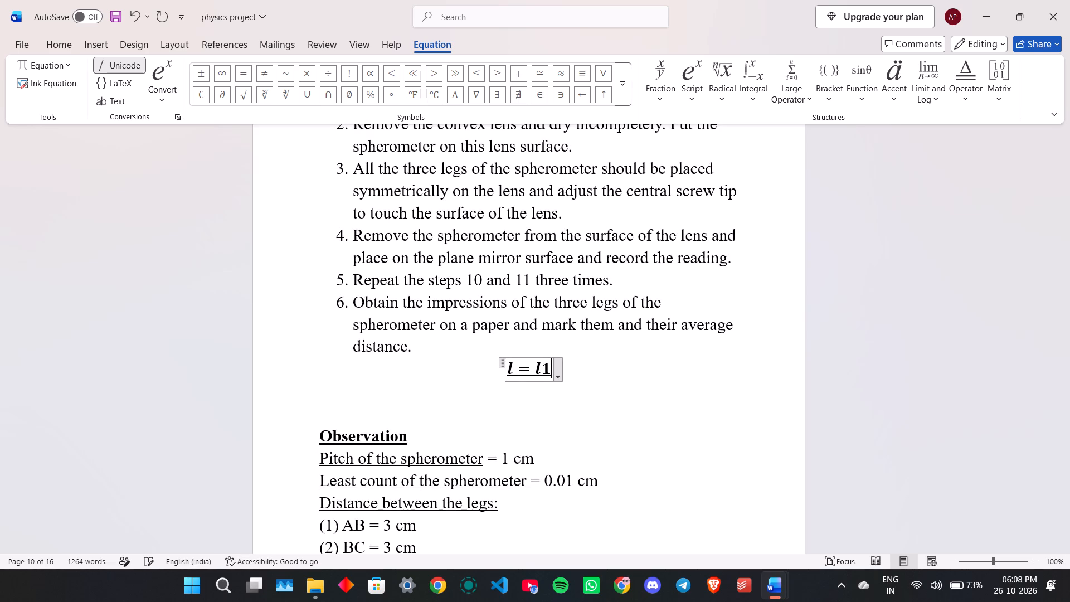
type("+l1")
key("BackSpace")
key("2")
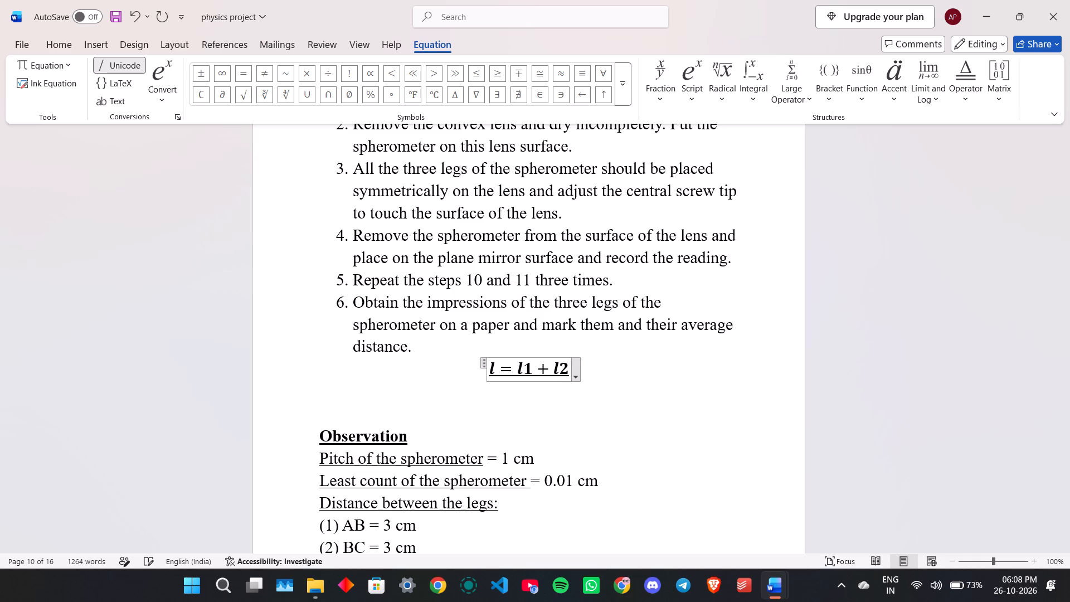
key("equal")
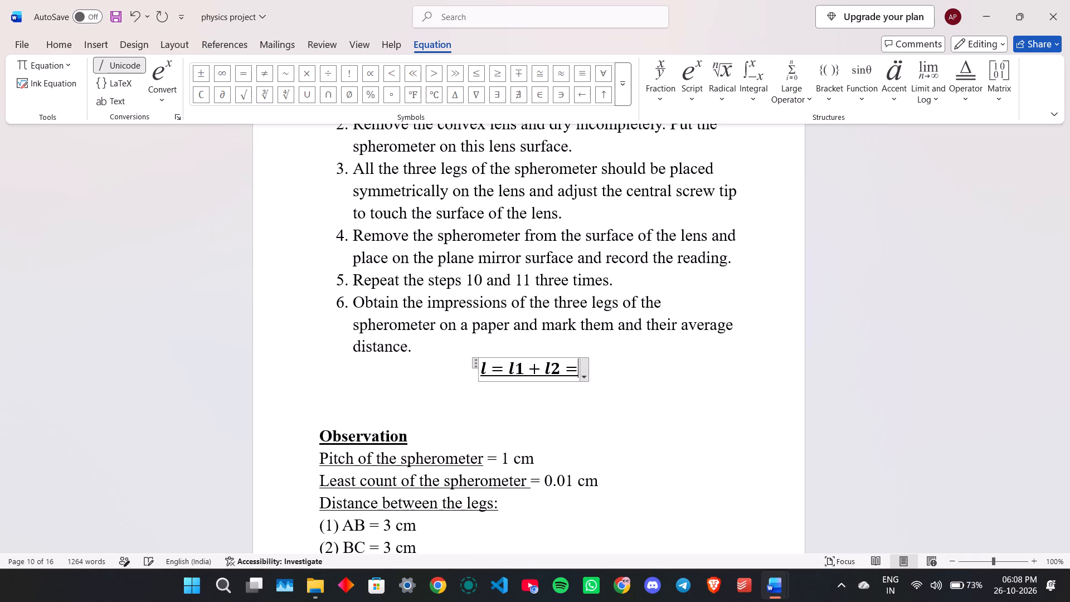
key("BackSpace")
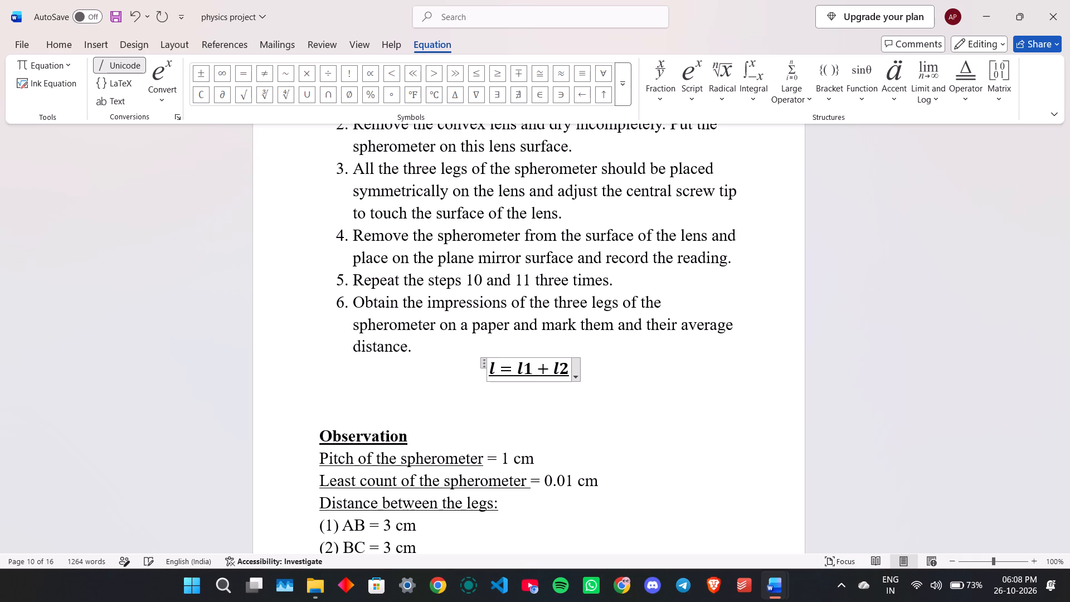
key("shift+plus")
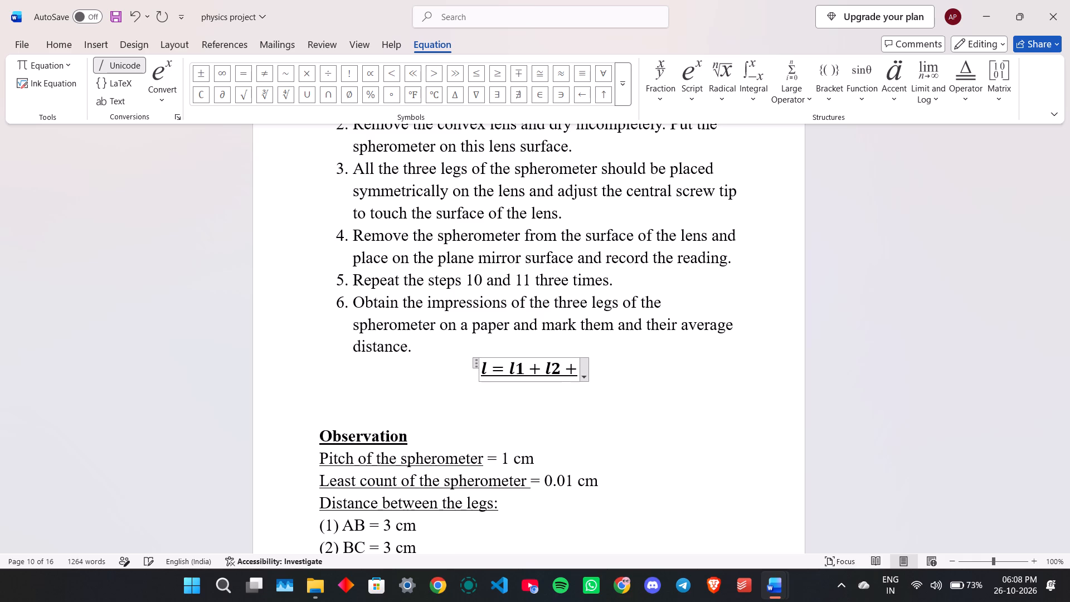
type("l3")
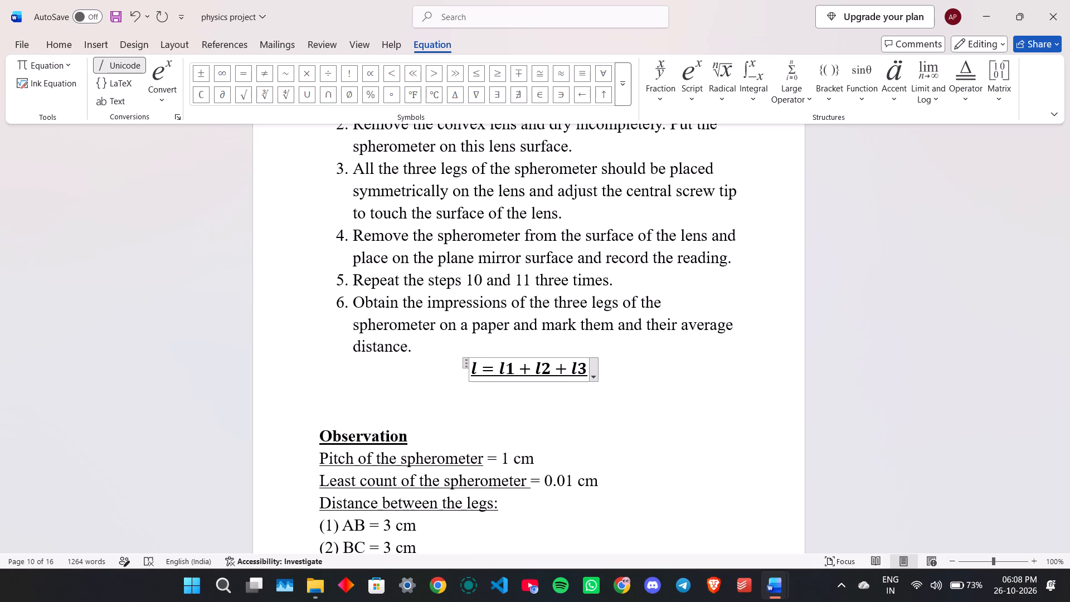
key("slash")
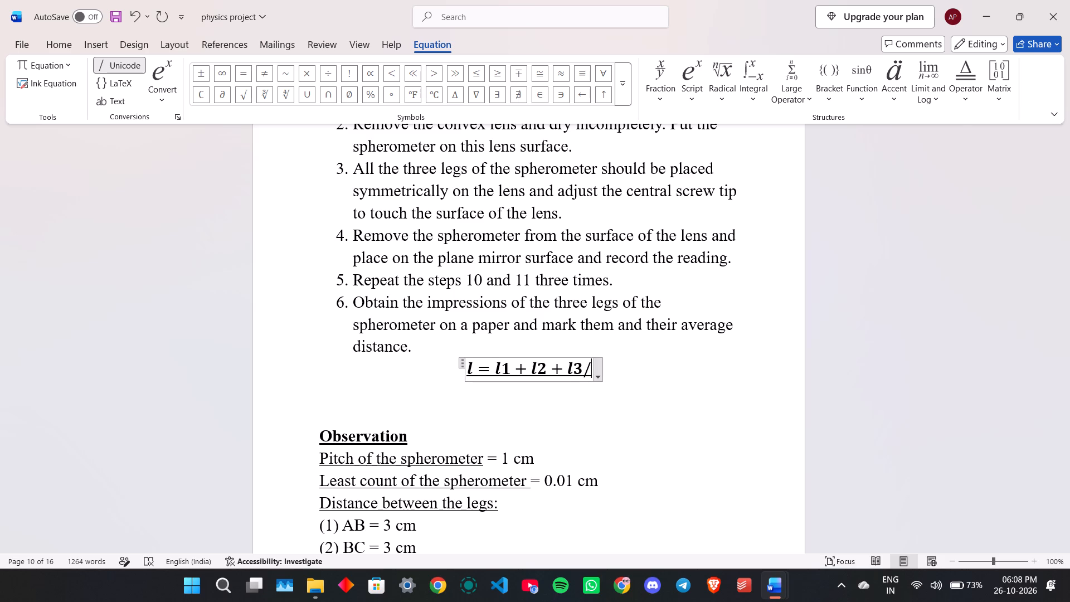
key("3")
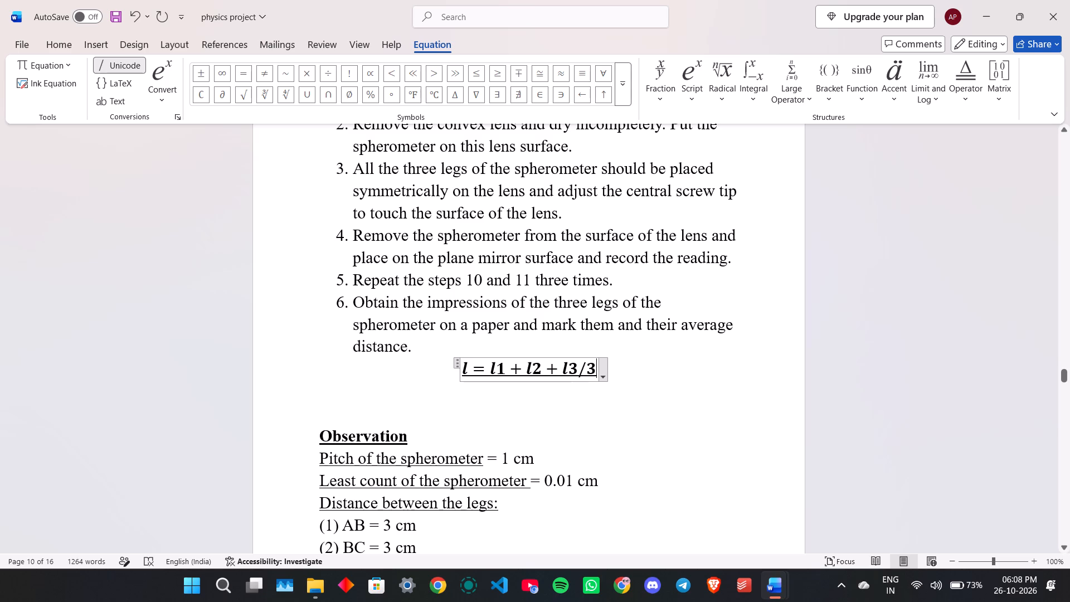
key("Return")
Delete the 3 from the denominator of the l3 fraction in the new equation.
left_click(580, 390)
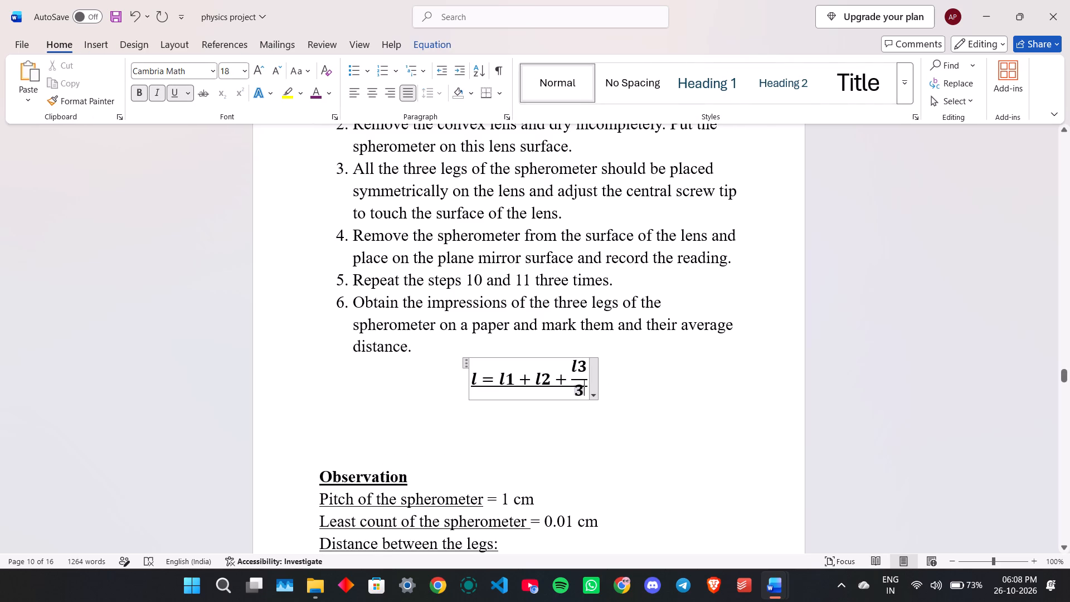
left_click(582, 387)
key("BackSpace")
Convert the average-distance equation to linear form.
left_click(595, 380)
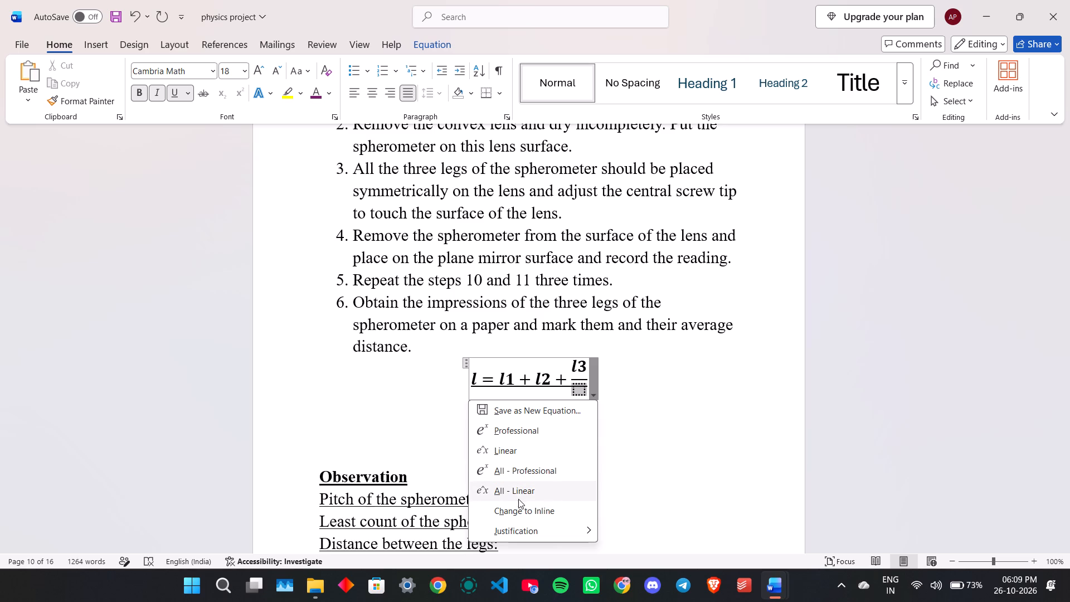
left_click(506, 453)
left_click(593, 369)
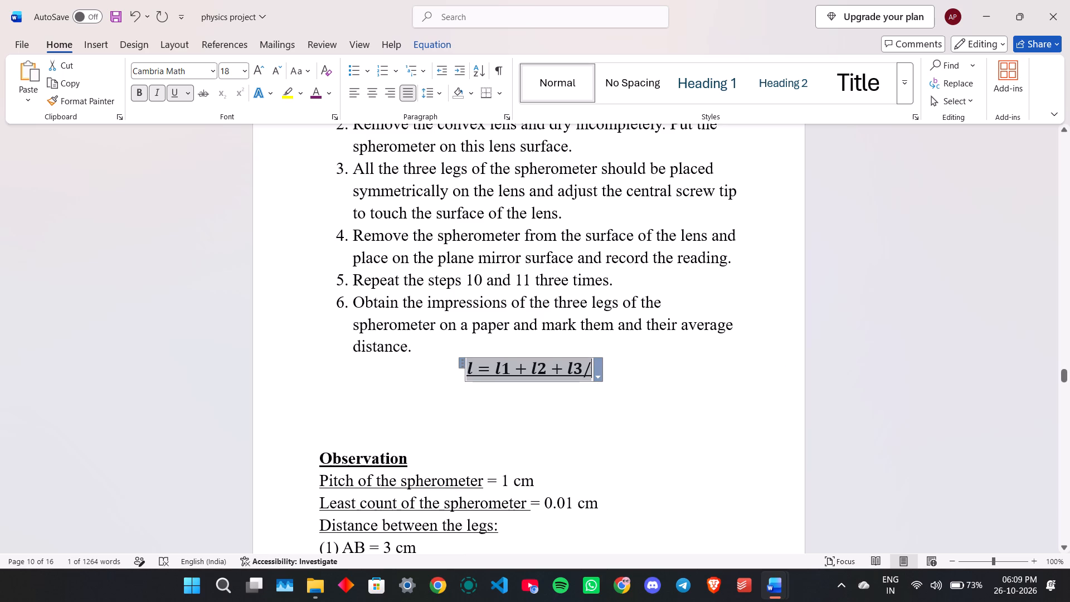
left_click(585, 375)
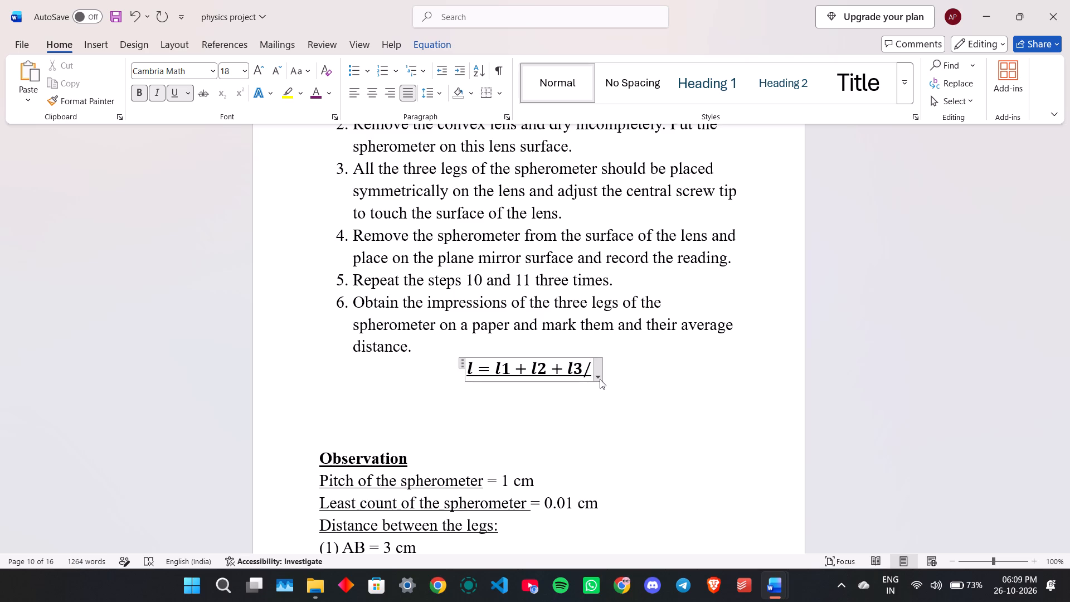
left_click(600, 379)
left_click(537, 470)
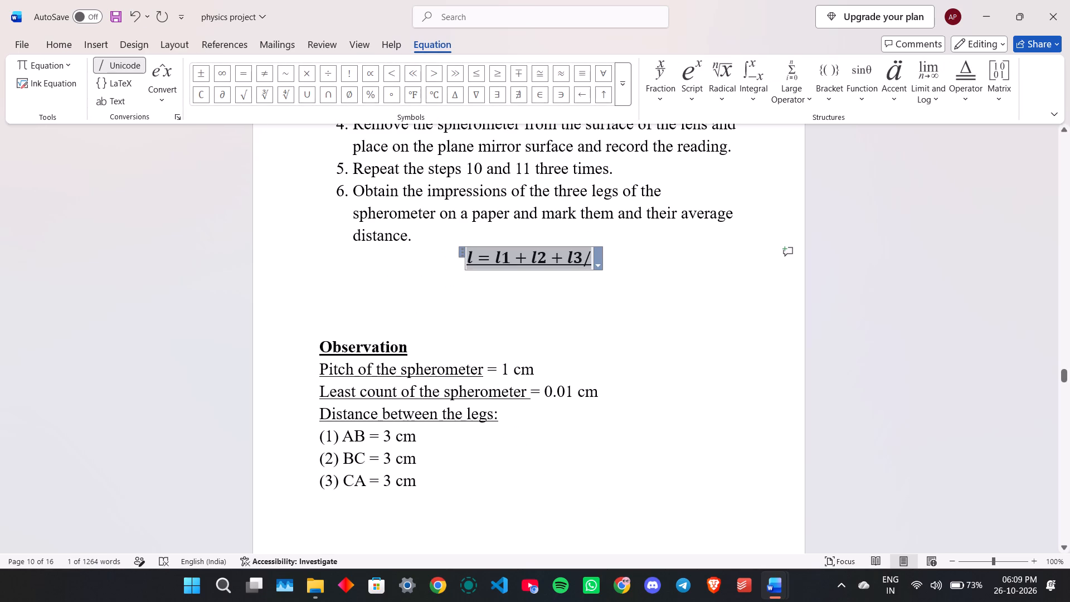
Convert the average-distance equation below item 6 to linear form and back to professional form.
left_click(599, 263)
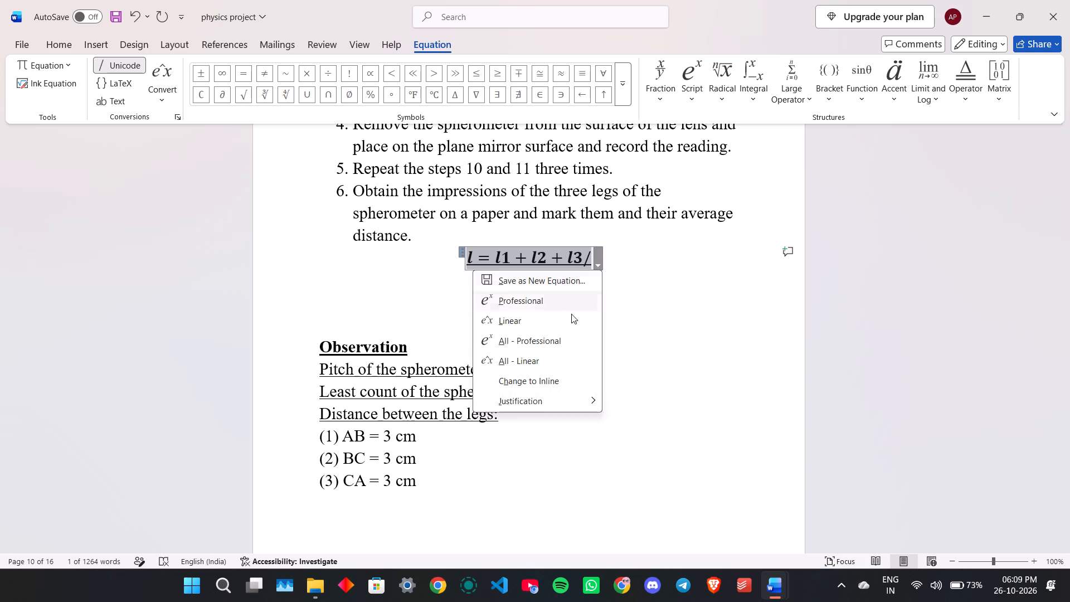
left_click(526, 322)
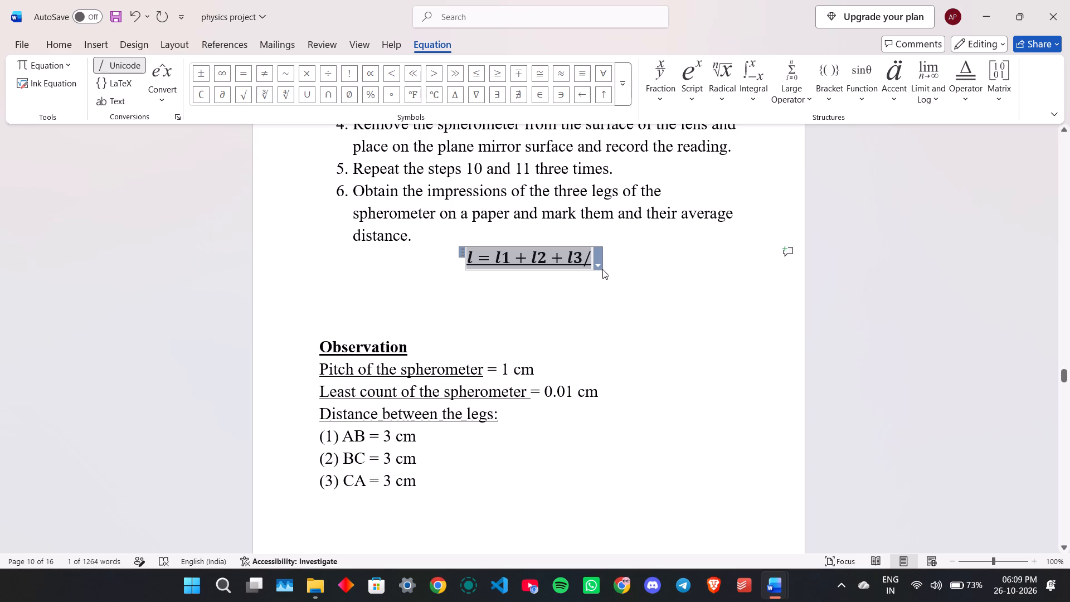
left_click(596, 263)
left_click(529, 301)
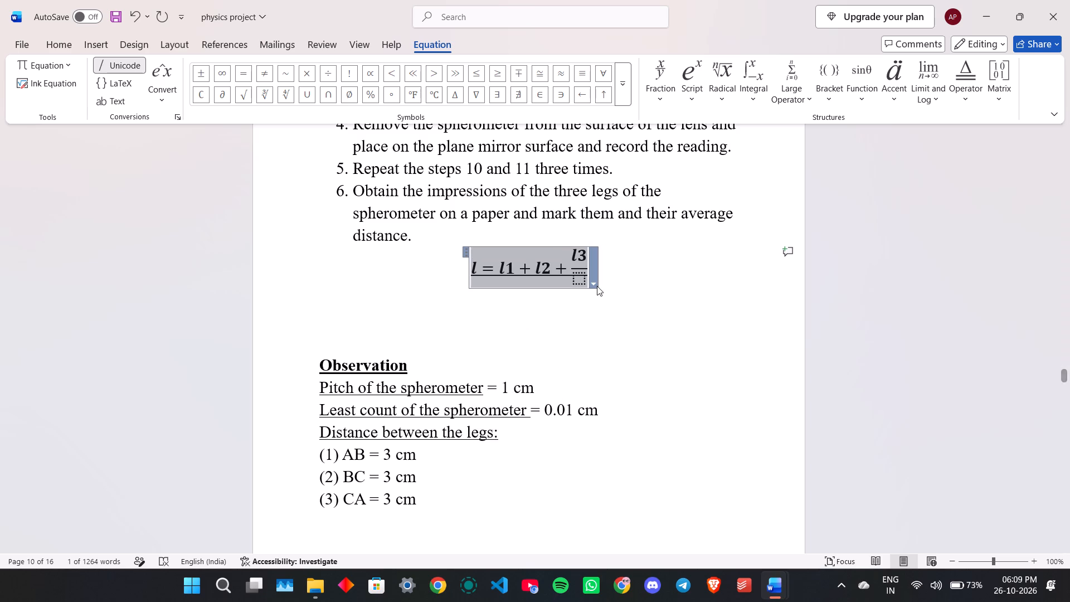
Undo the recent edits to the average-distance equation until it reads l=l1+l2.
left_click(135, 13)
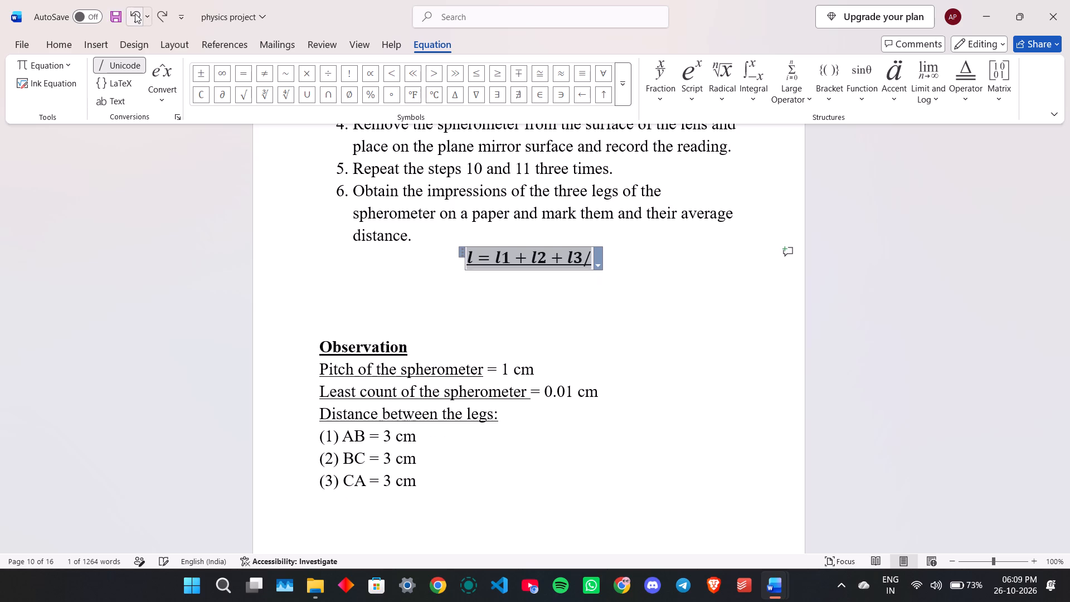
left_click(135, 13)
left_click(135, 13)
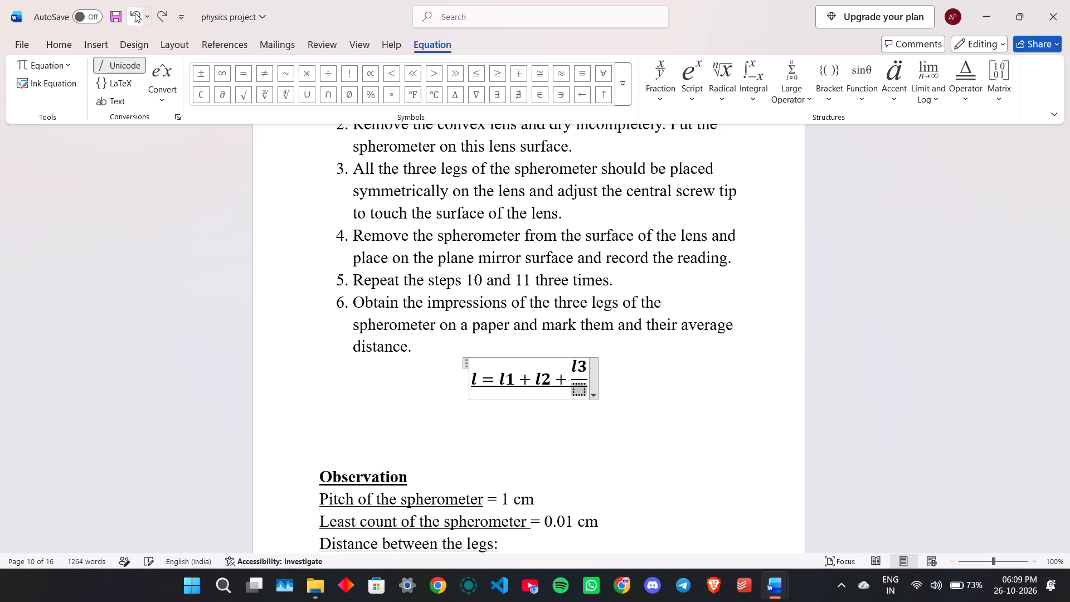
left_click(135, 13)
left_click(135, 13)
left_click(134, 12)
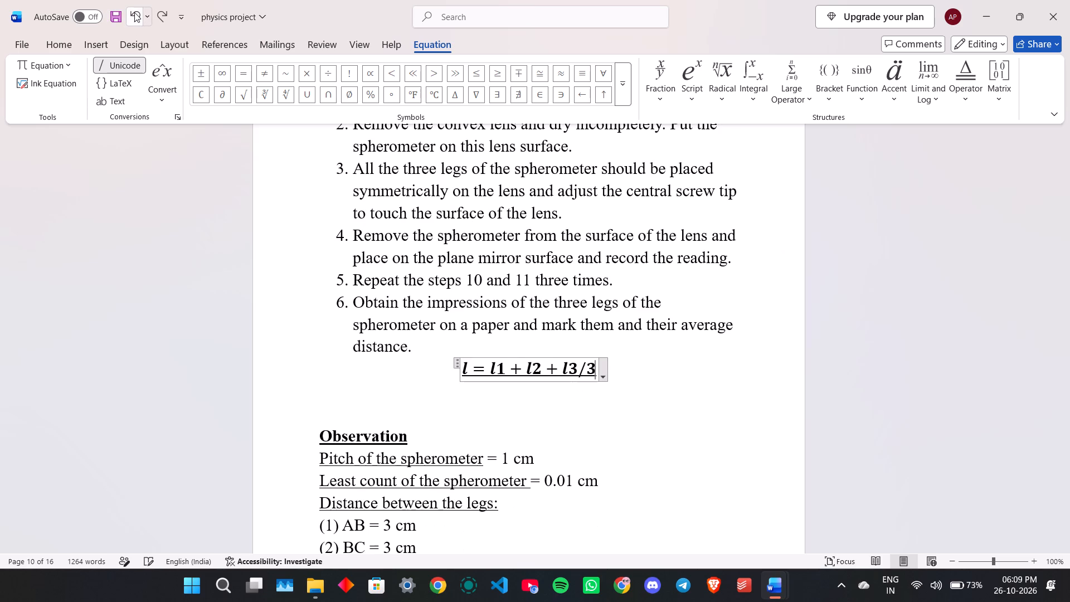
left_click(134, 12)
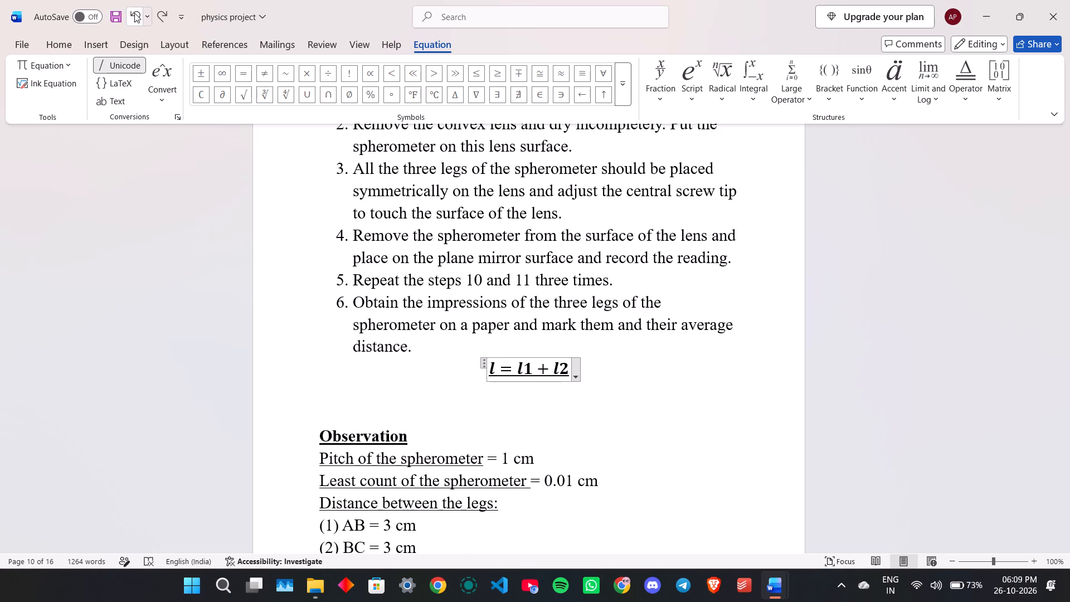
Append +l3 to the average-distance equation.
key("shift+plus")
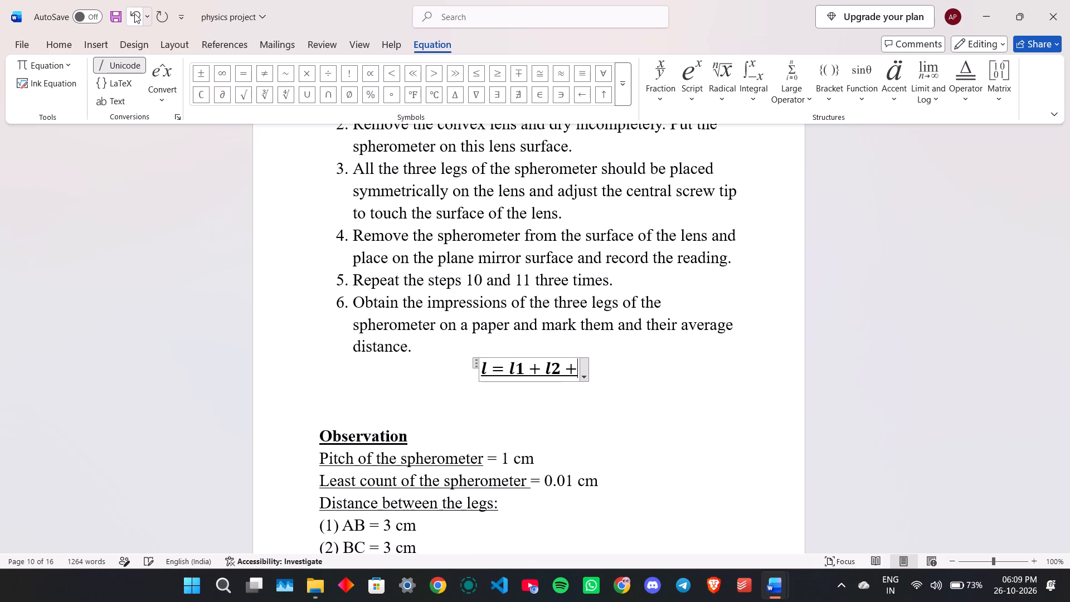
key("l")
key("3")
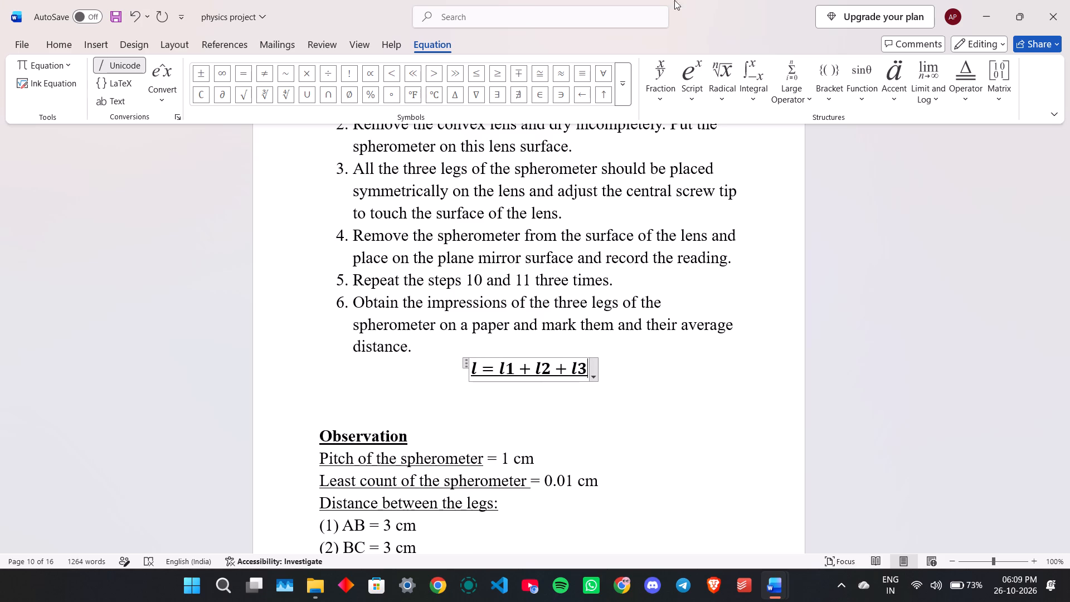
Divide each of the terms l1, l2 and l3 by 3 in the average-distance equation, building them up as stacked fractions.
left_click_drag(461, 134, 468, 224)
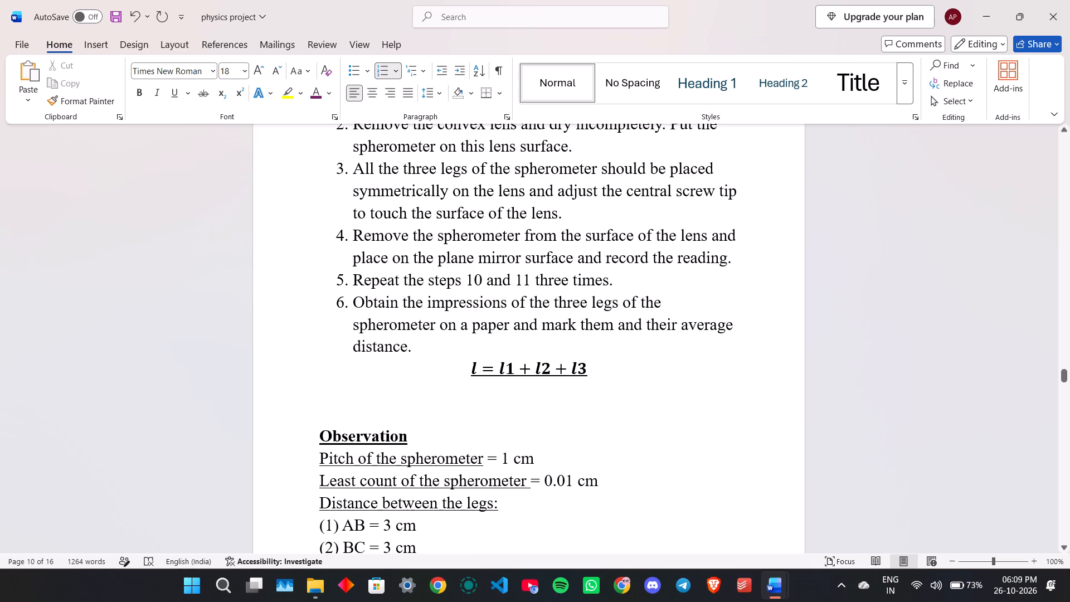
left_click(523, 371)
left_click(518, 382)
left_click_drag(504, 372, 585, 369)
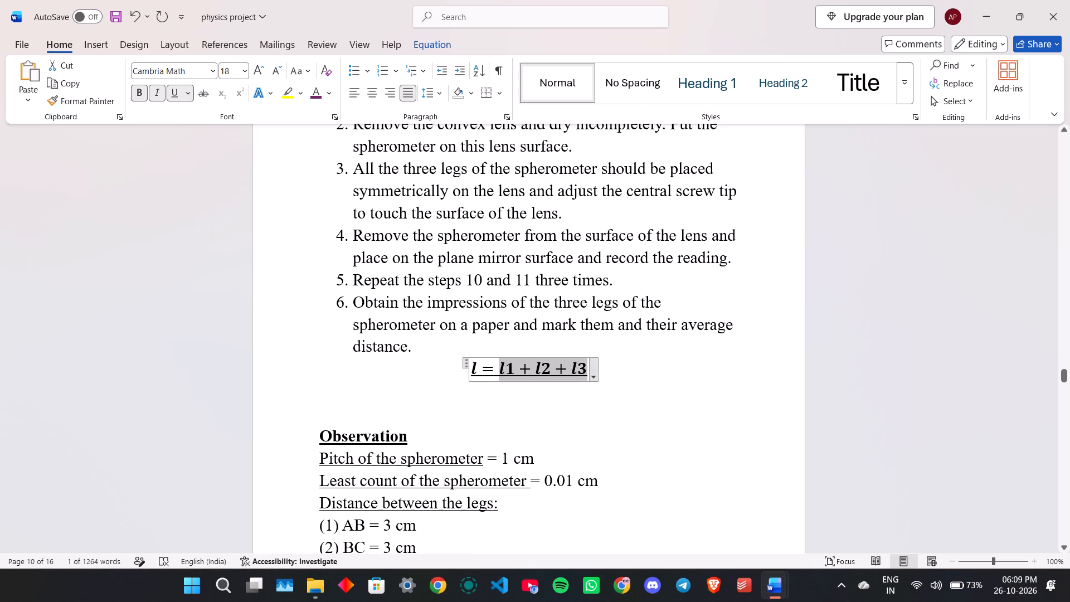
left_click(573, 402)
left_click(509, 380)
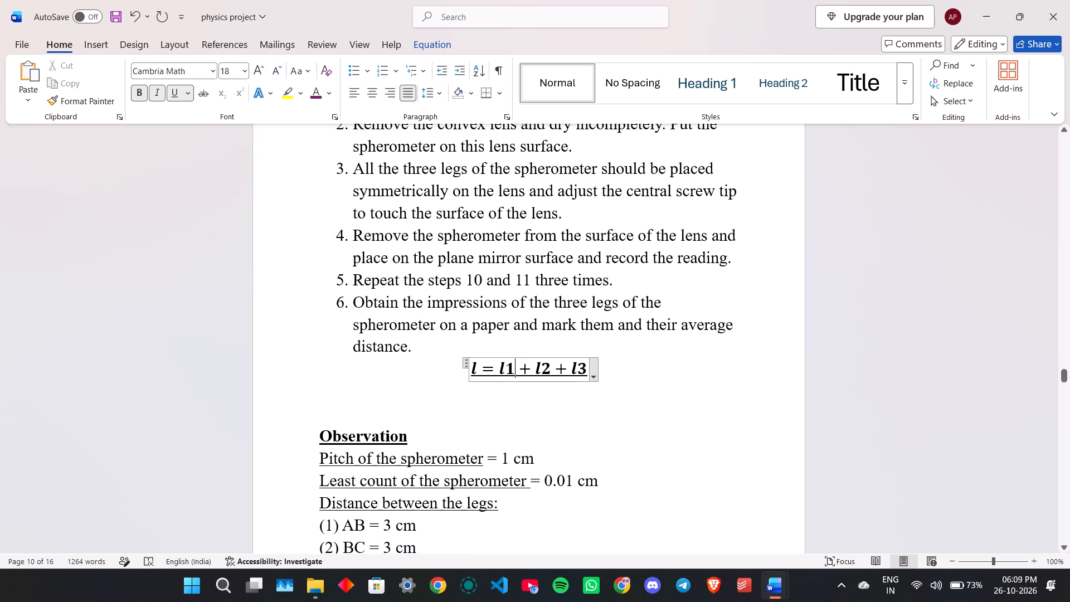
key("slash")
key("3")
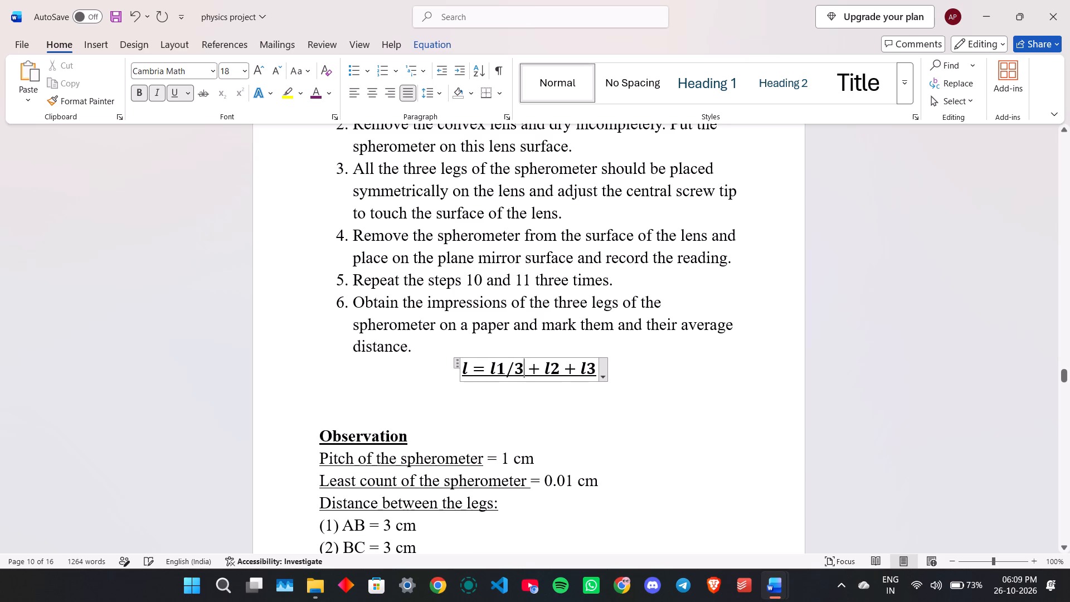
left_click(557, 371)
key("slash")
key("3")
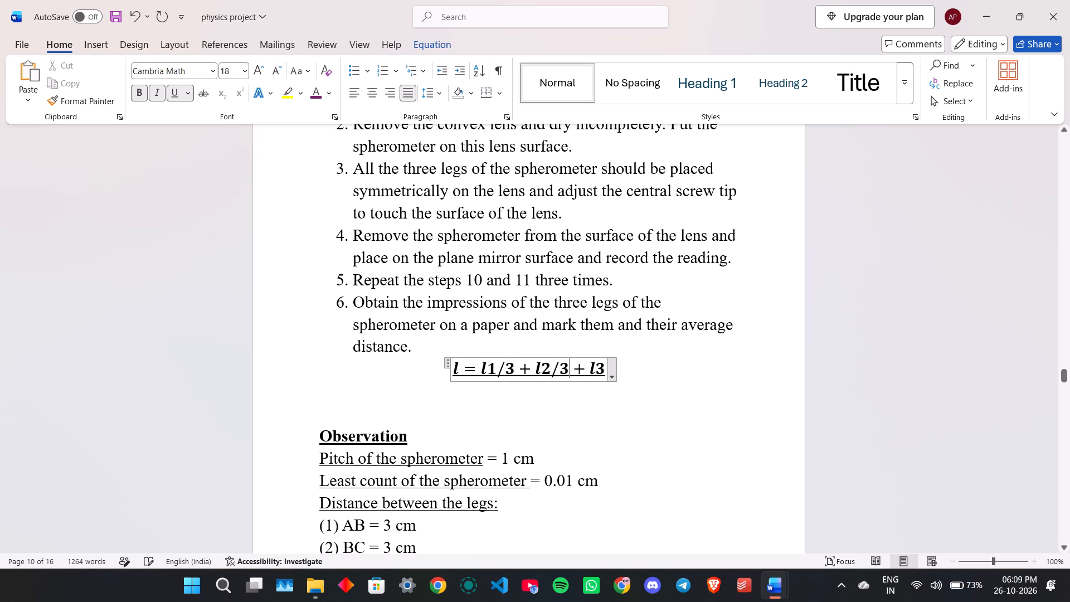
left_click(604, 367)
key("slash")
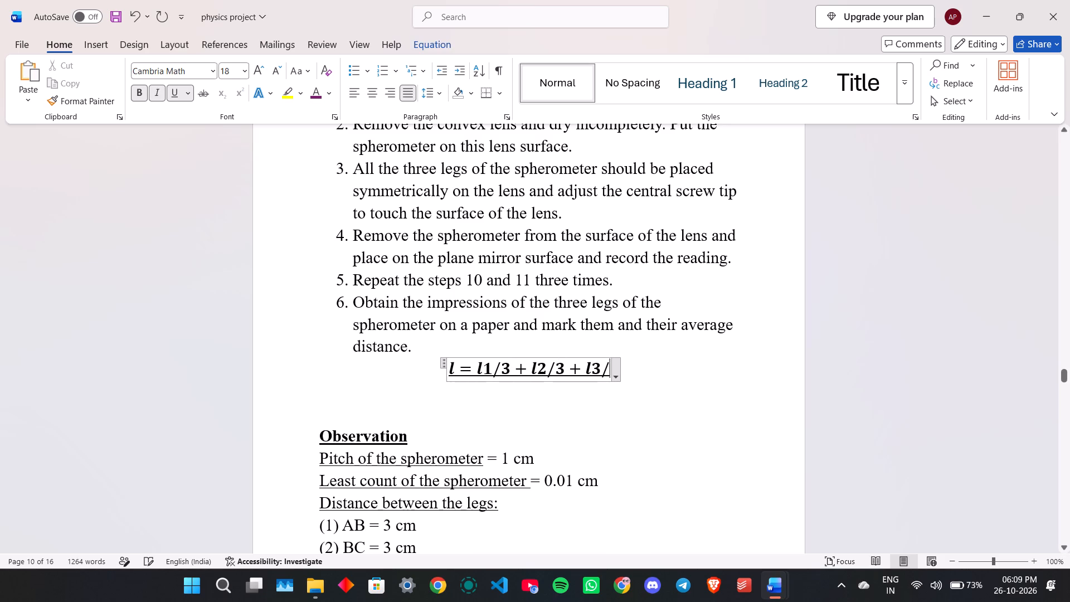
key("3")
key("Return")
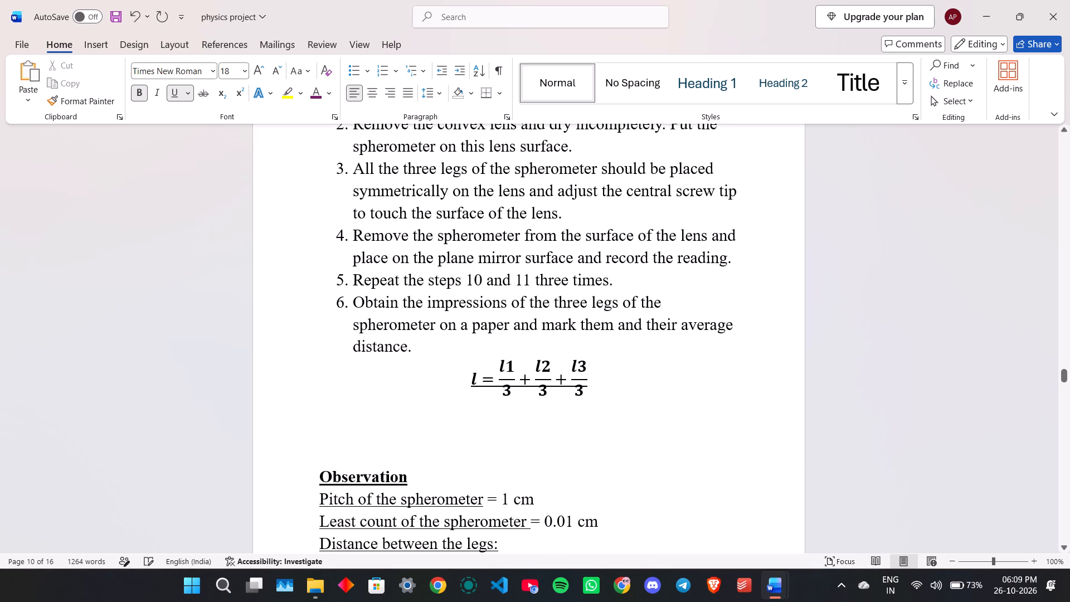
Insert a blank line between the Observation heading and the pitch of the spherometer line.
scroll(648, 449, "up", 1)
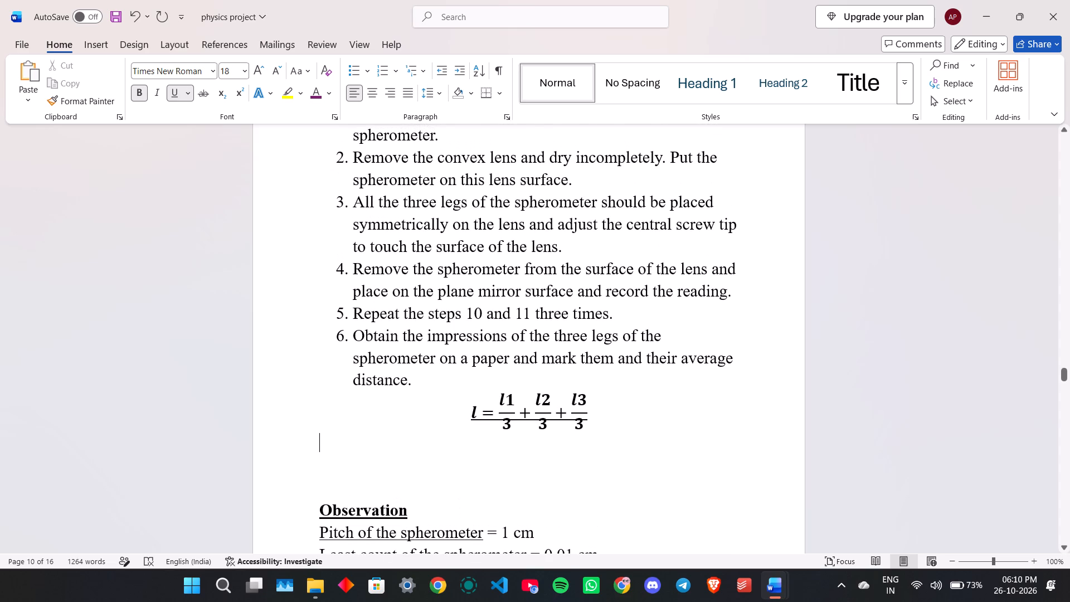
scroll(650, 449, "up", 2)
scroll(650, 448, "down", 4)
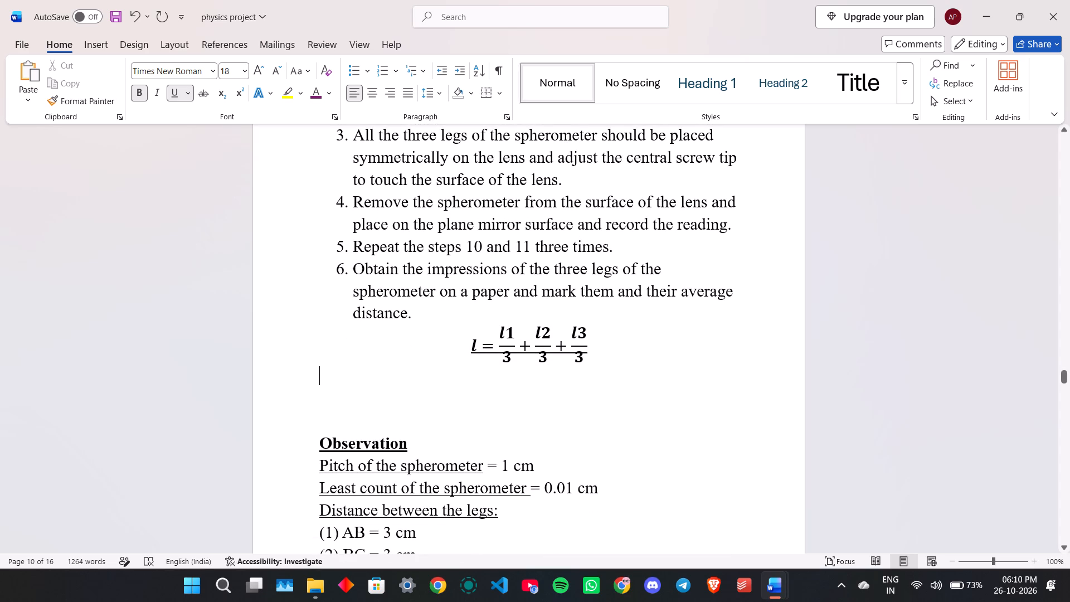
scroll(533, 386, "down", 4)
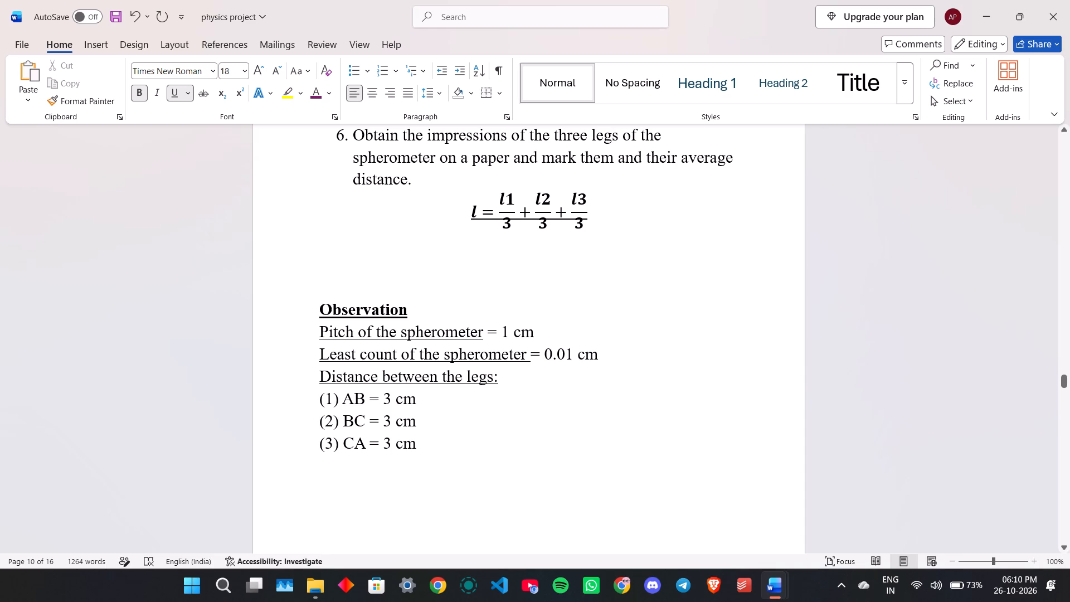
left_click(317, 308)
left_click(317, 337)
key("Return")
Set the Observation heading's font size to 22 and append ":-" to it.
left_click_drag(318, 308, 415, 306)
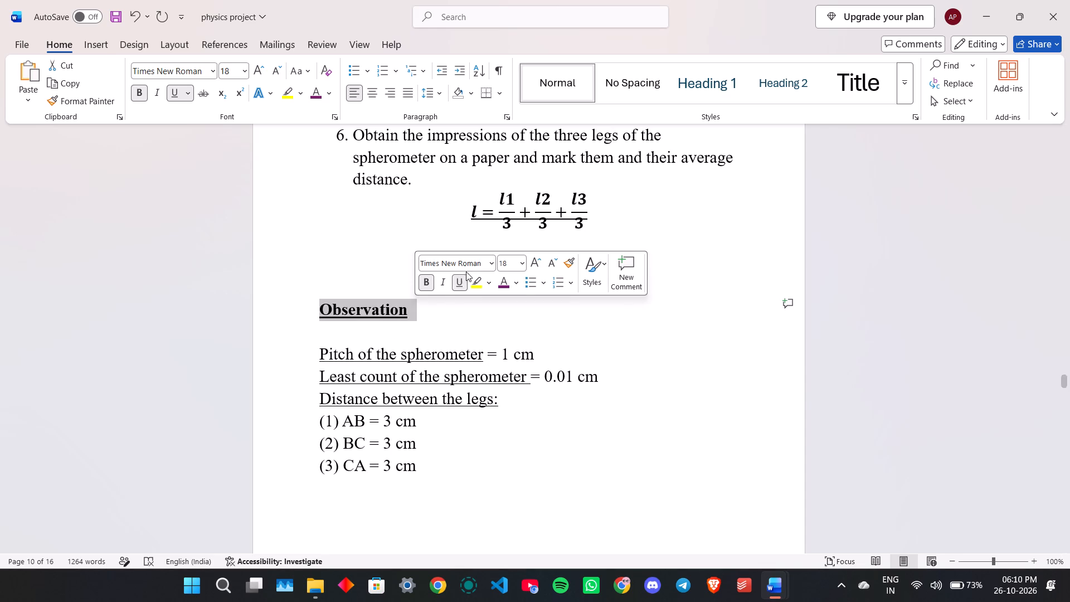
left_click(521, 263)
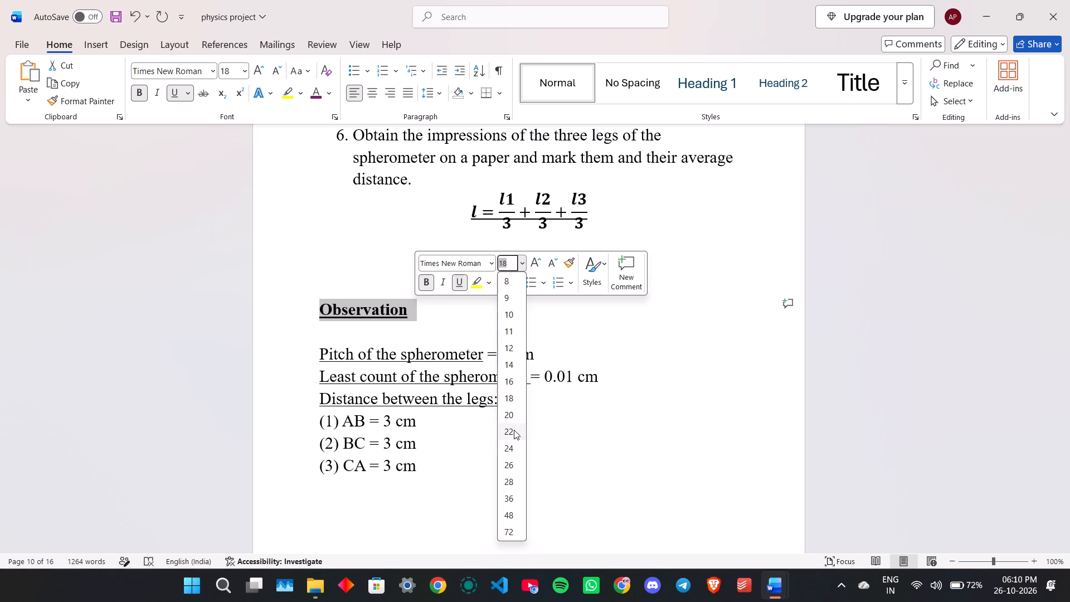
left_click(514, 430)
left_click(426, 312)
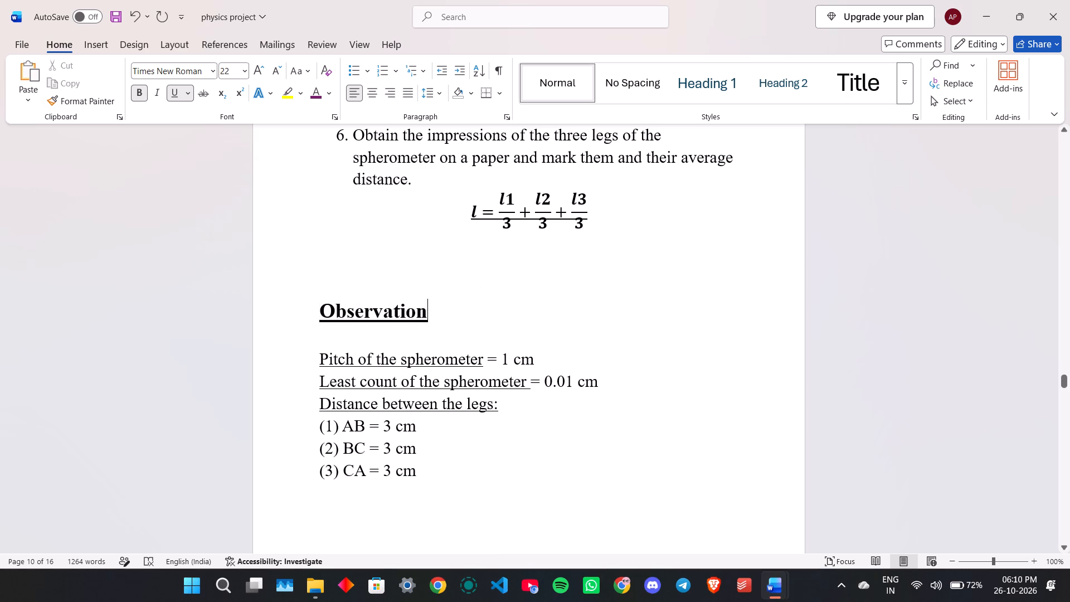
type(":-")
Insert a blank line between the Calculation heading and the "Mean distance between two legs" subheading.
scroll(460, 370, "down", 8)
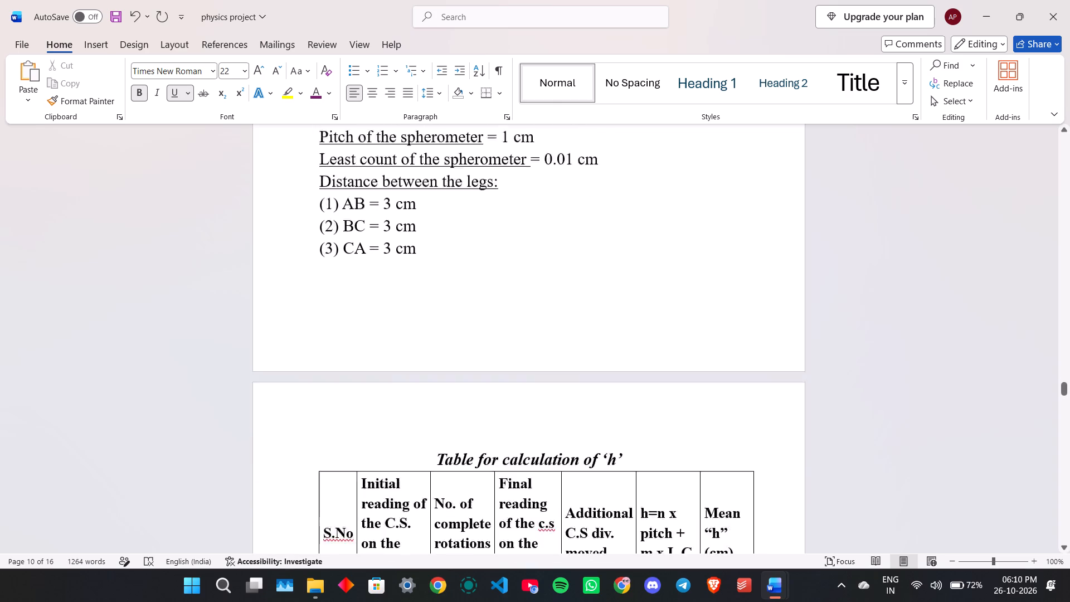
scroll(451, 375, "down", 2)
scroll(450, 377, "down", 20)
scroll(450, 377, "down", 1)
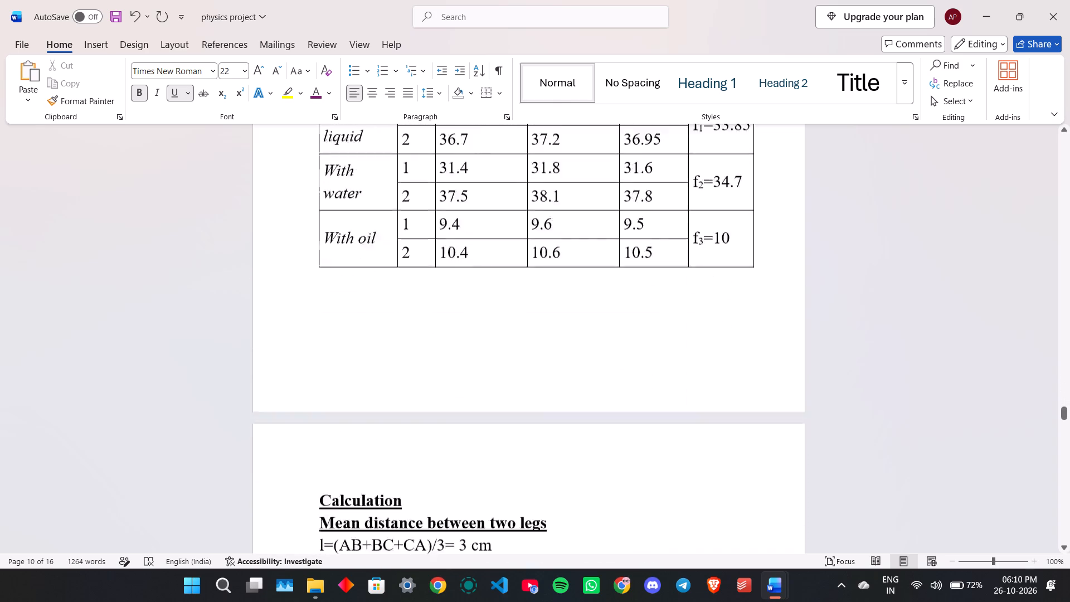
scroll(474, 411, "down", 9)
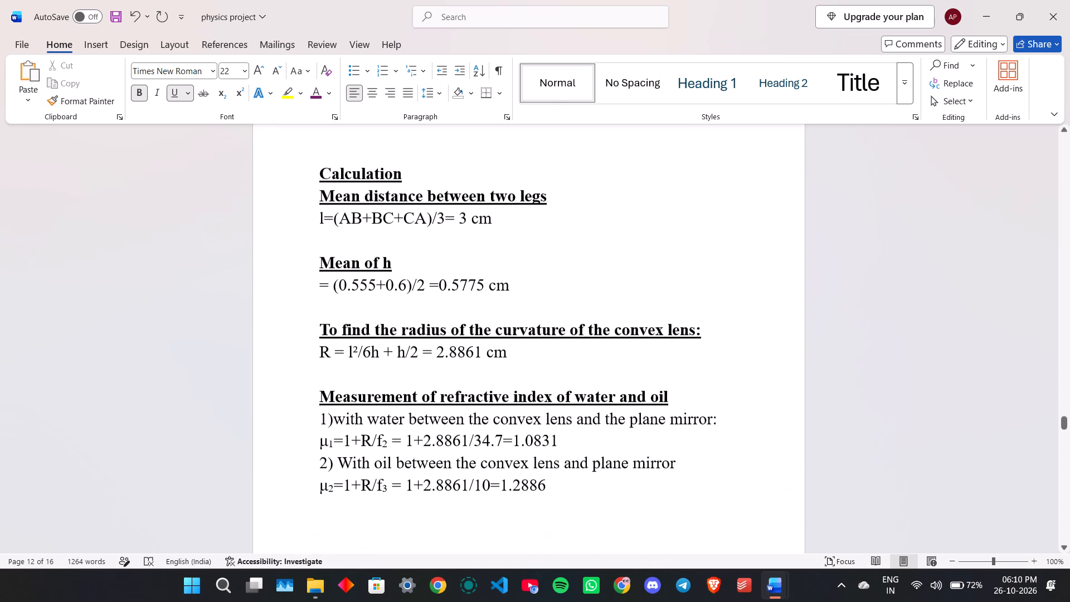
scroll(480, 414, "down", 3)
scroll(480, 414, "up", 6)
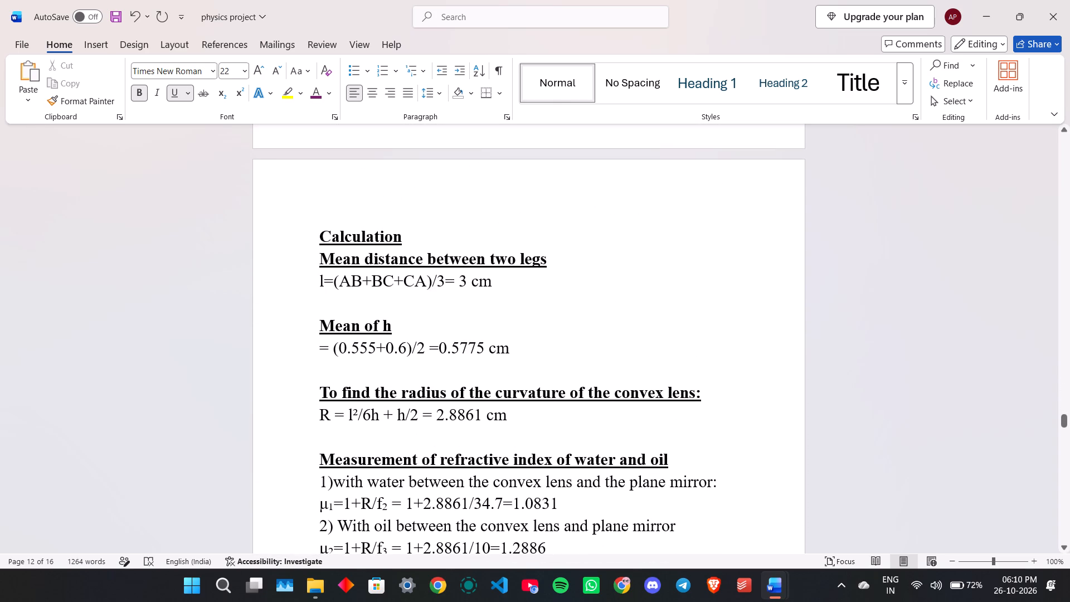
left_click(318, 263)
key("Return")
Set the Calculation heading's font size to 24 and centre it.
left_click_drag(313, 245, 391, 231)
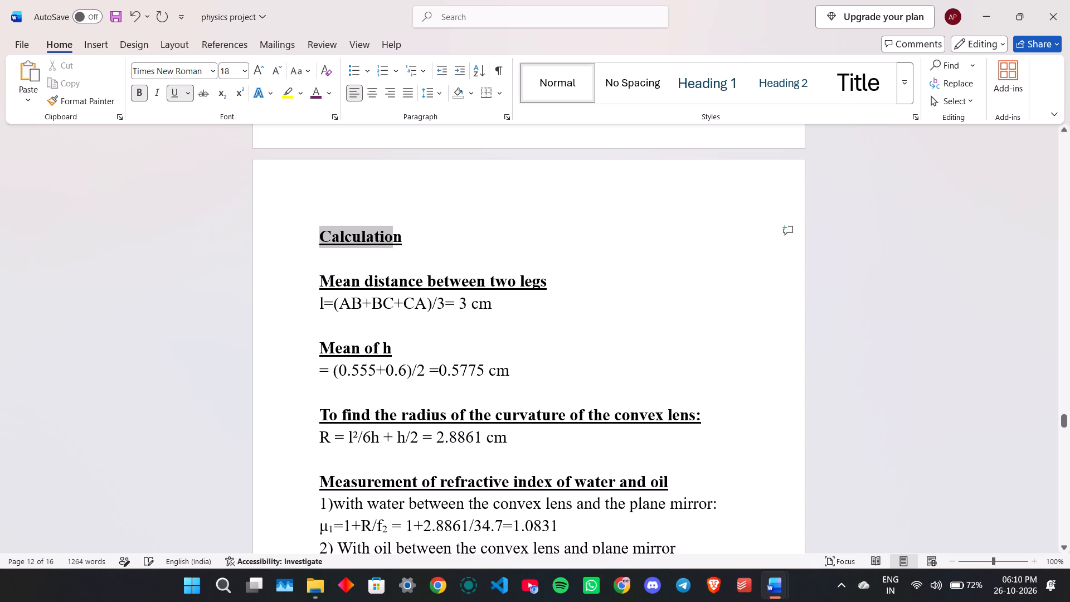
left_click_drag(391, 231, 414, 232)
left_click(522, 193)
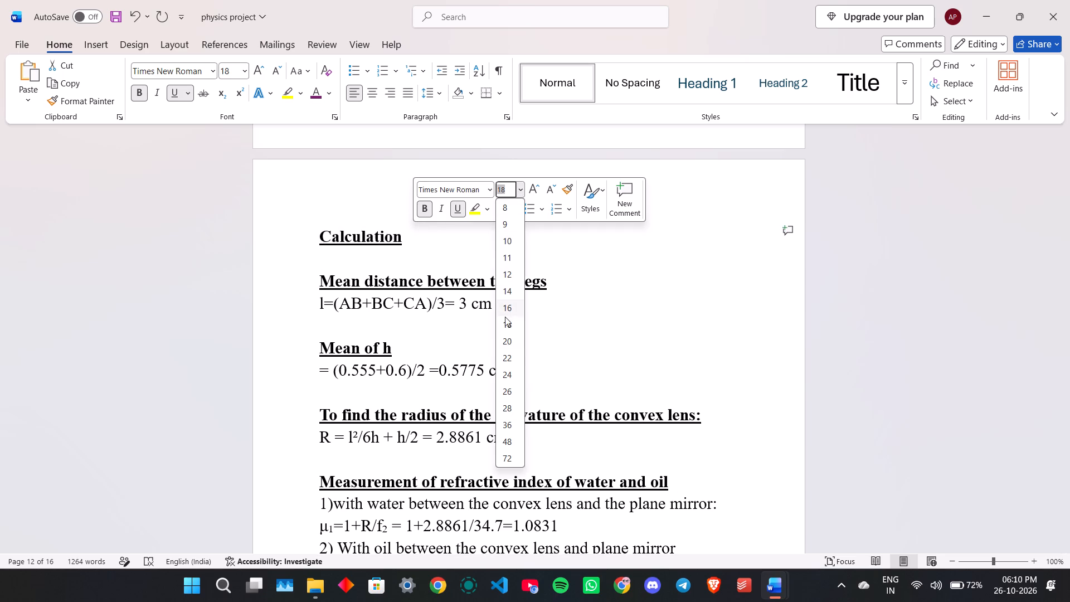
left_click(515, 370)
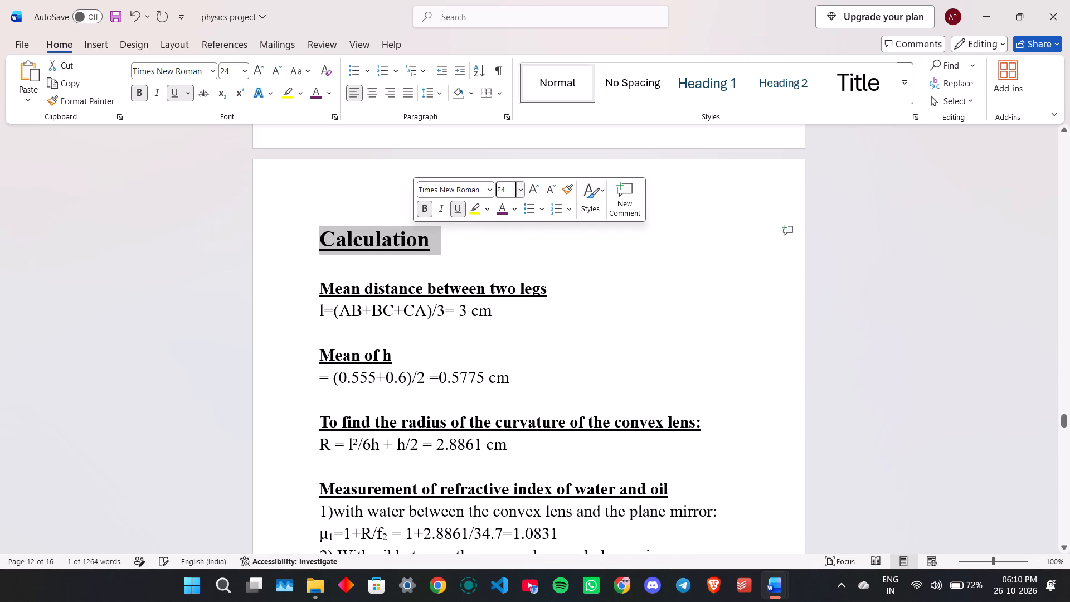
left_click(373, 95)
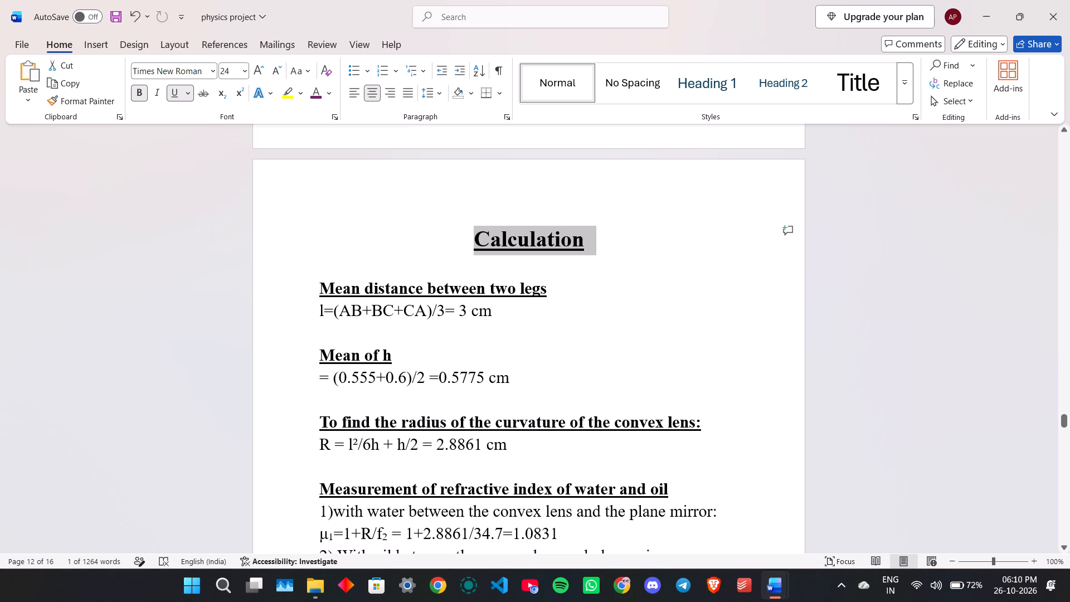
Review the remaining calculations down to the Results section.
scroll(597, 316, "down", 6)
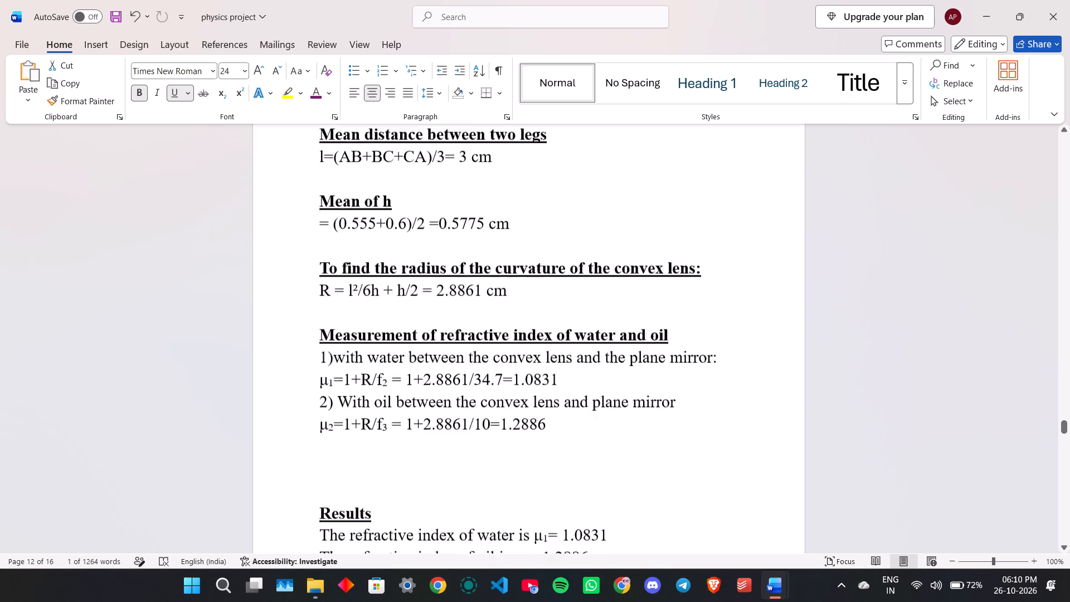
scroll(597, 316, "down", 4)
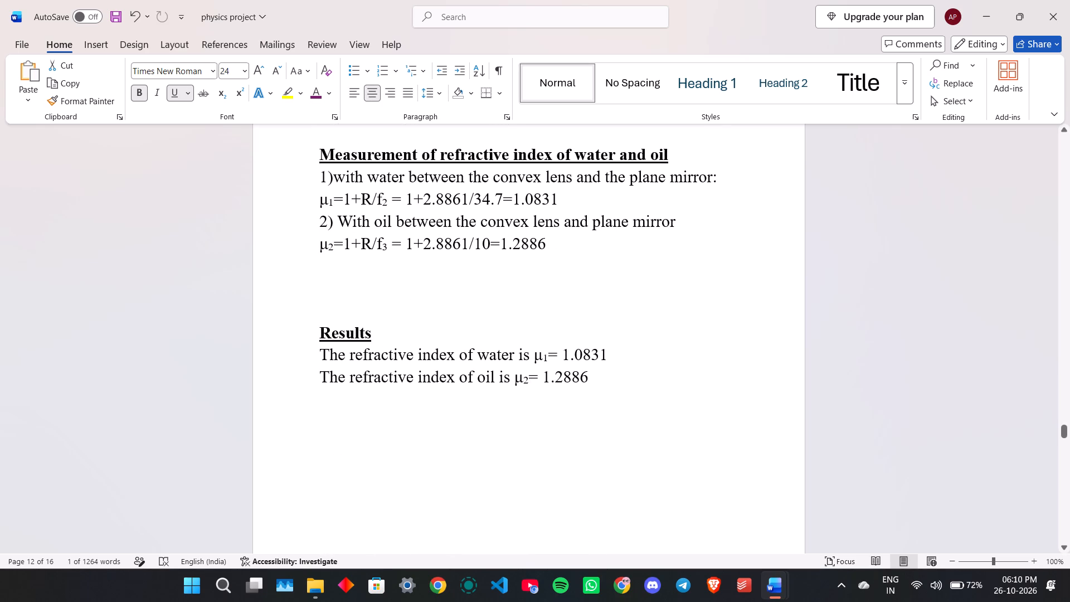
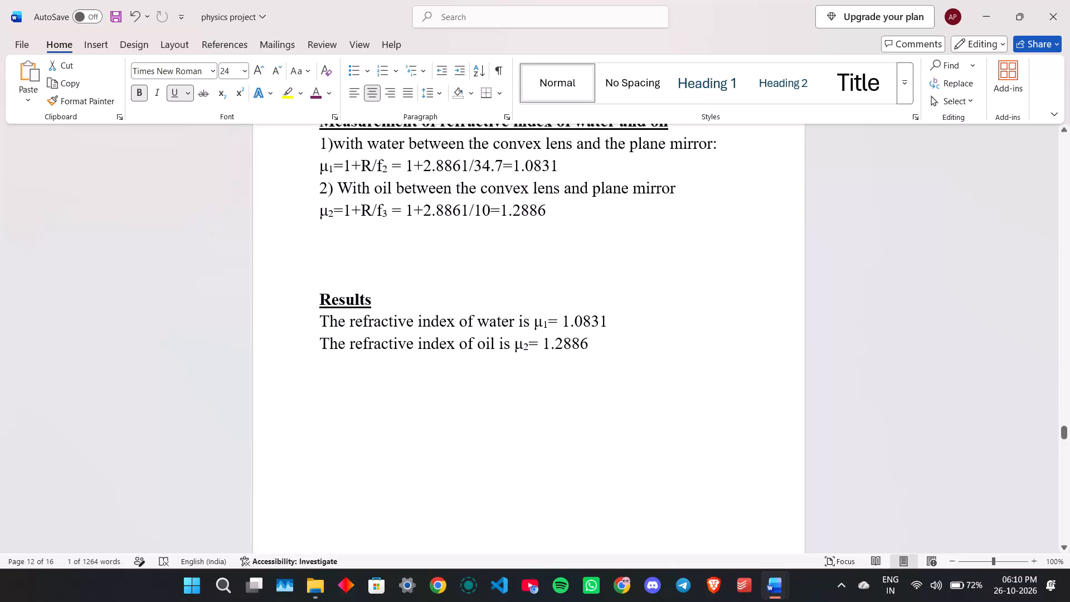
Review the document back from the Results section through Calculation and the observation tables to the average-distance formula above Observation.
scroll(421, 341, "up", 9)
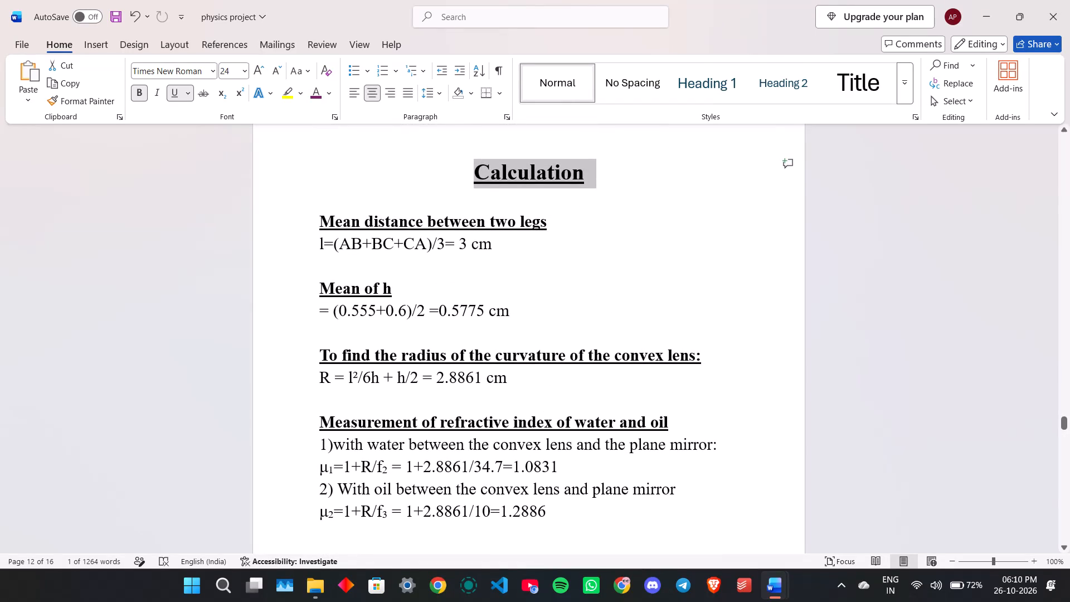
scroll(421, 341, "up", 3)
scroll(421, 341, "down", 1)
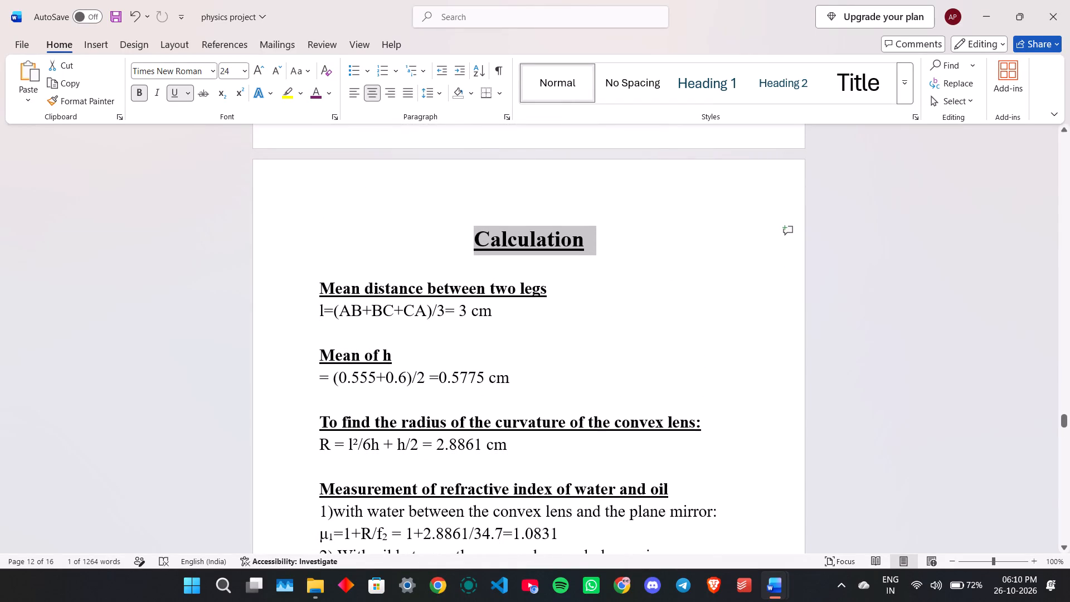
scroll(424, 341, "up", 9)
scroll(245, 601, "up", 2)
scroll(245, 601, "down", 1)
scroll(245, 601, "up", 5)
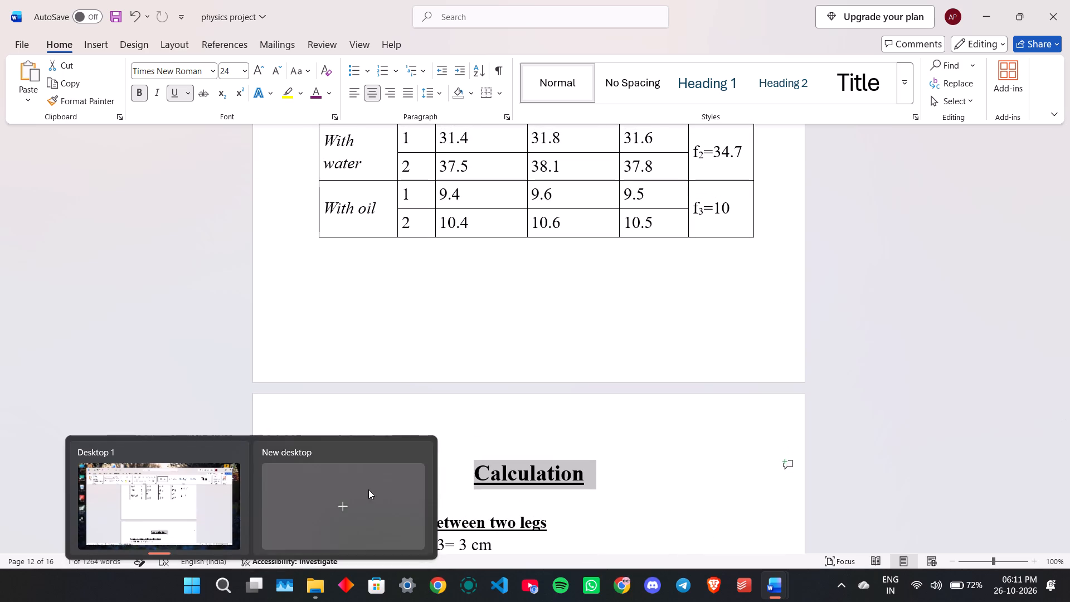
scroll(468, 368, "up", 14)
scroll(458, 421, "up", 7)
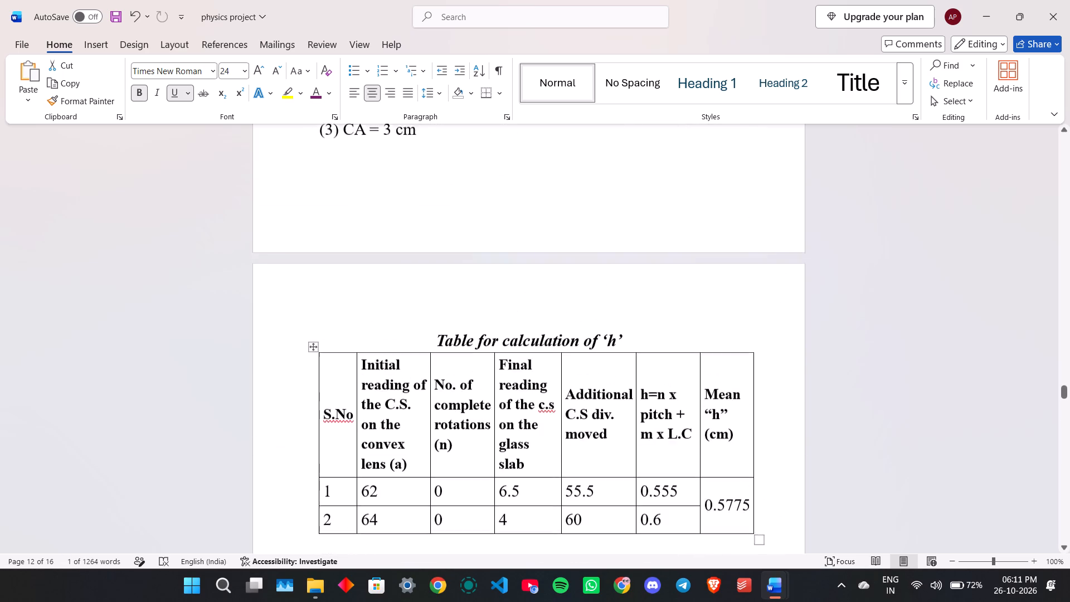
scroll(458, 421, "up", 15)
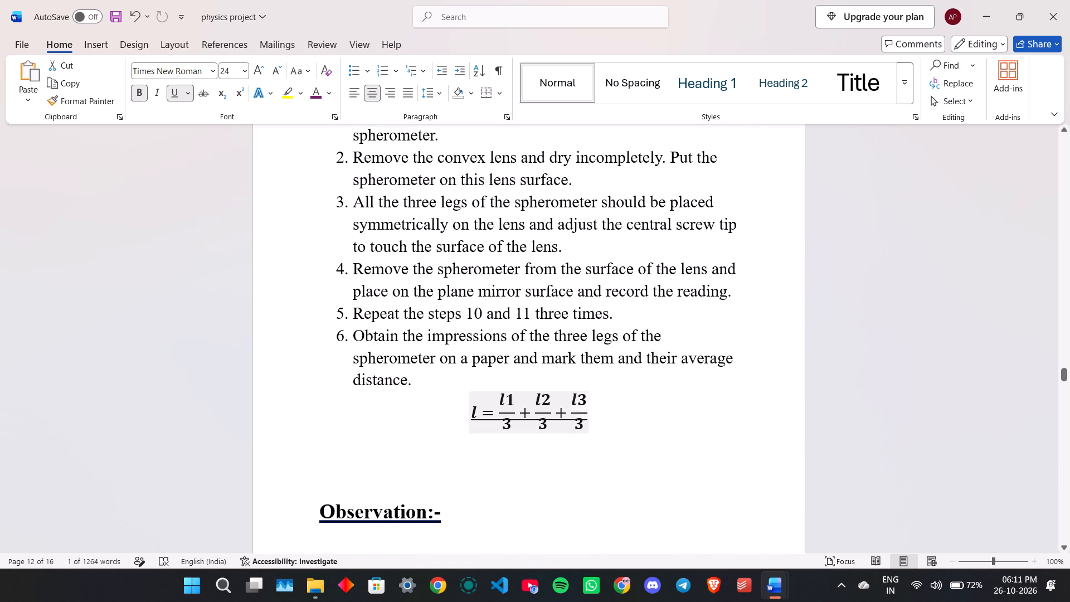
Delete the average-distance equation for l below procedure item 6, above the Observation heading.
left_click(482, 425)
left_click(513, 424)
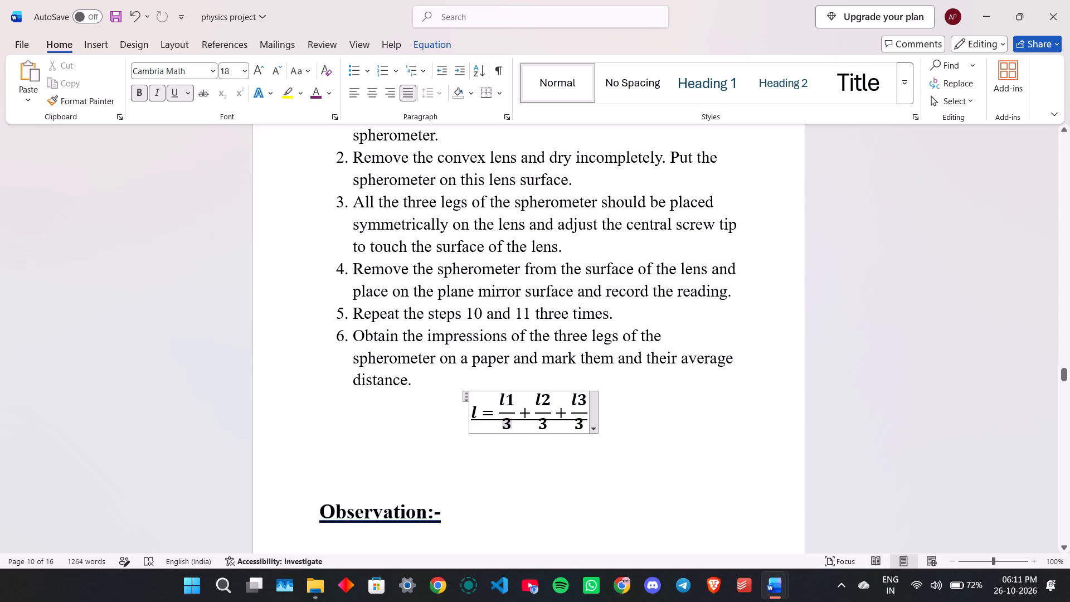
left_click_drag(469, 411, 471, 411)
left_click_drag(471, 411, 599, 423)
key("BackSpace")
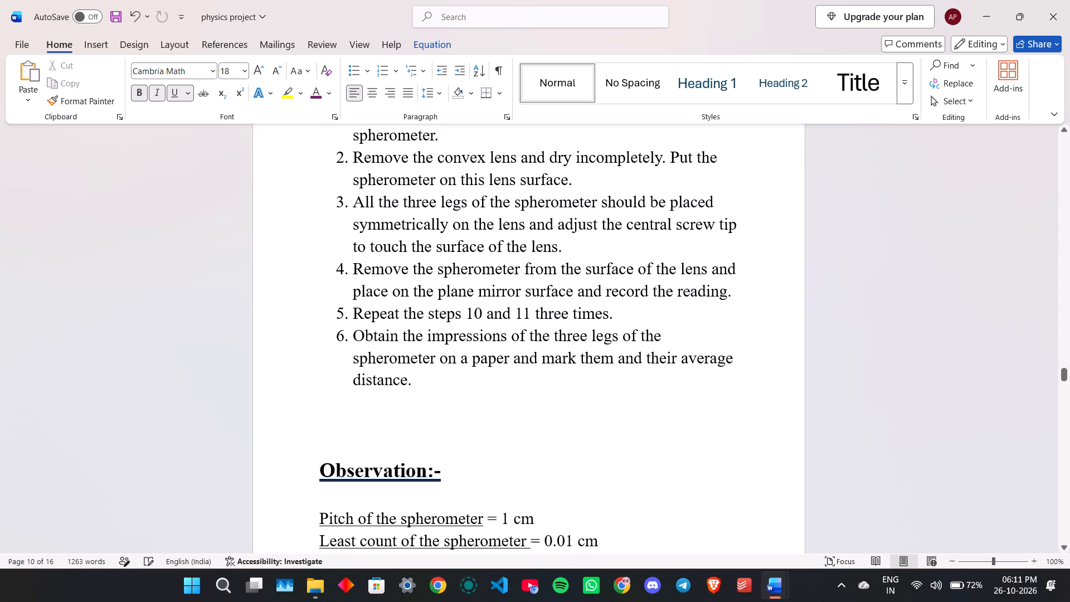
Insert a blank line directly above the Observation heading.
left_click(514, 415)
left_click(313, 472)
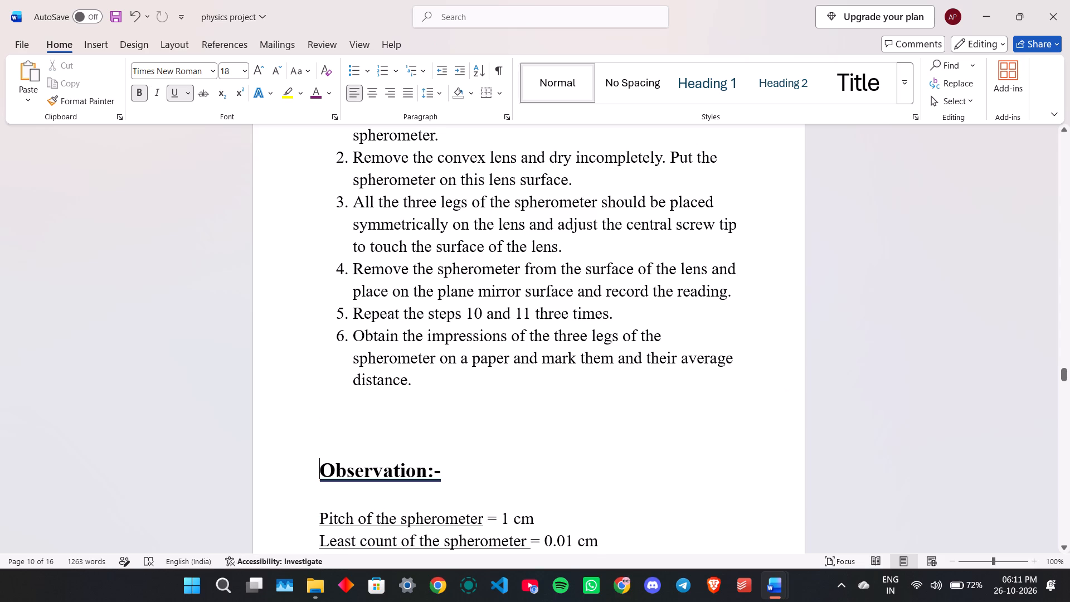
key("Return")
Insert a new equation in the empty space below procedure item 6 reading l=(l1+l2+l3)/3, built up as a single fraction.
left_click(422, 419)
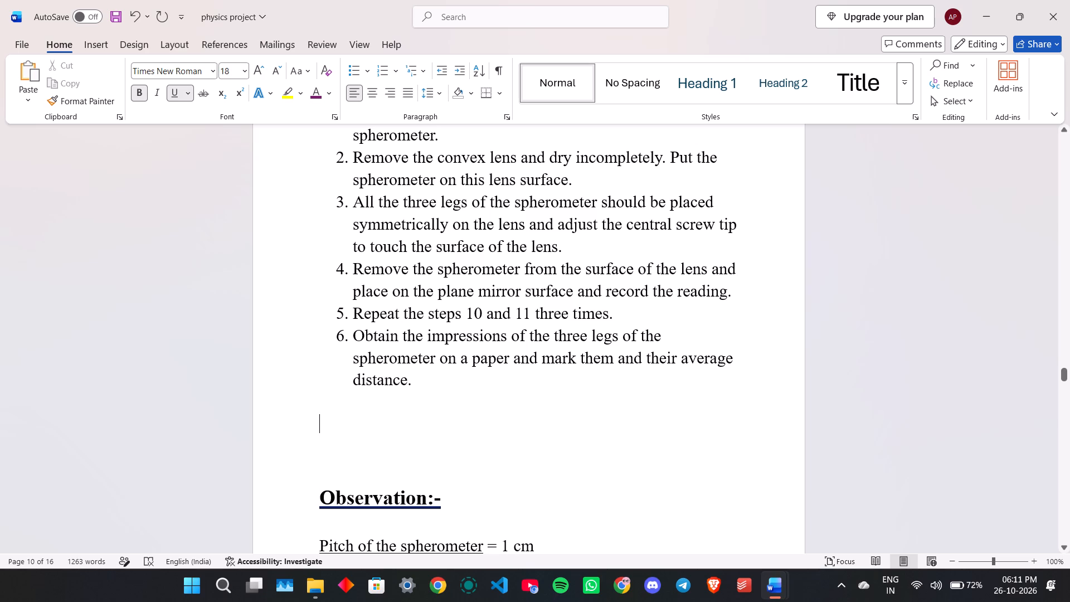
left_click(93, 41)
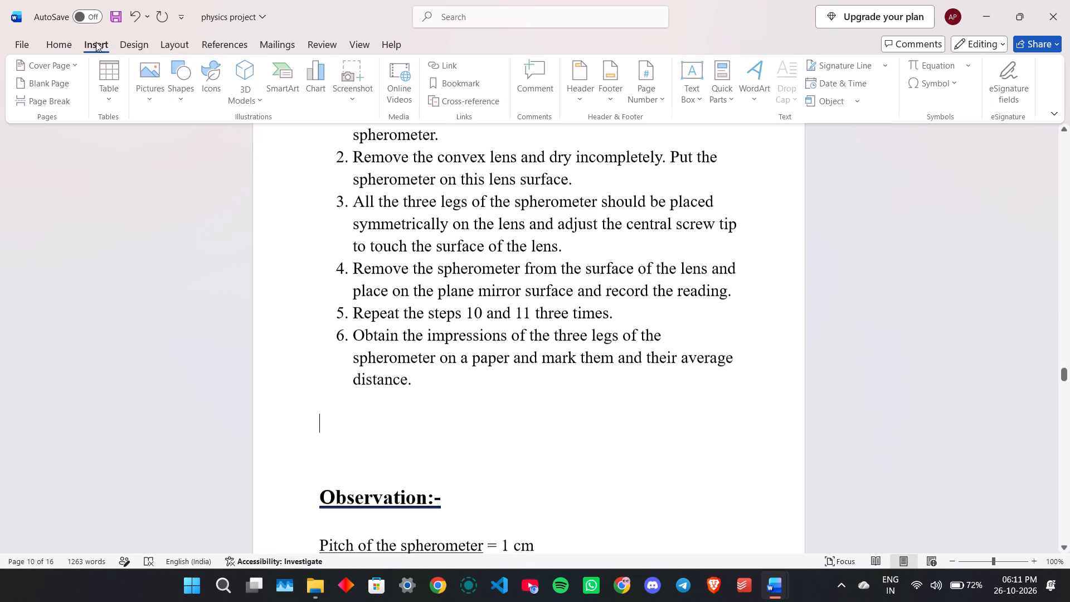
left_click(932, 69)
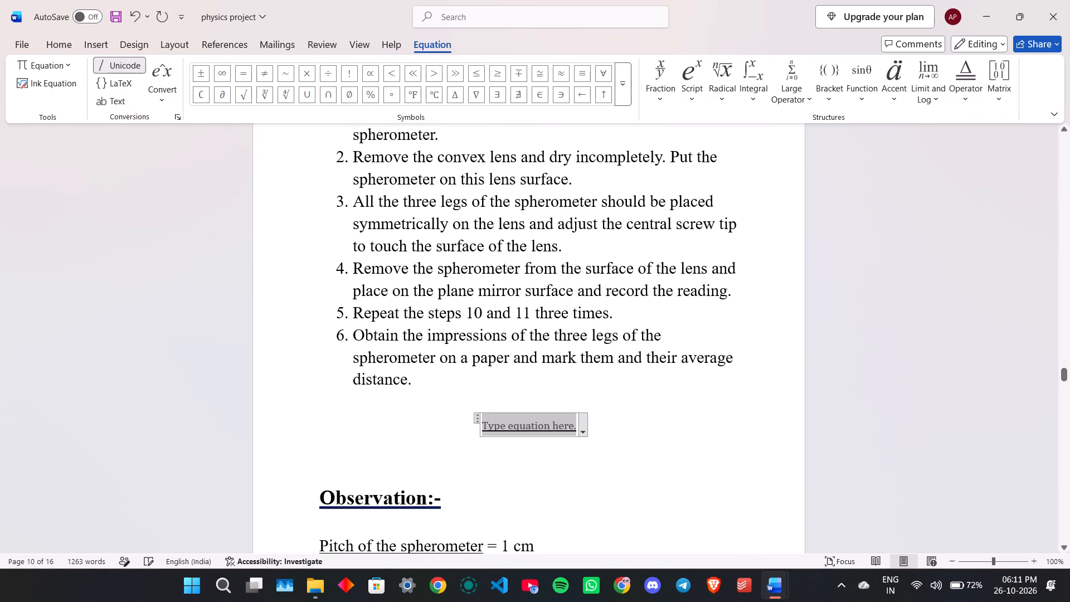
left_click(497, 423)
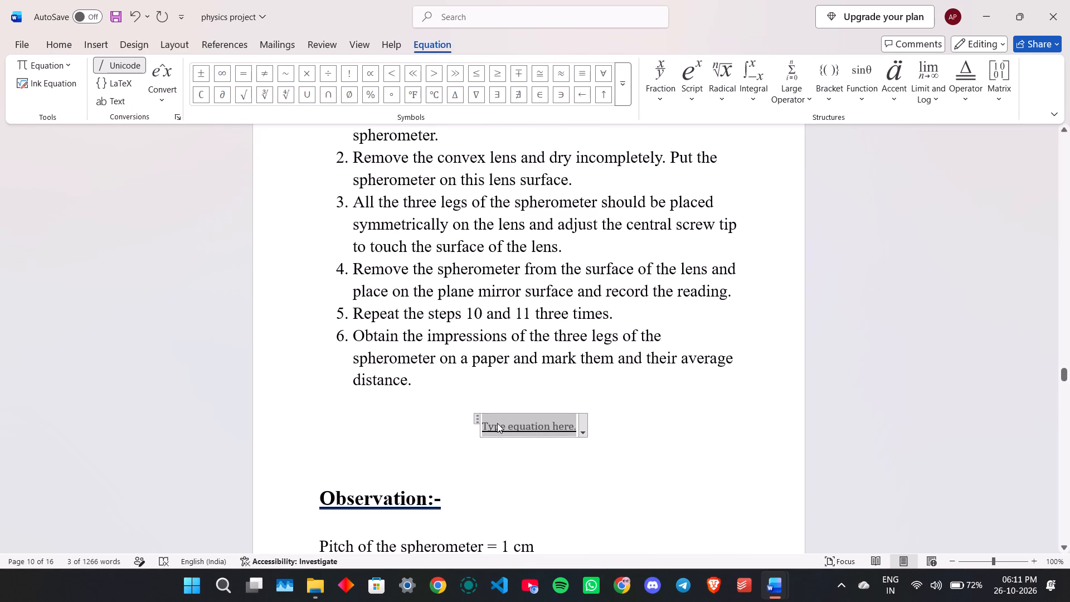
left_click(502, 422)
key("l")
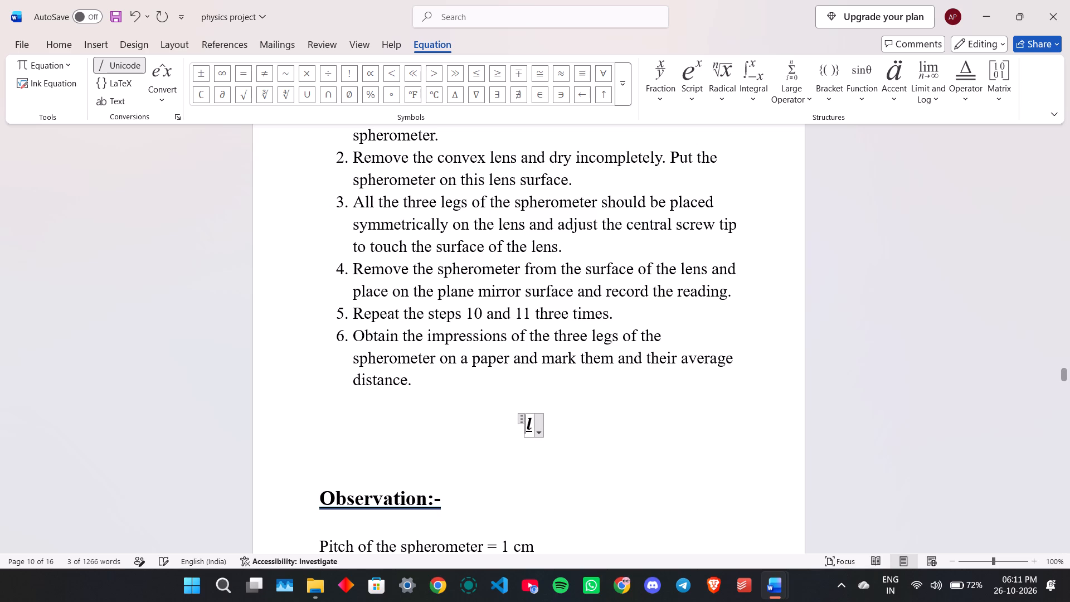
key("equal")
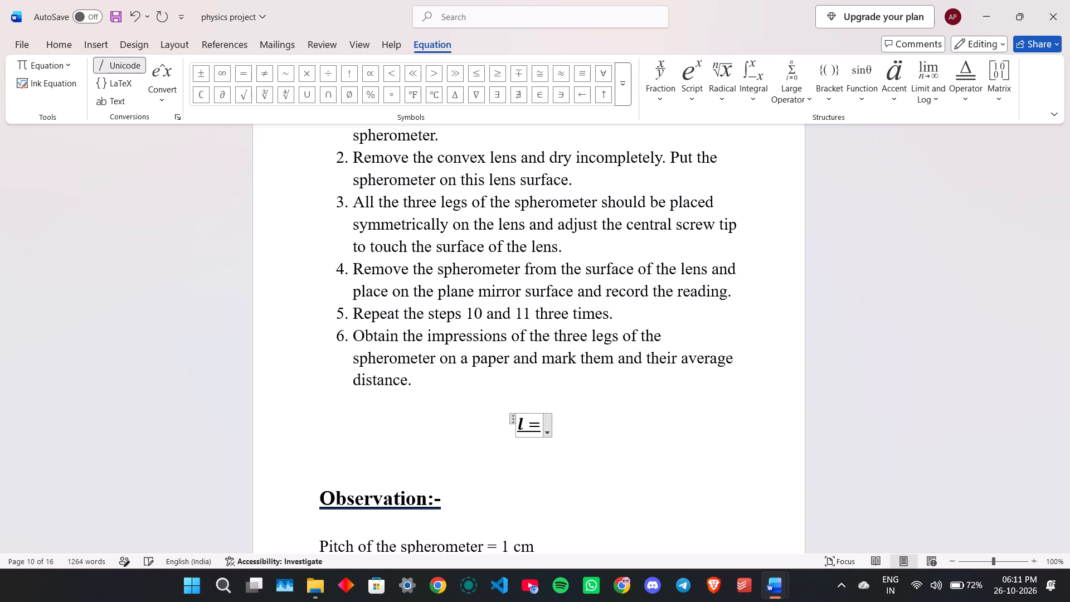
key("l")
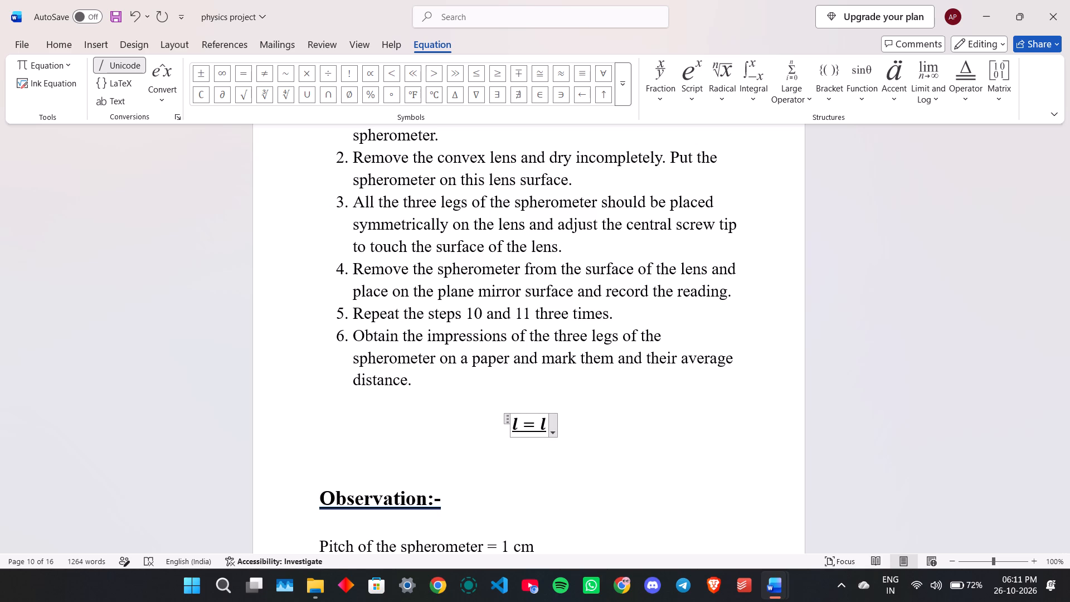
key("1")
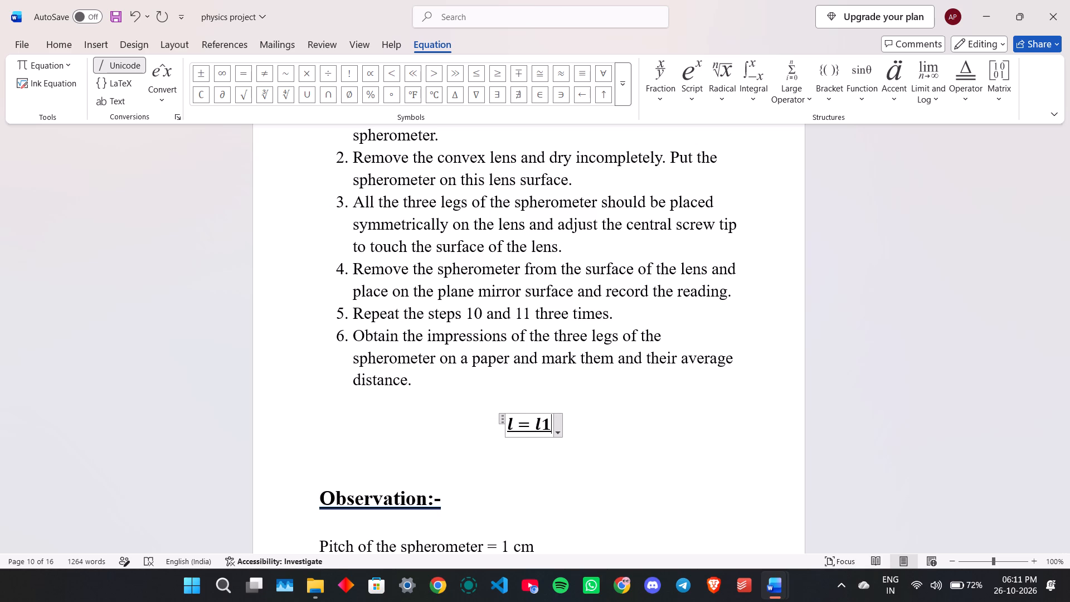
key("BackSpace")
key("BackSpace")
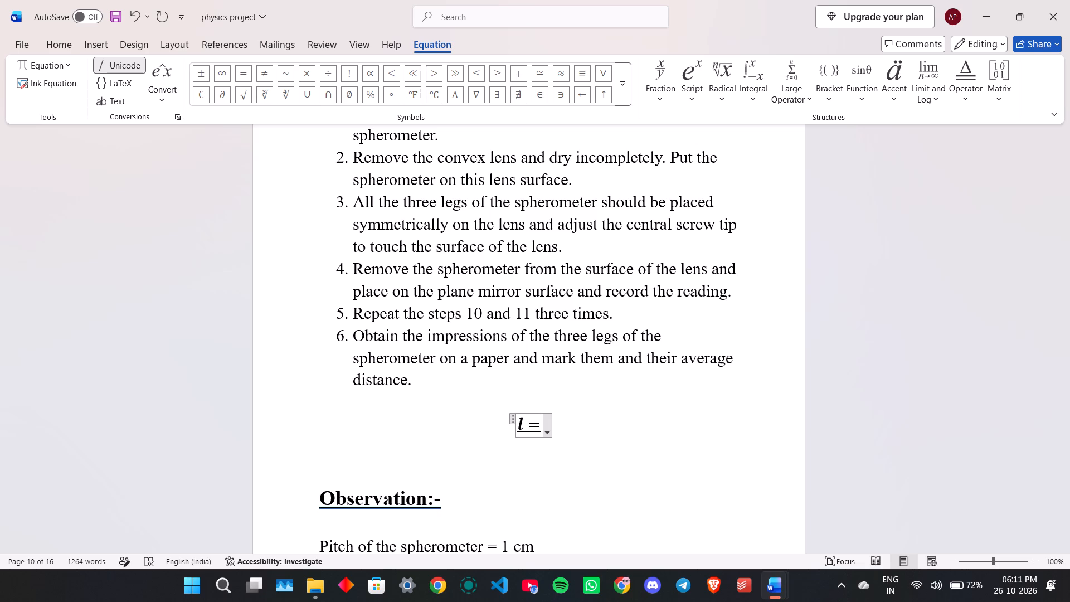
key("shift+parenleft")
key("l")
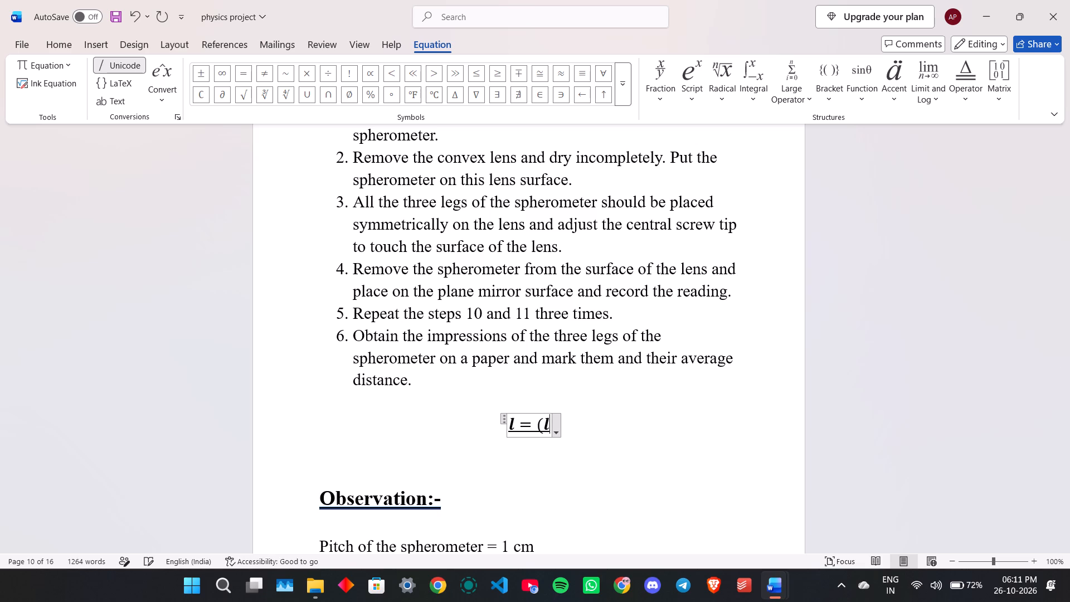
key("1")
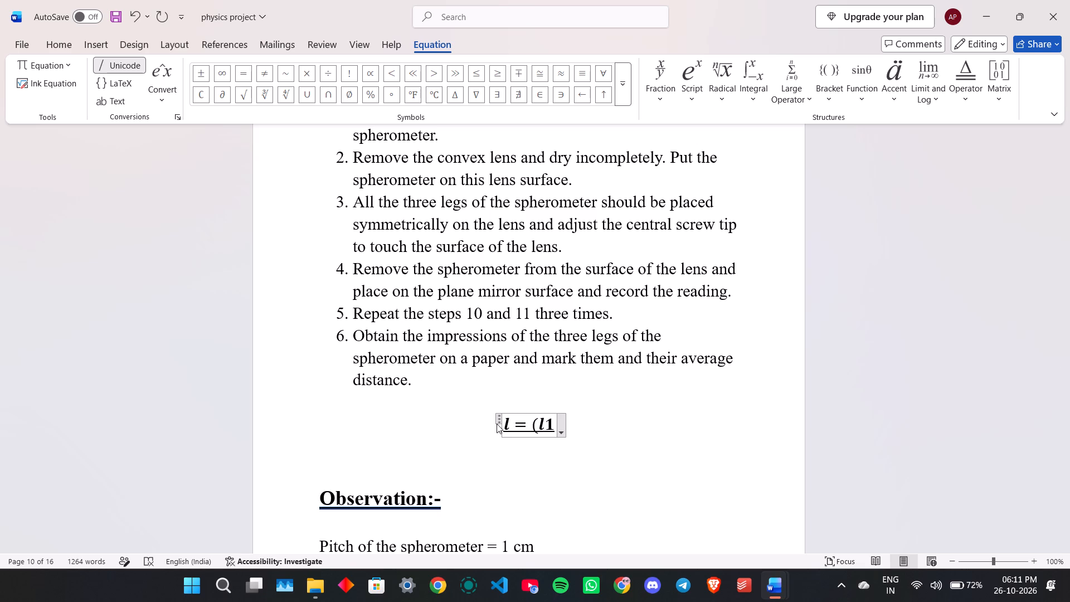
type("+l")
key("2")
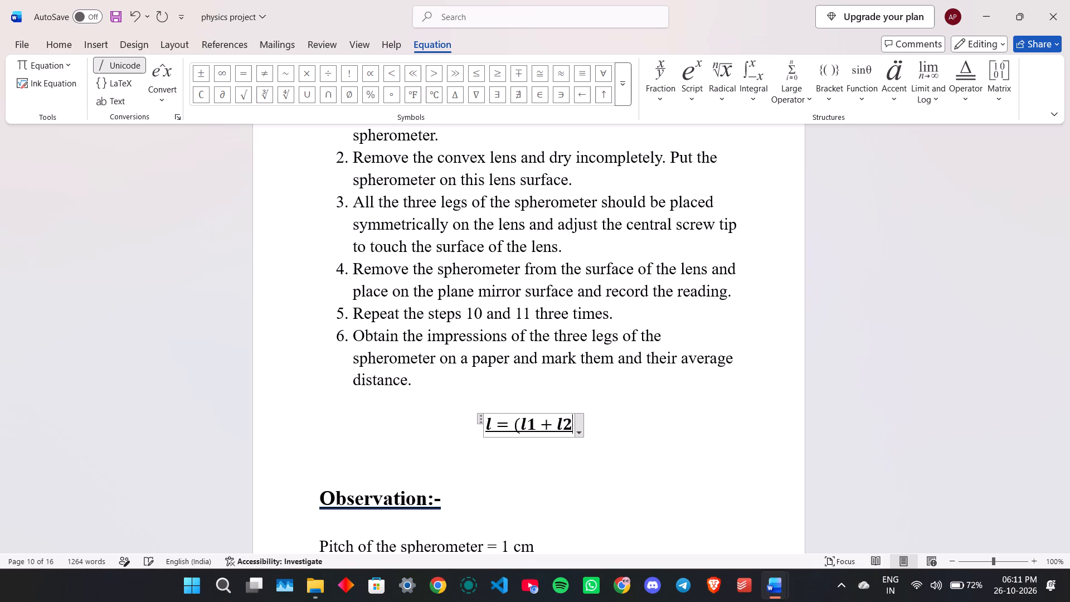
key("shift+plus")
key("l")
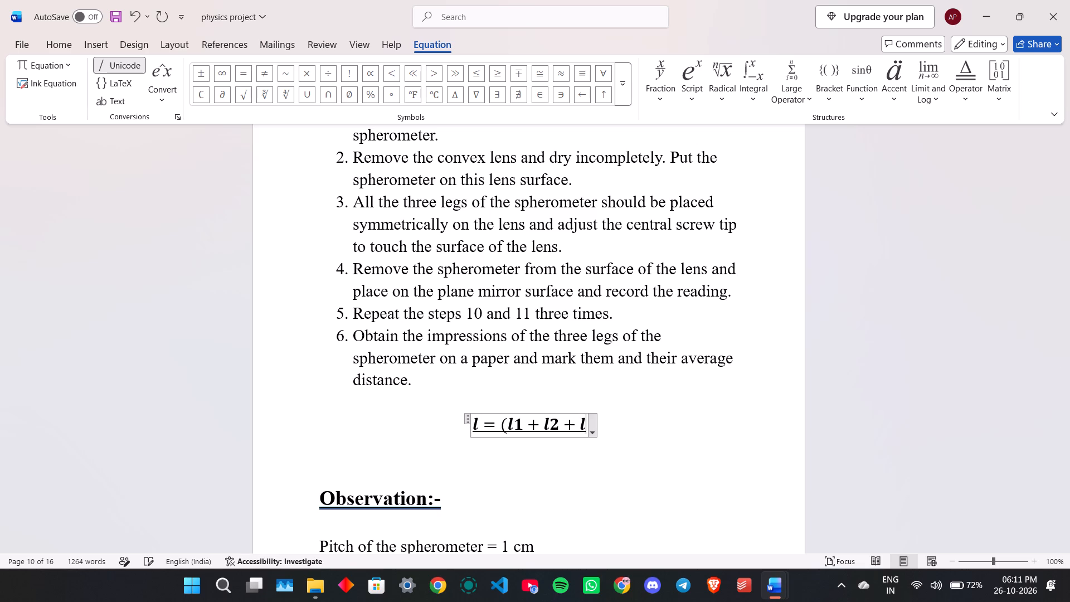
key("3")
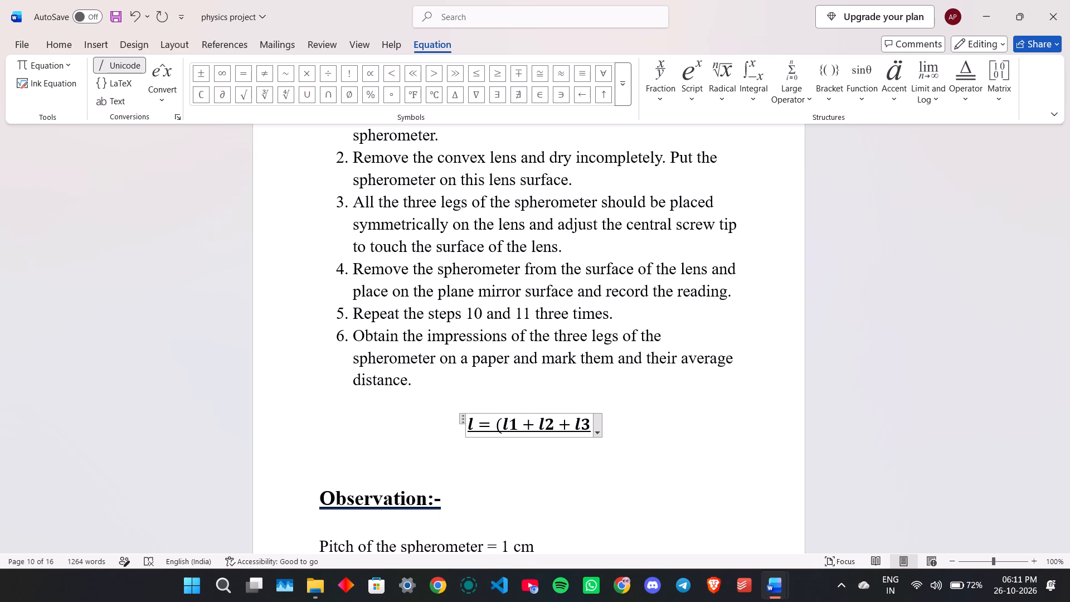
key("shift+parenright")
type("/3")
key("Return")
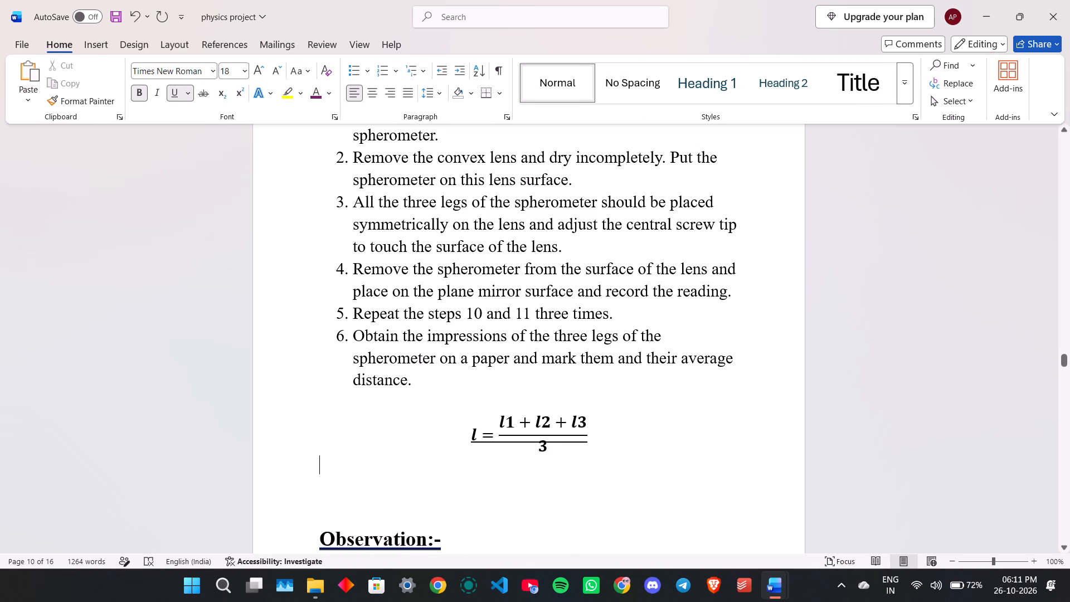
Replace the right side of the fourth equation in the liquid-lens derivation under Theory so it reads 1/f2=(n-1)/R, built up as a fraction.
scroll(510, 440, "down", 7)
scroll(539, 421, "up", 20)
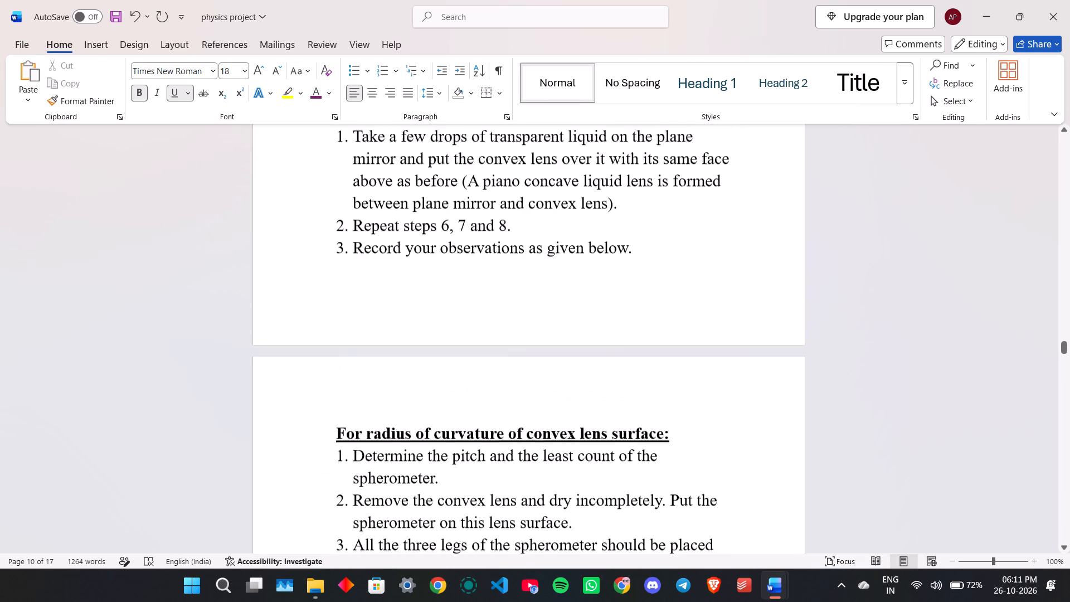
scroll(539, 421, "up", 20)
scroll(539, 421, "up", 19)
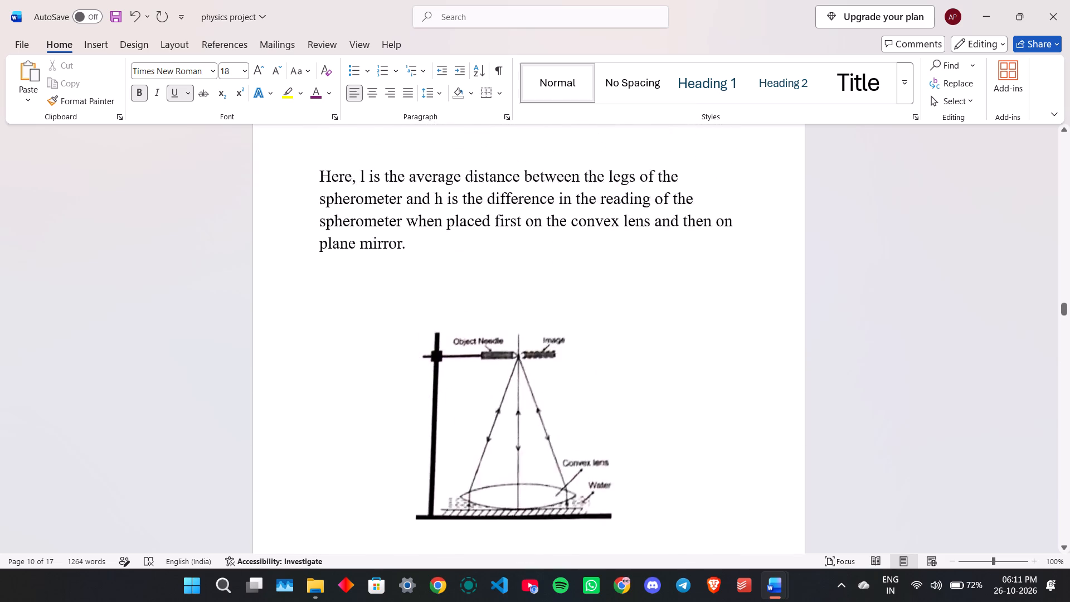
scroll(539, 421, "up", 18)
scroll(539, 422, "down", 3)
left_click(558, 347)
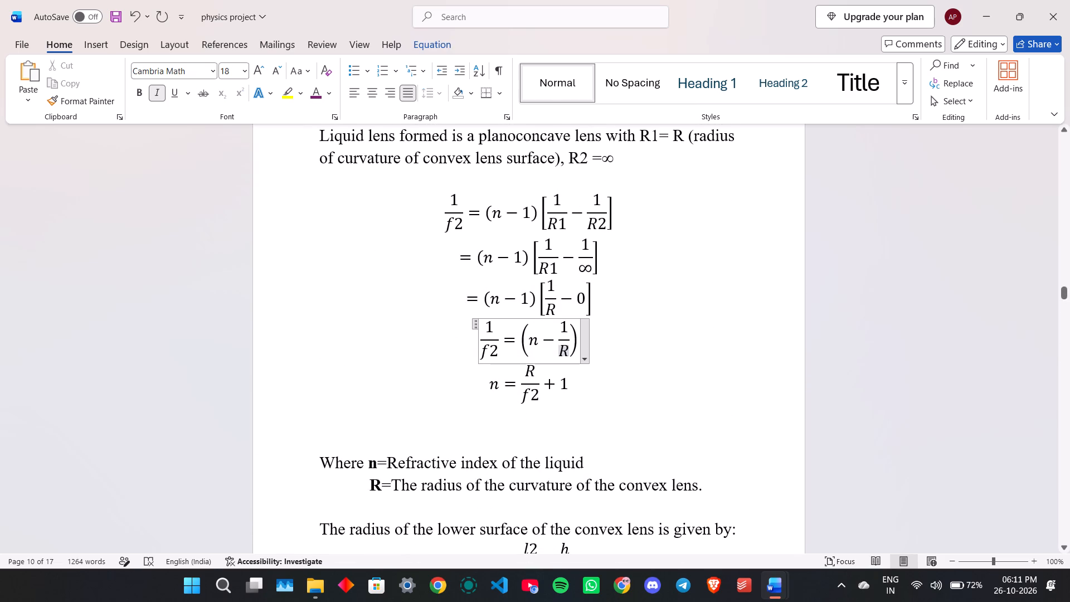
left_click(524, 339)
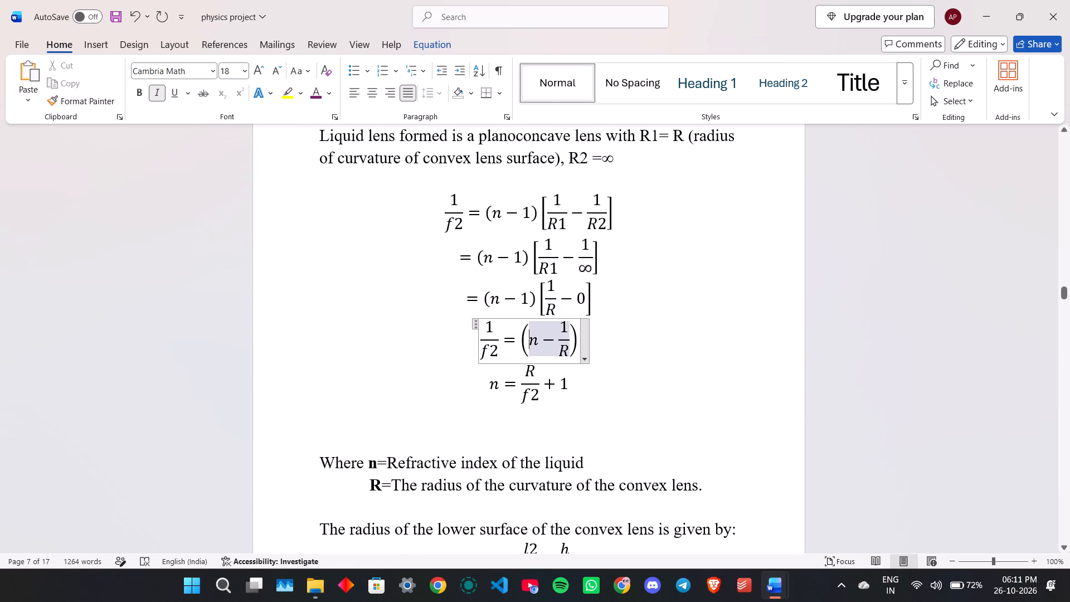
left_click(563, 344)
left_click(532, 341)
key("BackSpace")
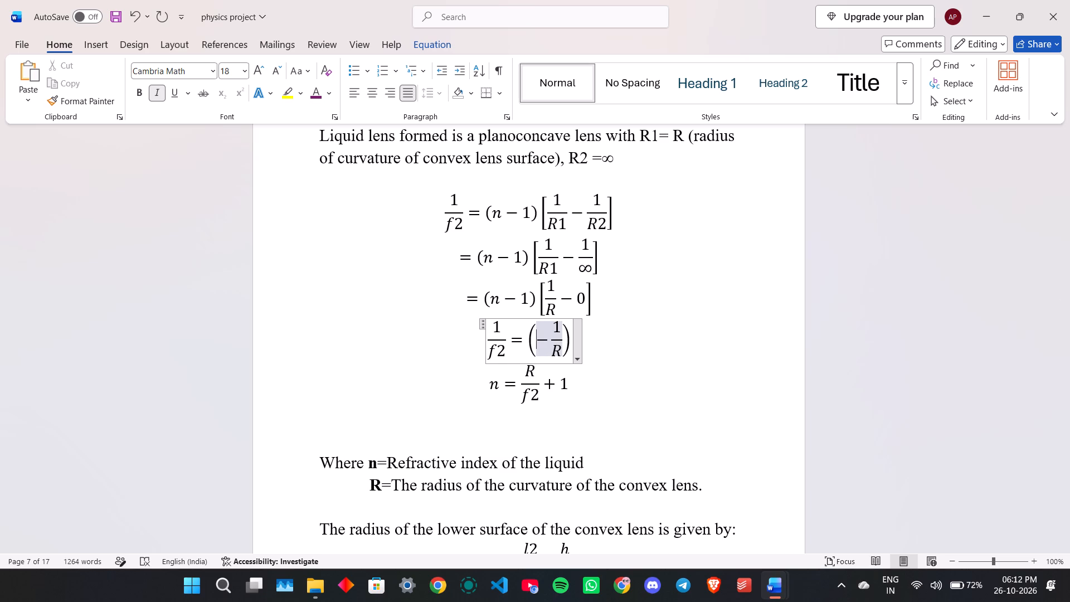
left_click(566, 337)
left_click(569, 336)
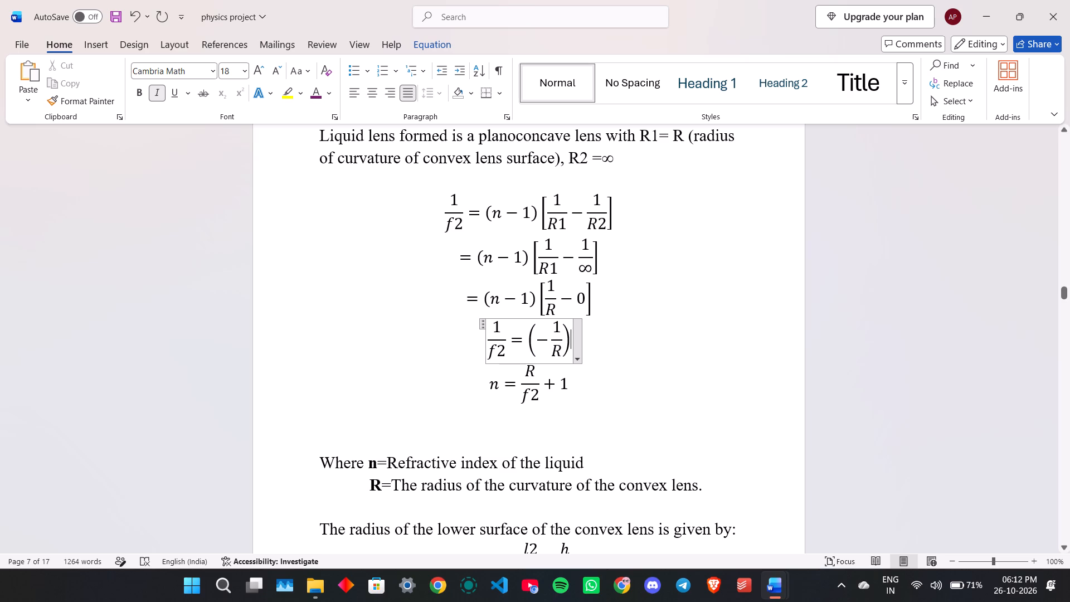
left_click(569, 336)
key("BackSpace")
key("BackSpace")
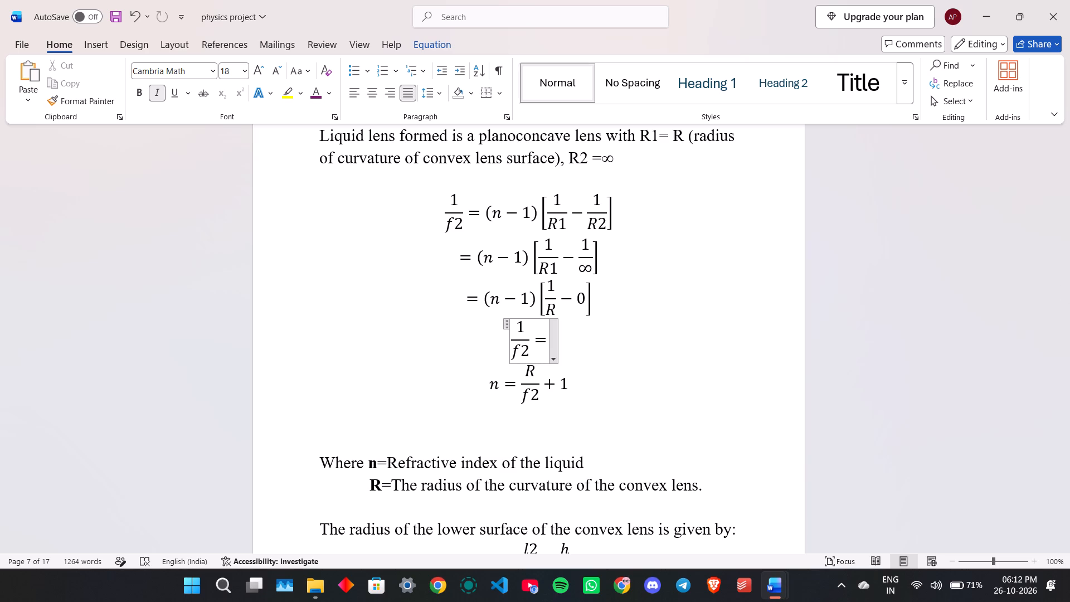
type("(n-1")
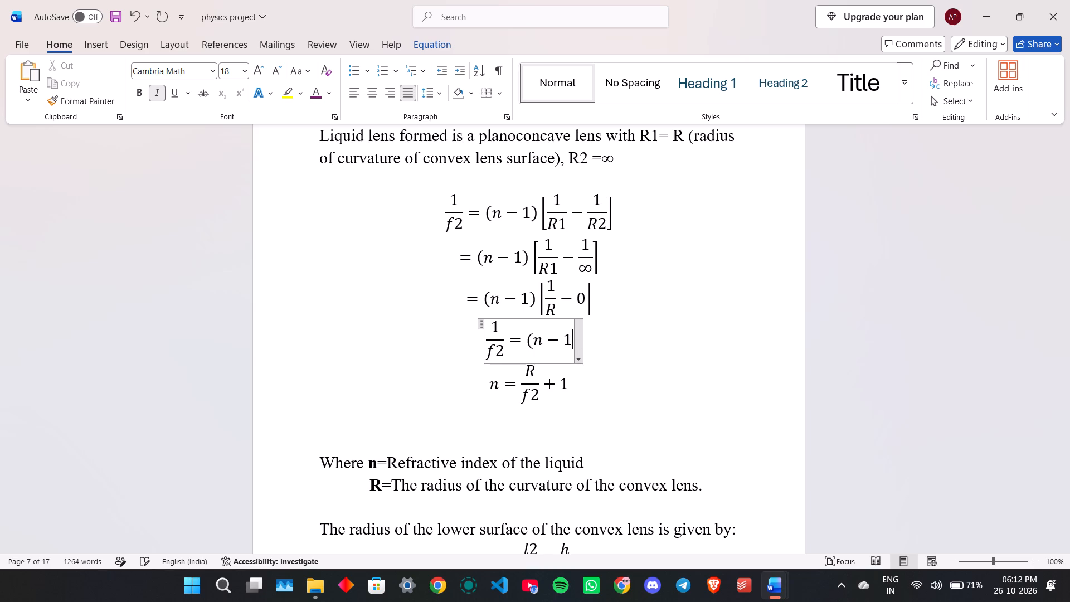
key("shift+parenright")
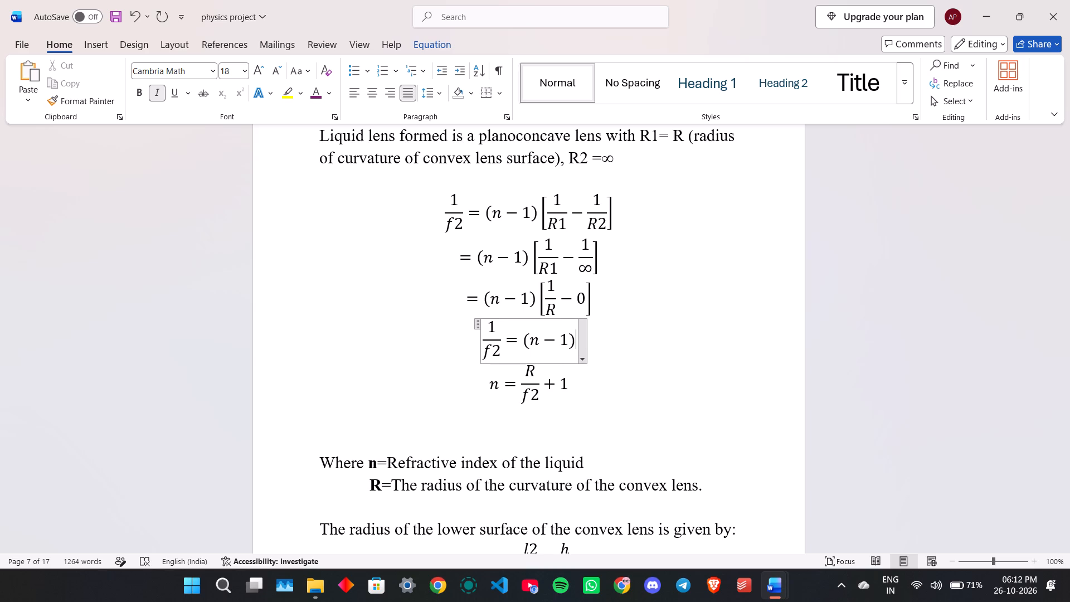
key("slash")
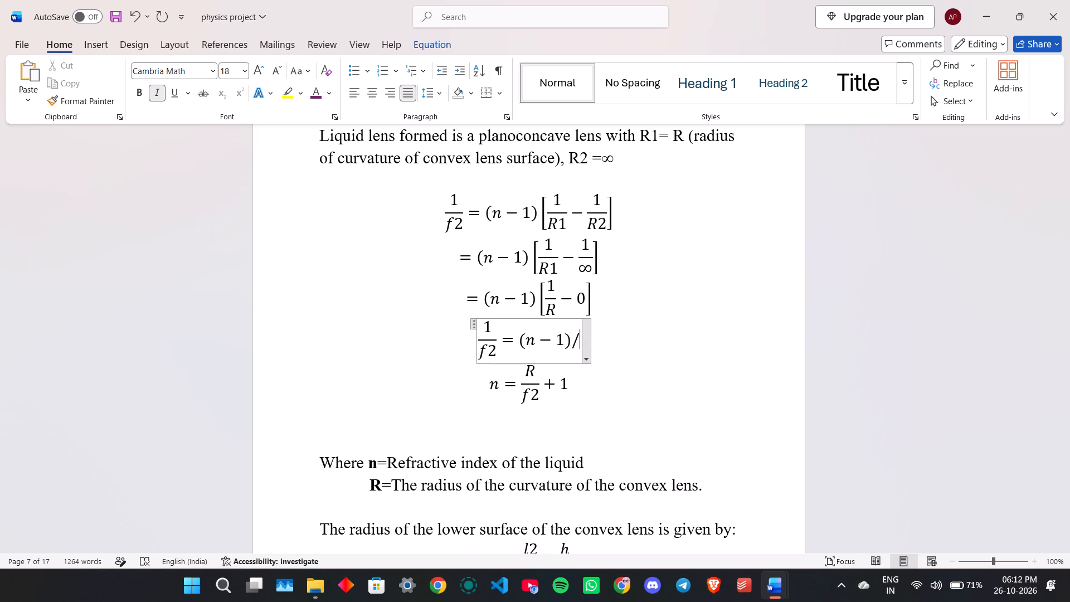
key("shift+r")
key("Return")
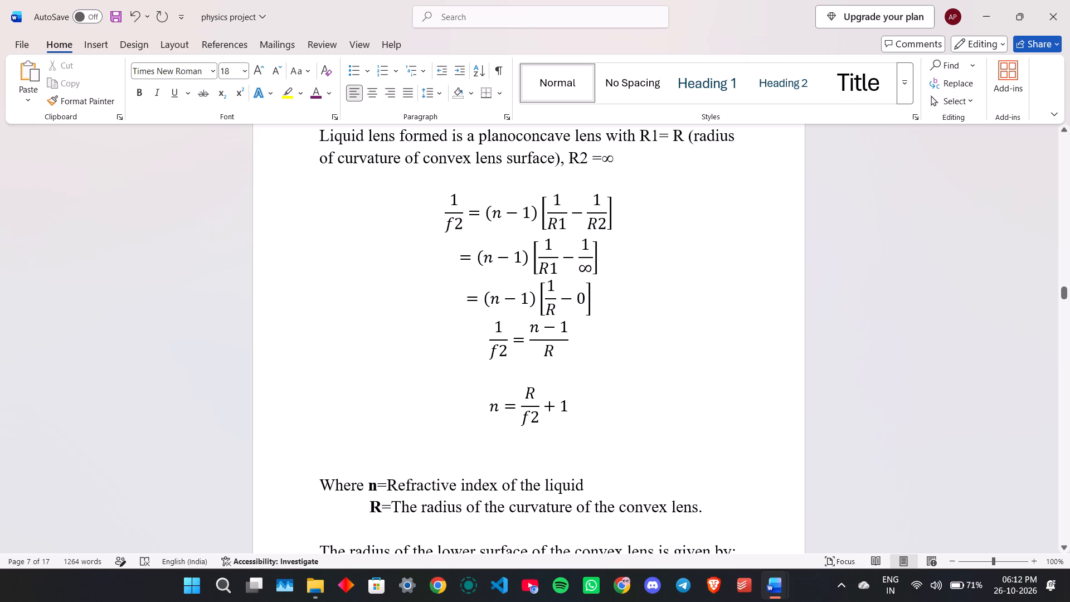
key("BackSpace")
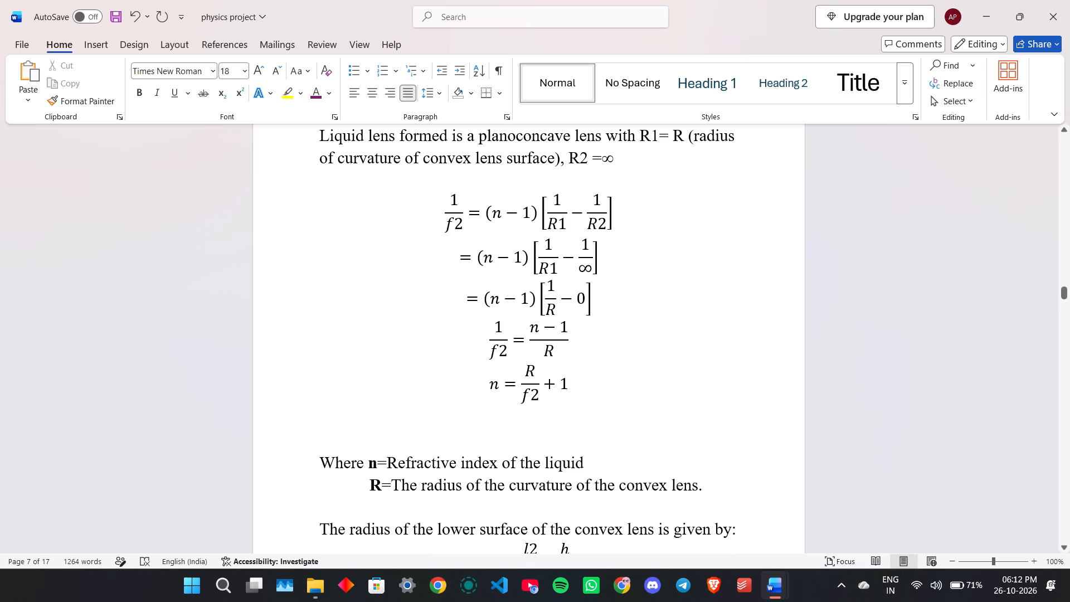
Review the document from the Theory equations through the figure and procedure, and back up through Introduction, Index and Acknowledgement to the certificate page.
scroll(508, 451, "down", 14)
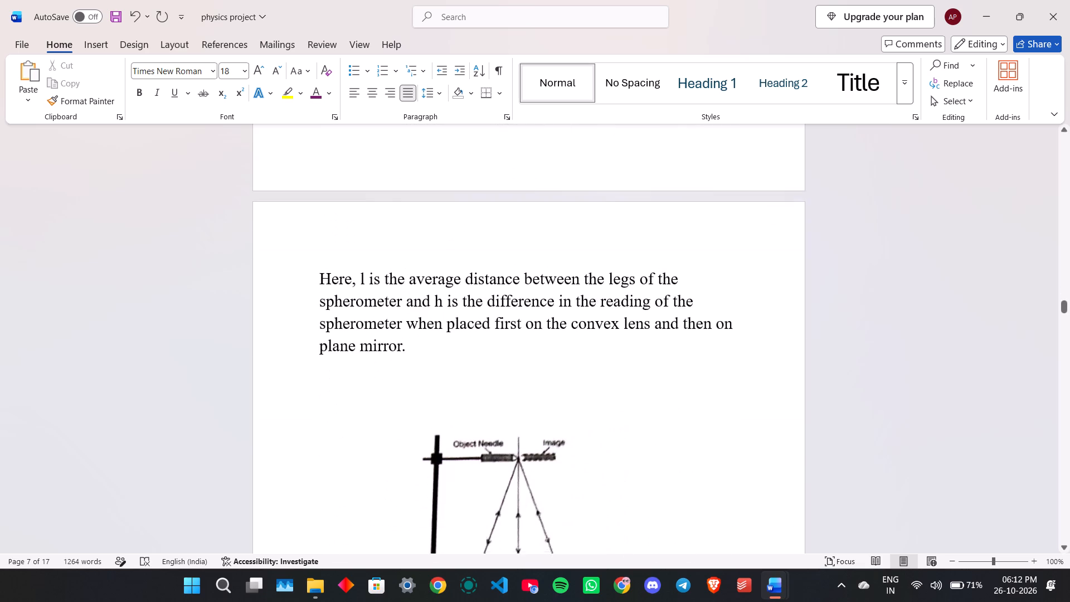
scroll(514, 446, "down", 20)
scroll(514, 446, "down", 7)
scroll(537, 460, "up", 1)
scroll(537, 460, "down", 3)
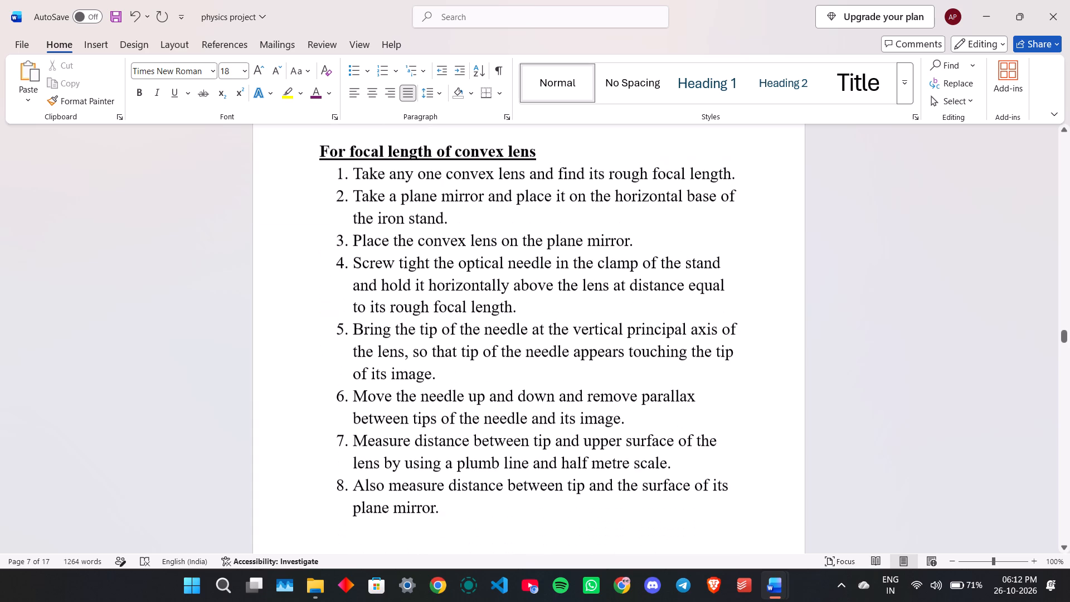
scroll(532, 464, "up", 20)
scroll(532, 464, "up", 7)
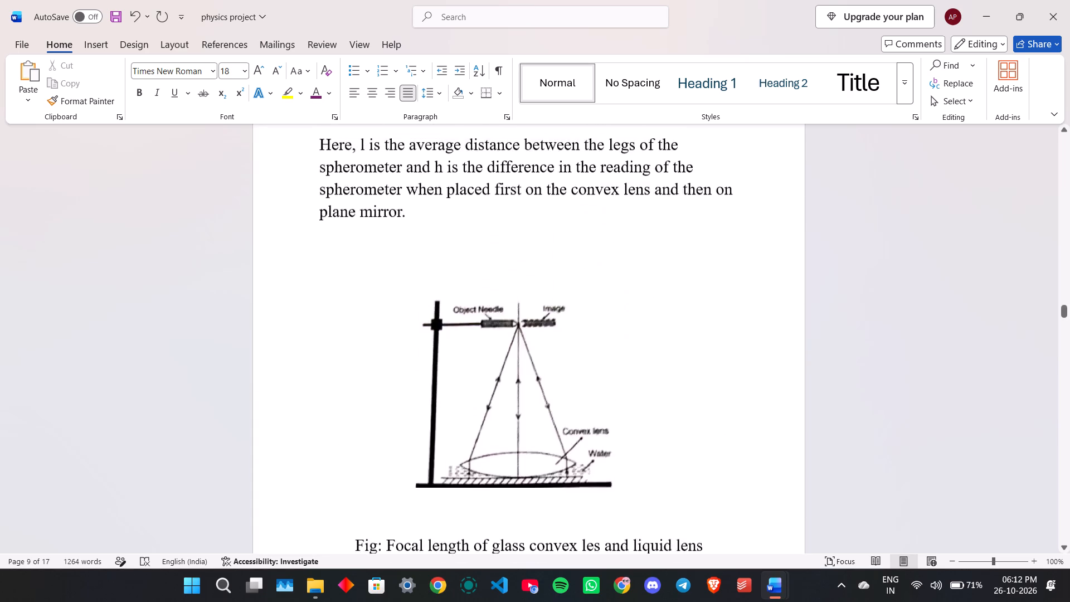
scroll(548, 460, "up", 12)
scroll(548, 462, "down", 1)
scroll(548, 462, "up", 20)
scroll(548, 462, "up", 4)
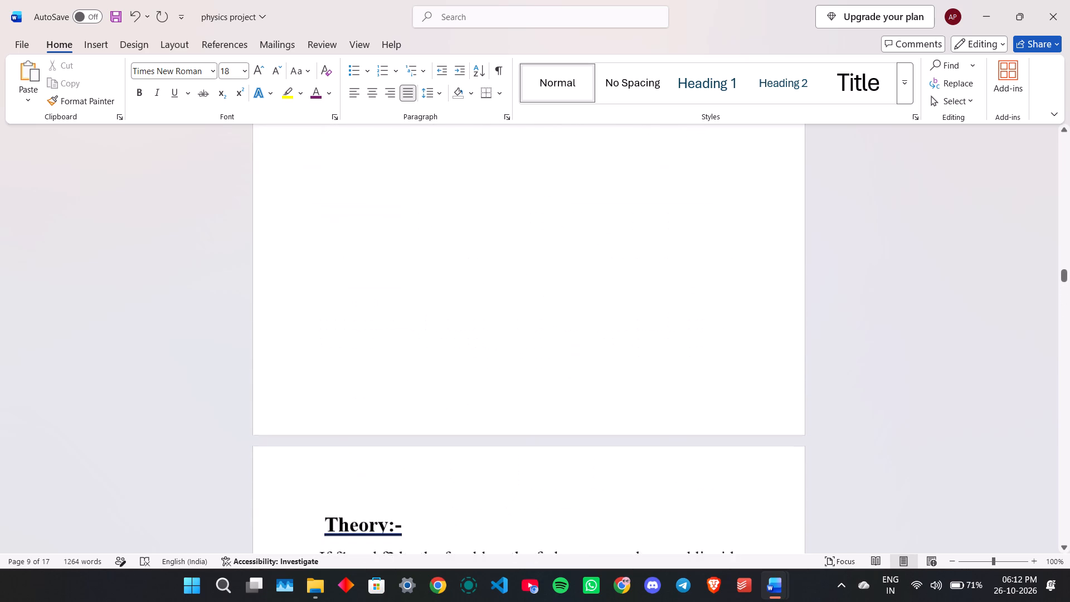
scroll(548, 460, "up", 8)
scroll(548, 462, "down", 1)
scroll(548, 462, "up", 8)
scroll(548, 462, "down", 1)
scroll(548, 462, "up", 20)
scroll(548, 462, "up", 1)
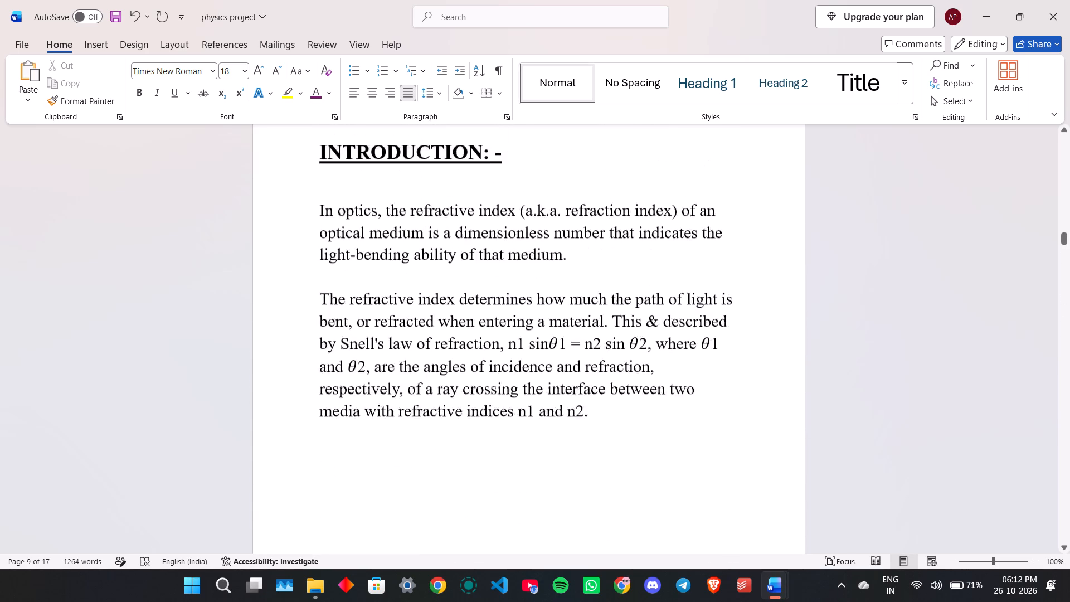
scroll(548, 462, "up", 20)
scroll(548, 462, "up", 11)
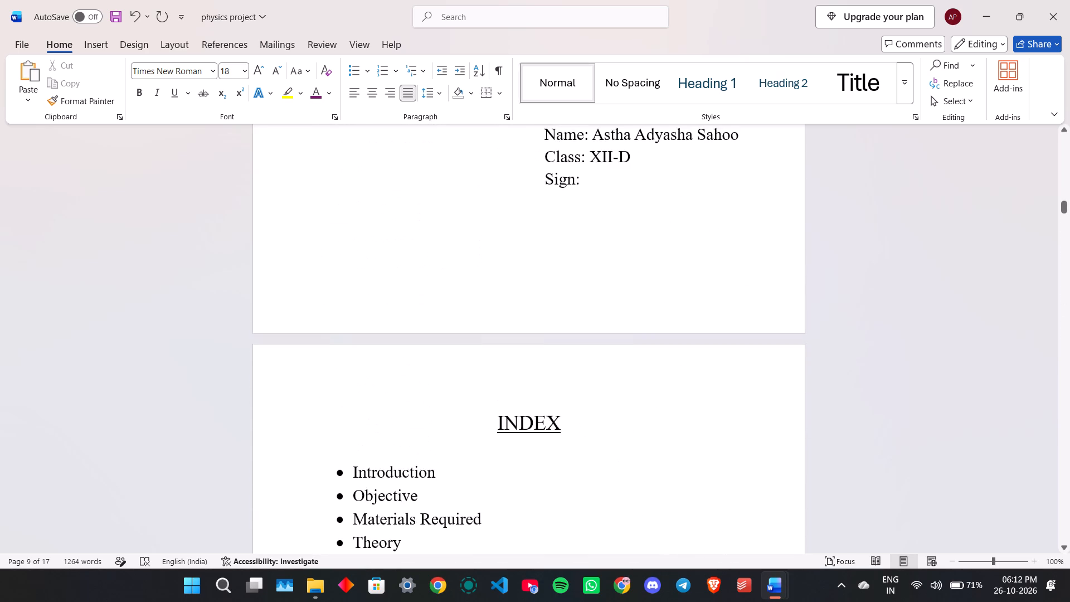
scroll(548, 461, "up", 12)
scroll(548, 462, "down", 12)
scroll(548, 462, "up", 4)
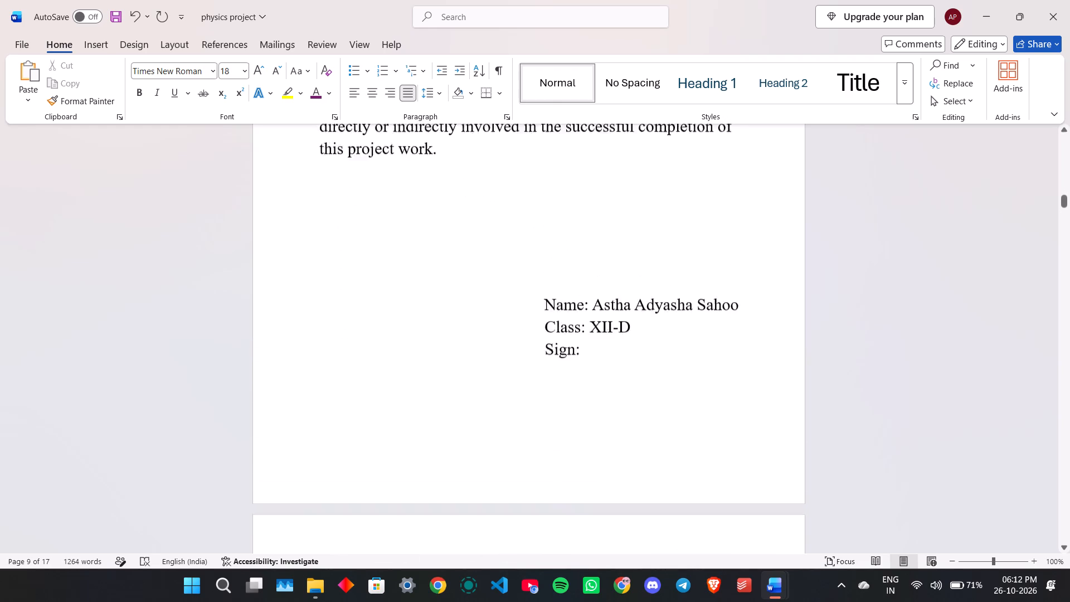
scroll(548, 457, "up", 11)
scroll(548, 455, "down", 1)
scroll(548, 455, "up", 17)
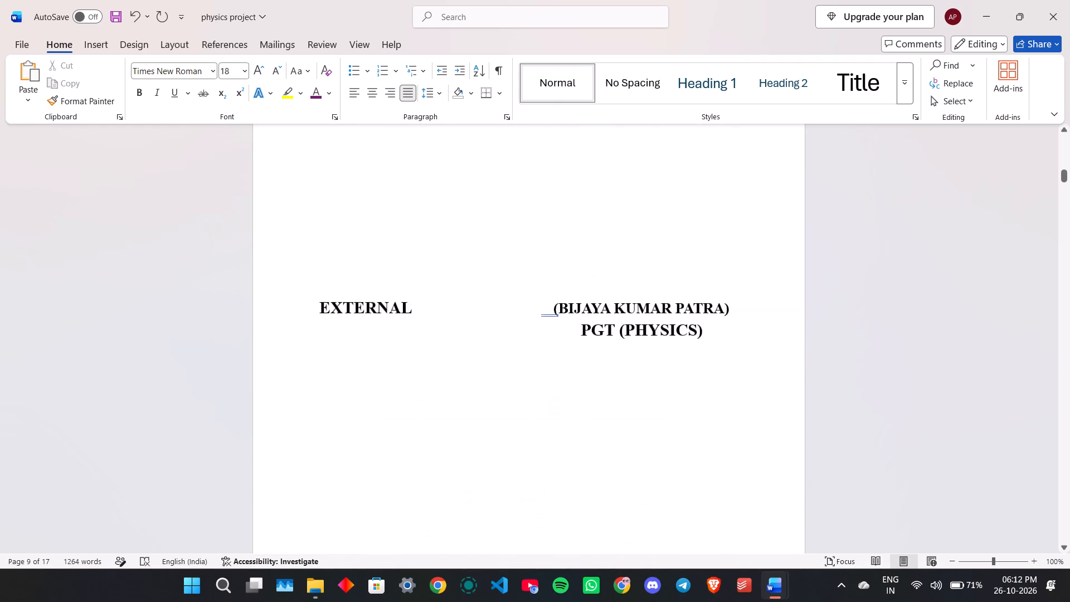
scroll(548, 455, "up", 9)
scroll(548, 455, "down", 1)
scroll(548, 455, "up", 3)
scroll(548, 455, "down", 17)
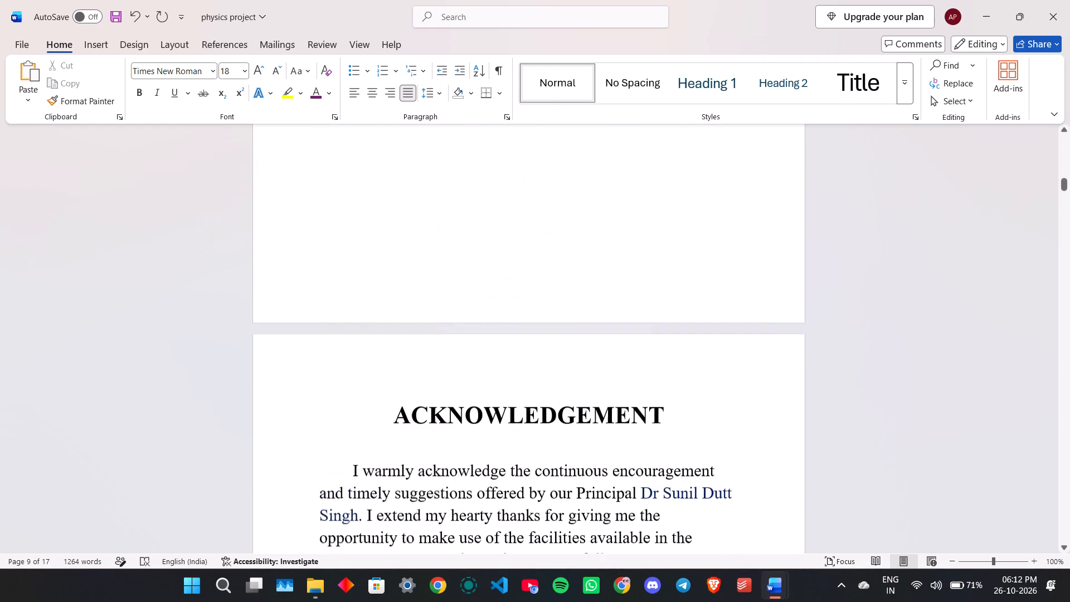
Centre the INTRODUCTION heading and remove its trailing ": -".
scroll(548, 454, "down", 20)
scroll(548, 454, "down", 3)
scroll(548, 454, "up", 1)
scroll(548, 454, "down", 10)
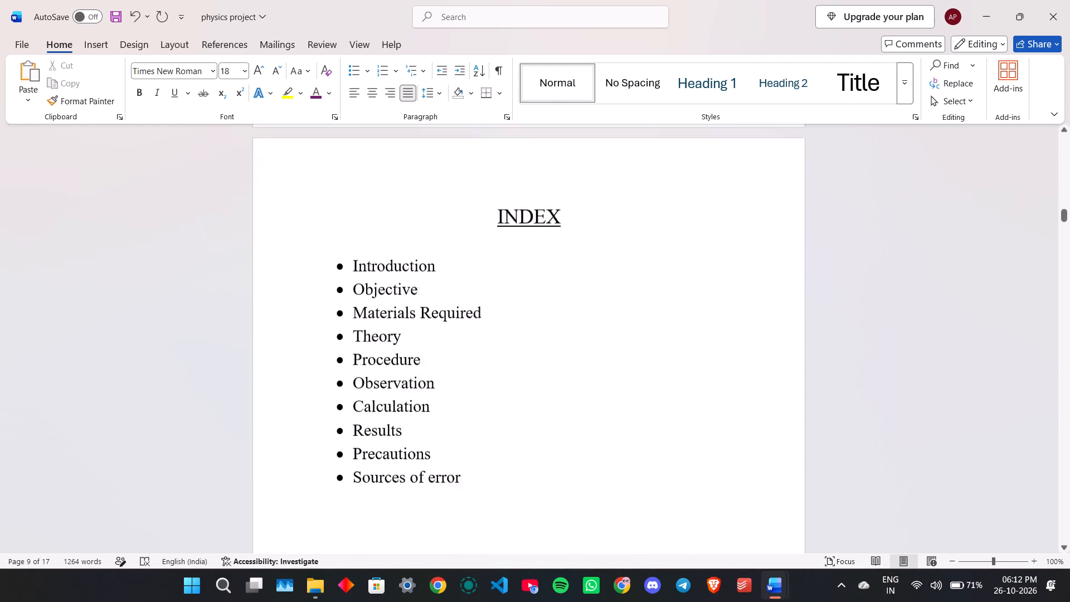
scroll(548, 455, "down", 20)
scroll(548, 455, "down", 1)
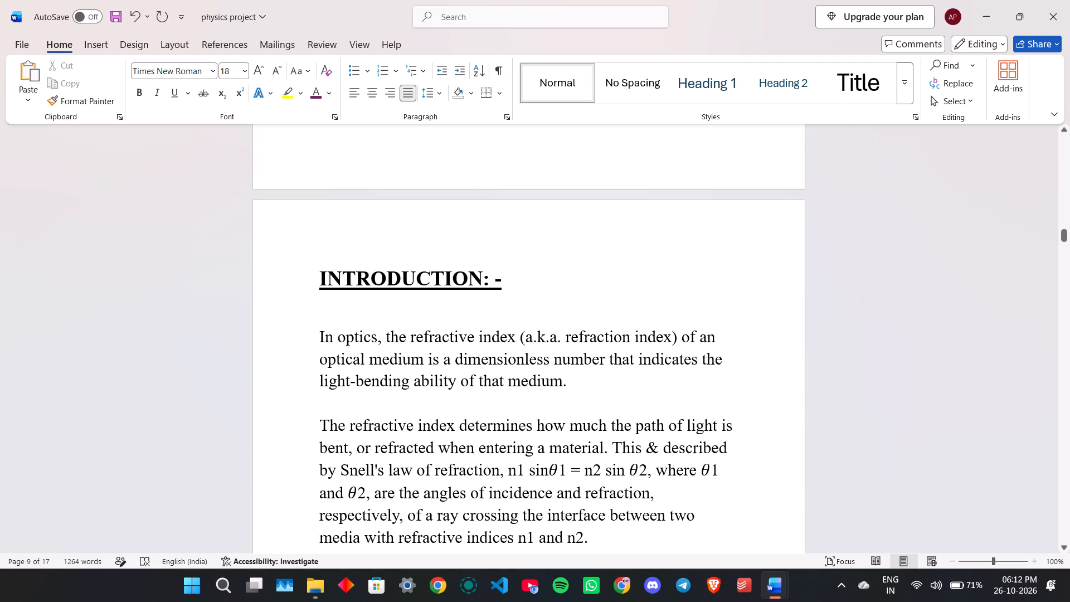
left_click_drag(309, 278, 456, 271)
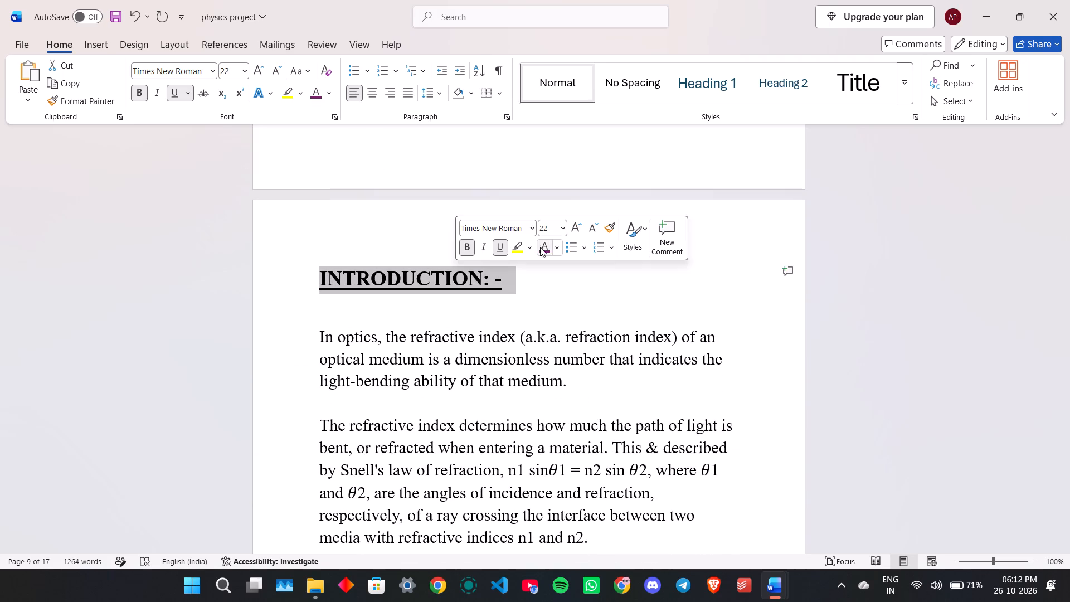
left_click(368, 95)
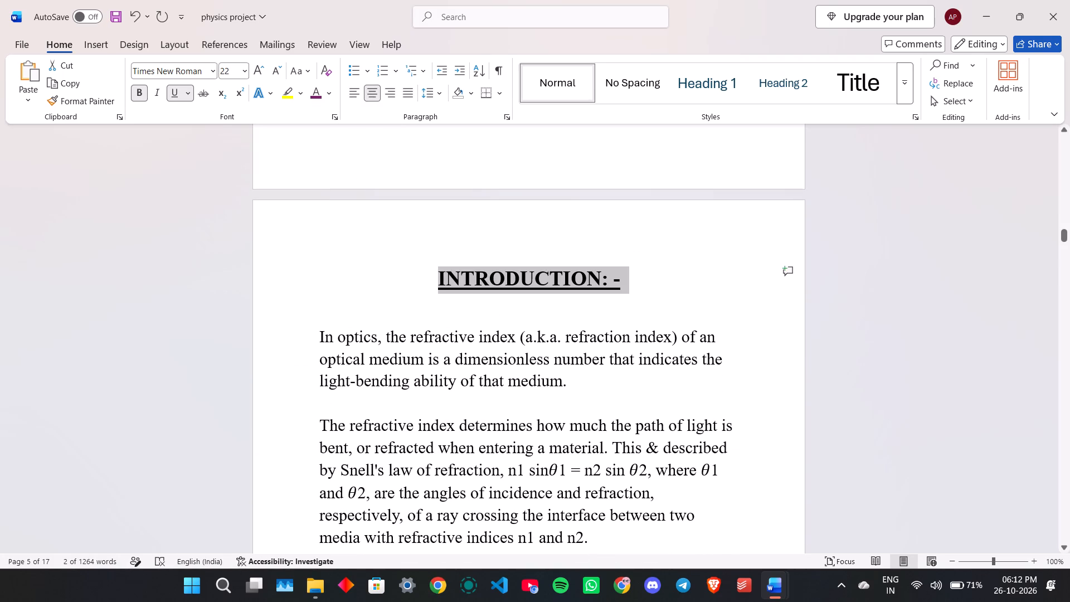
left_click(624, 276)
key("BackSpace")
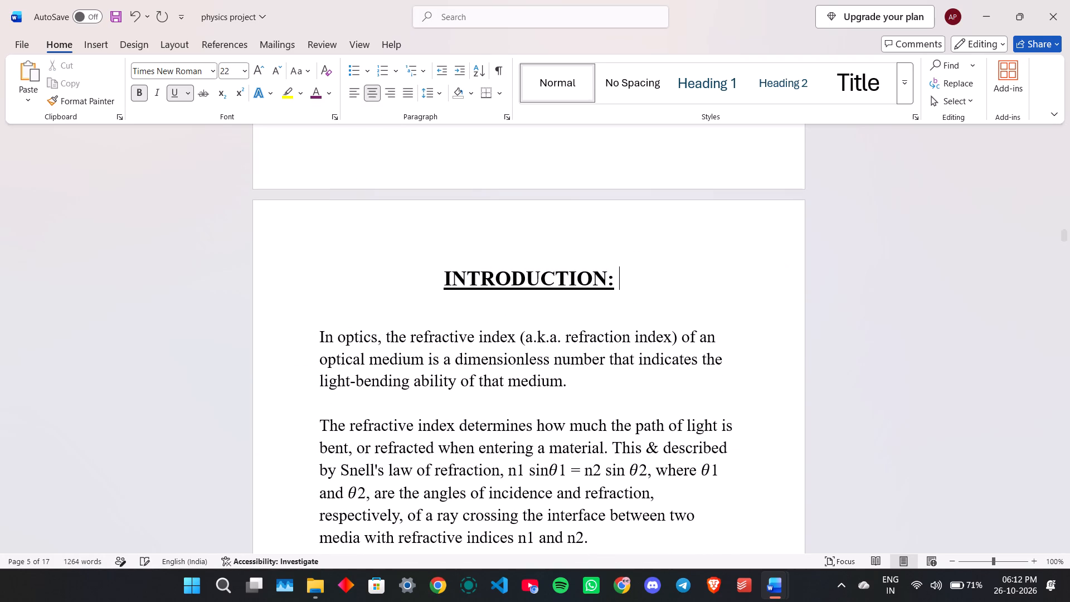
key("BackSpace")
key("BackSpace")
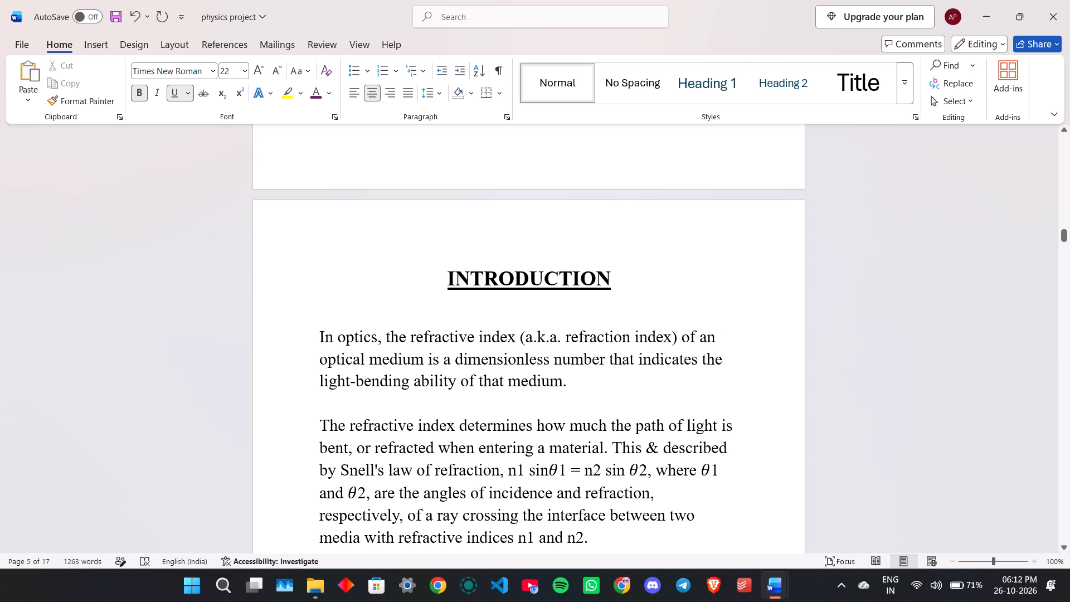
left_click_drag(434, 263, 651, 289)
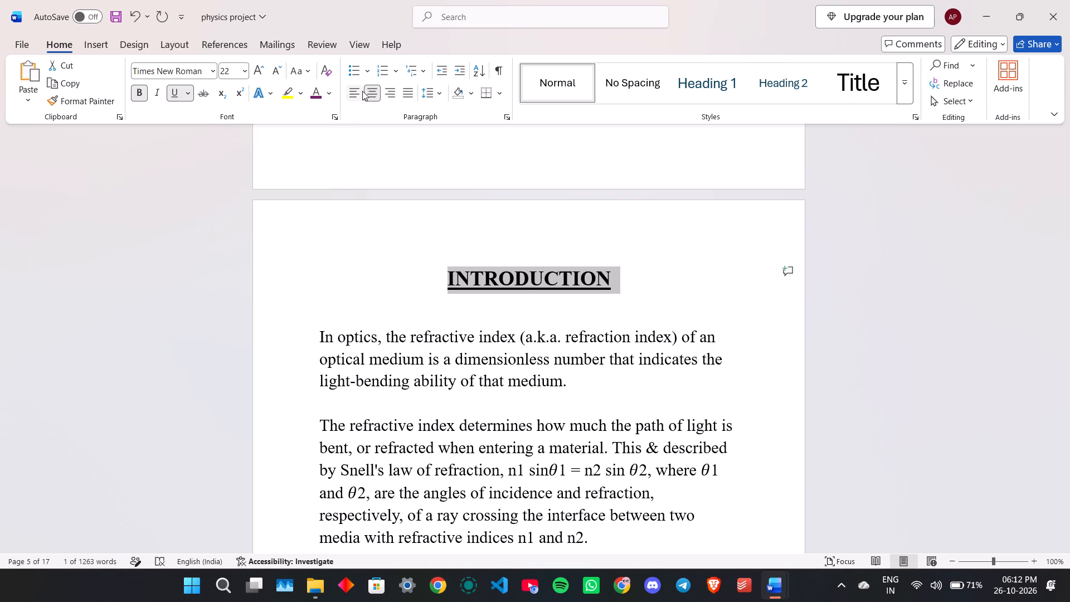
left_click(363, 90)
left_click(364, 90)
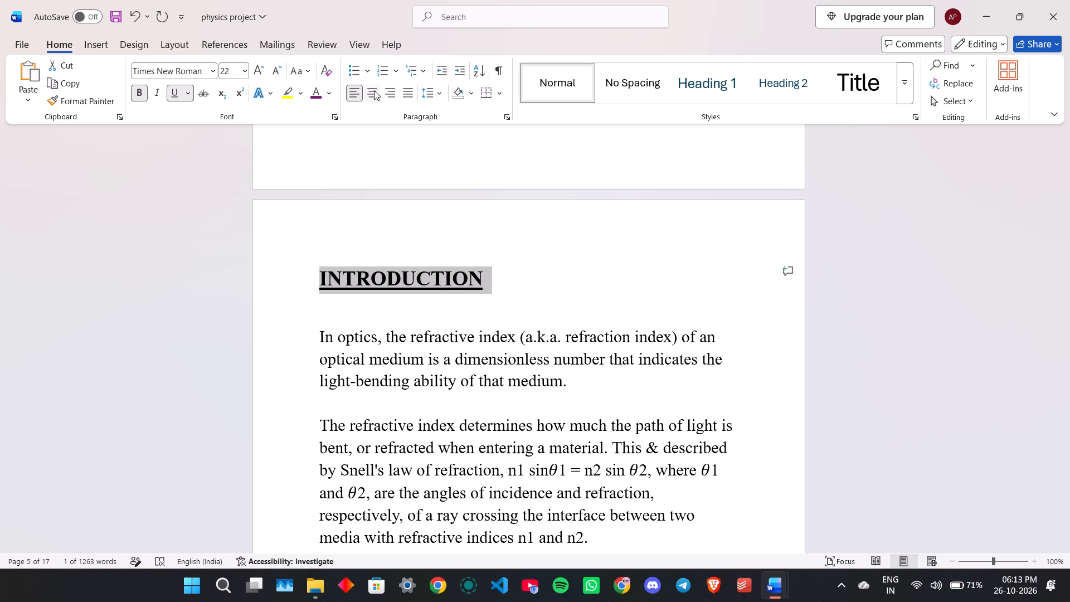
left_click(373, 90)
Remove the trailing ": -" from the OBJECTIVES OF THE PROJECT heading and centre the heading.
scroll(463, 377, "up", 7)
scroll(463, 377, "down", 1)
scroll(464, 378, "up", 3)
scroll(471, 390, "down", 6)
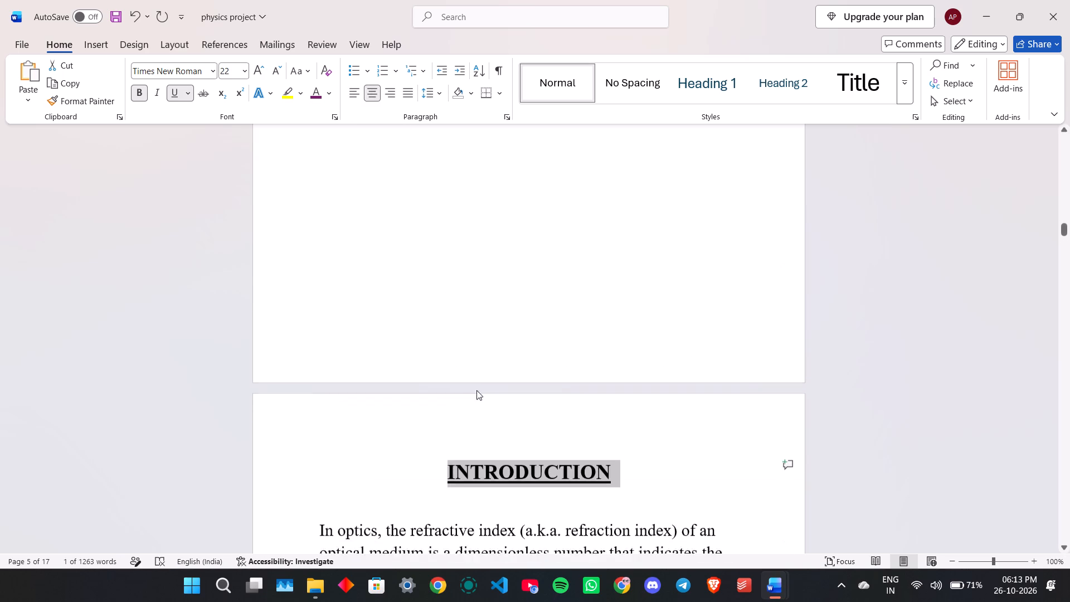
scroll(476, 390, "down", 2)
scroll(476, 390, "up", 1)
scroll(476, 390, "down", 3)
scroll(476, 395, "up", 1)
scroll(476, 395, "down", 8)
scroll(502, 437, "up", 1)
scroll(502, 437, "down", 14)
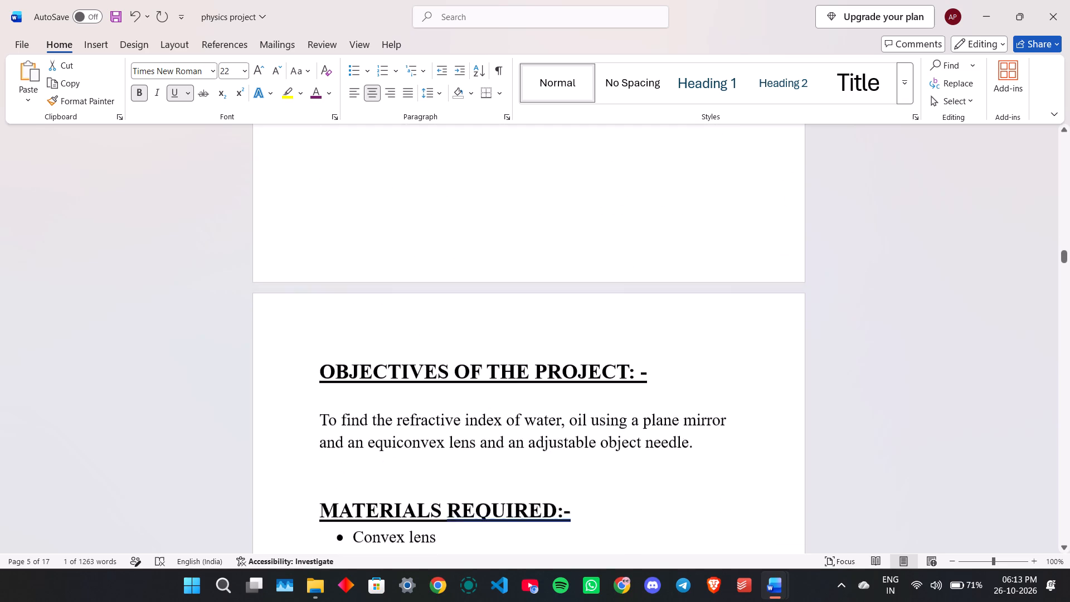
scroll(515, 453, "down", 1)
left_click(641, 331)
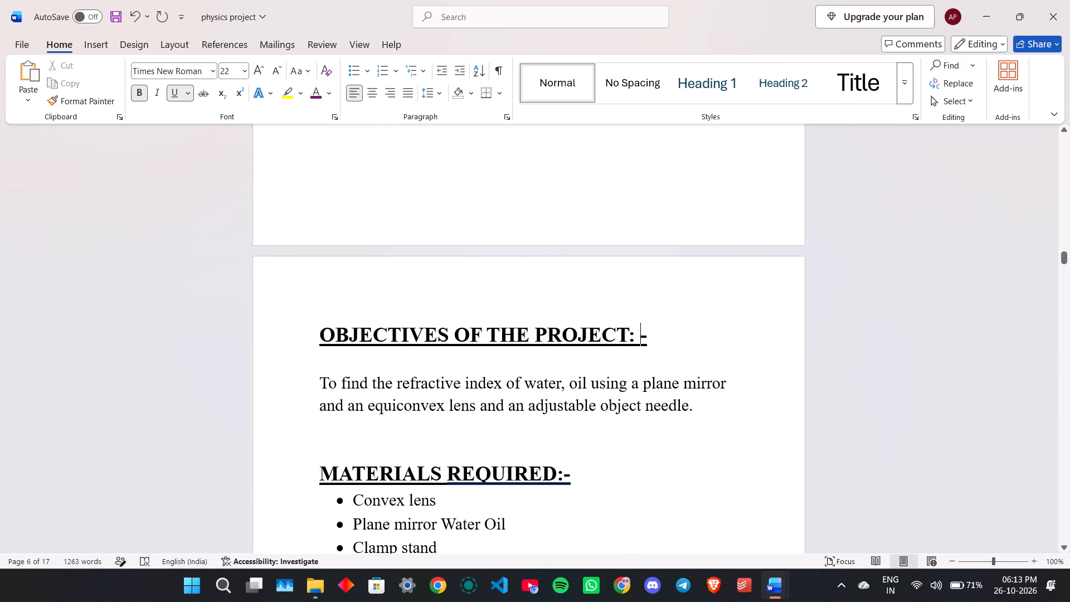
left_click(653, 333)
key("BackSpace")
key("BackSpace")
key("BackSpace")
key("BackSpace")
left_click_drag(320, 325, 622, 310)
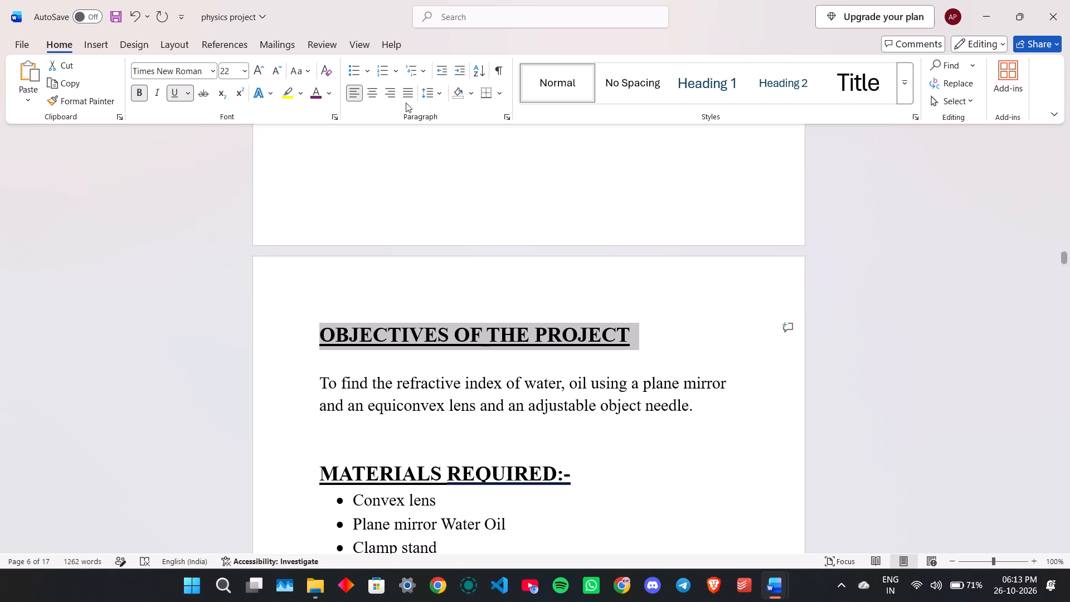
left_click(375, 94)
Remove the trailing ":-" from the MATERIALS REQUIRED heading and centre the heading.
scroll(1069, 554, "down", 12)
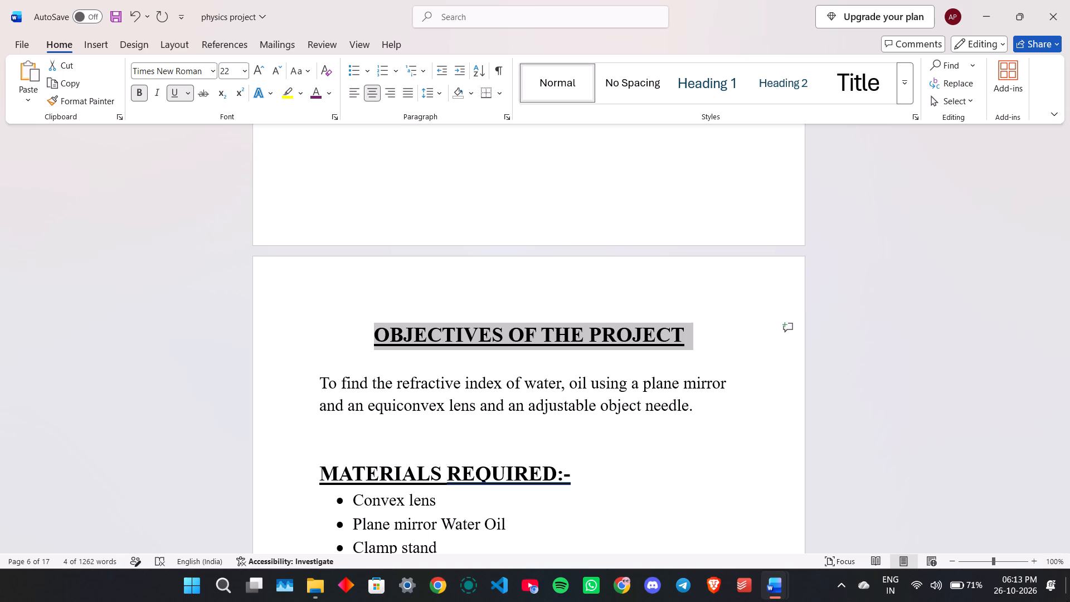
scroll(678, 400, "down", 7)
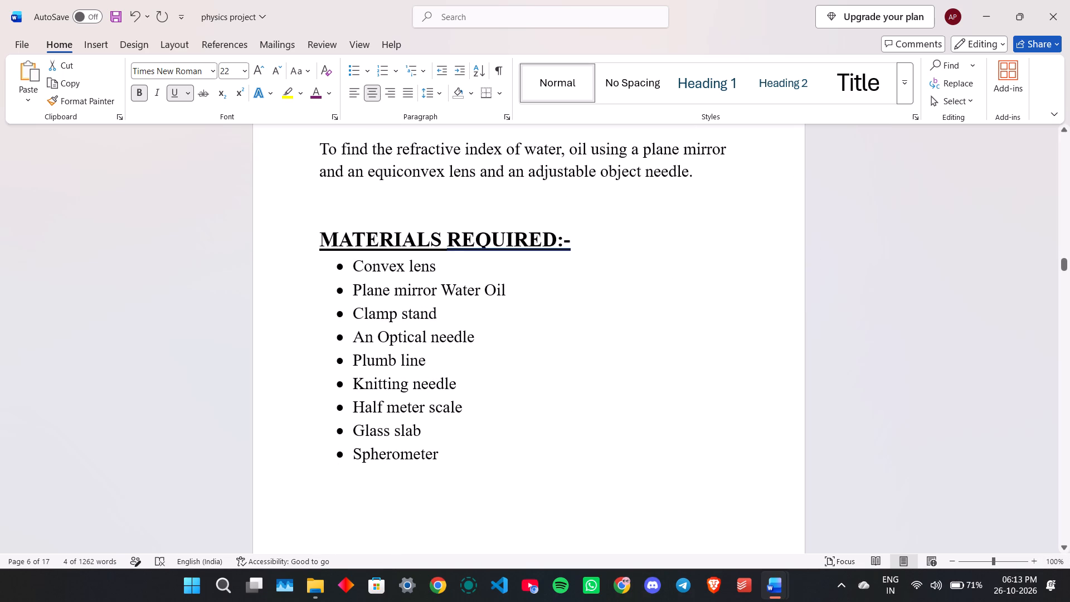
left_click_drag(312, 240, 531, 246)
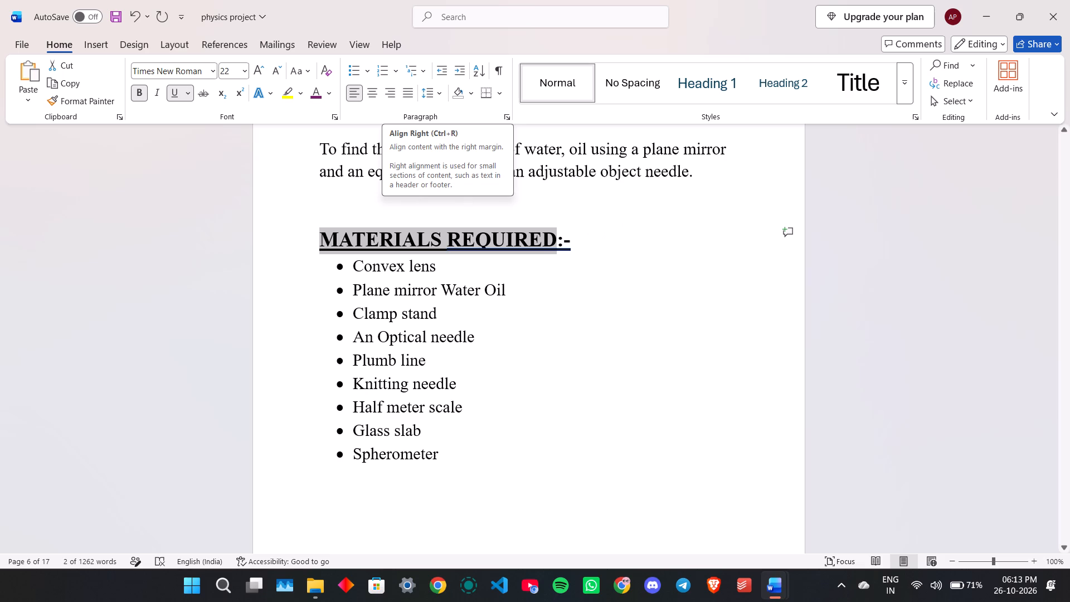
left_click(568, 243)
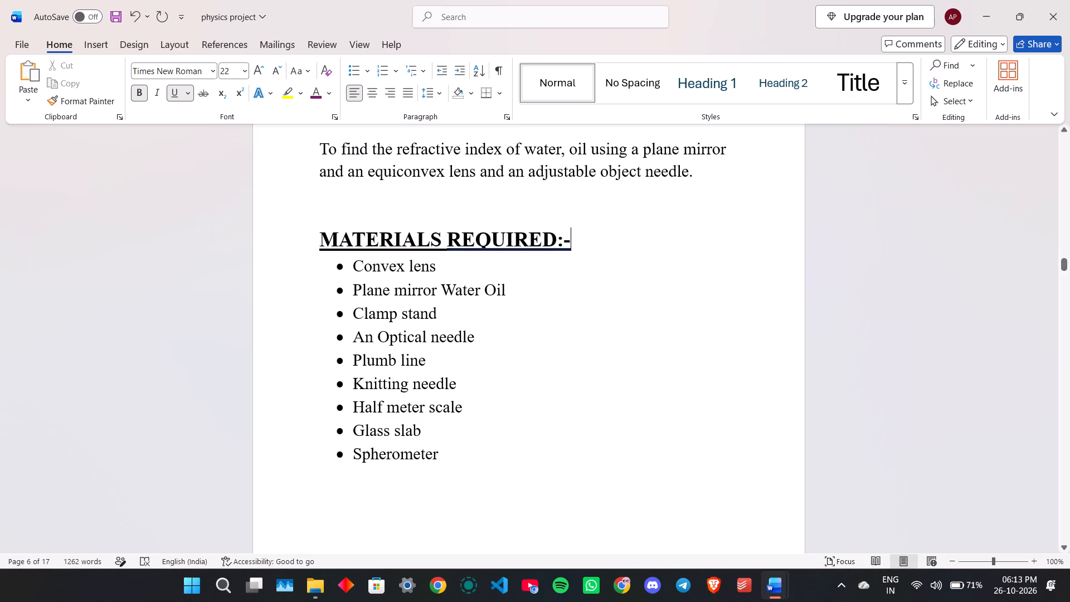
key("BackSpace")
key("BackSpace")
left_click_drag(303, 239, 508, 221)
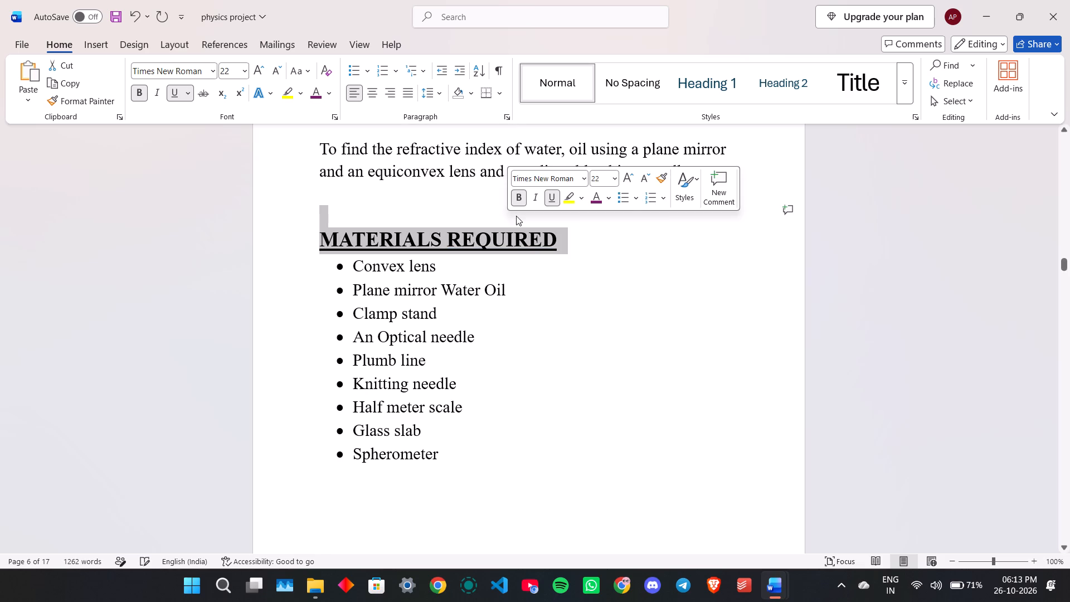
left_click(368, 91)
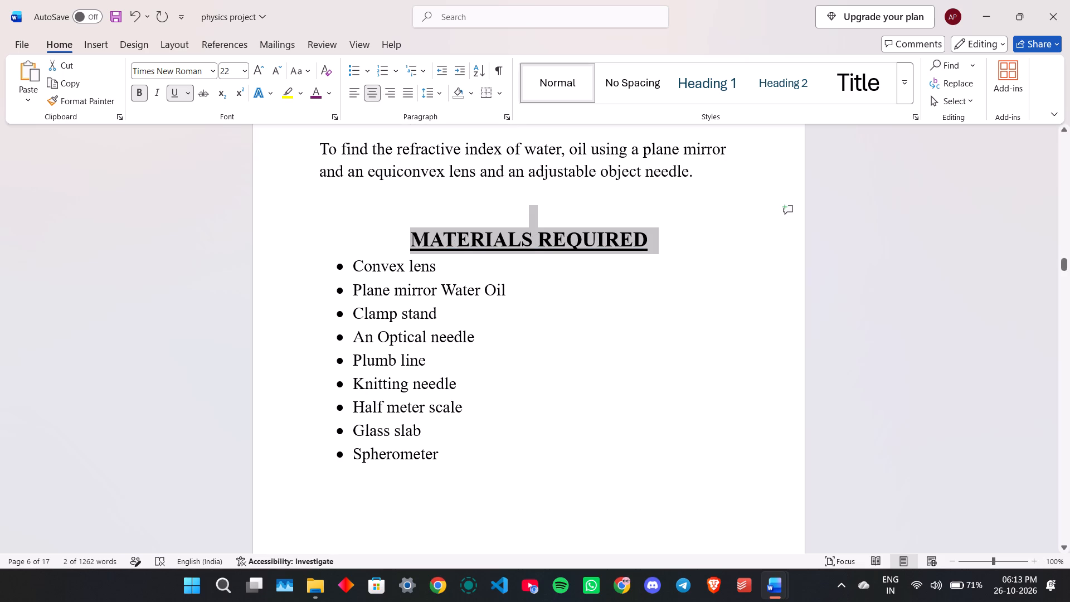
Add a blank, unbulleted line between the MATERIALS REQUIRED heading and the Convex lens list item.
scroll(492, 332, "up", 6)
scroll(492, 332, "down", 18)
scroll(492, 333, "up", 3)
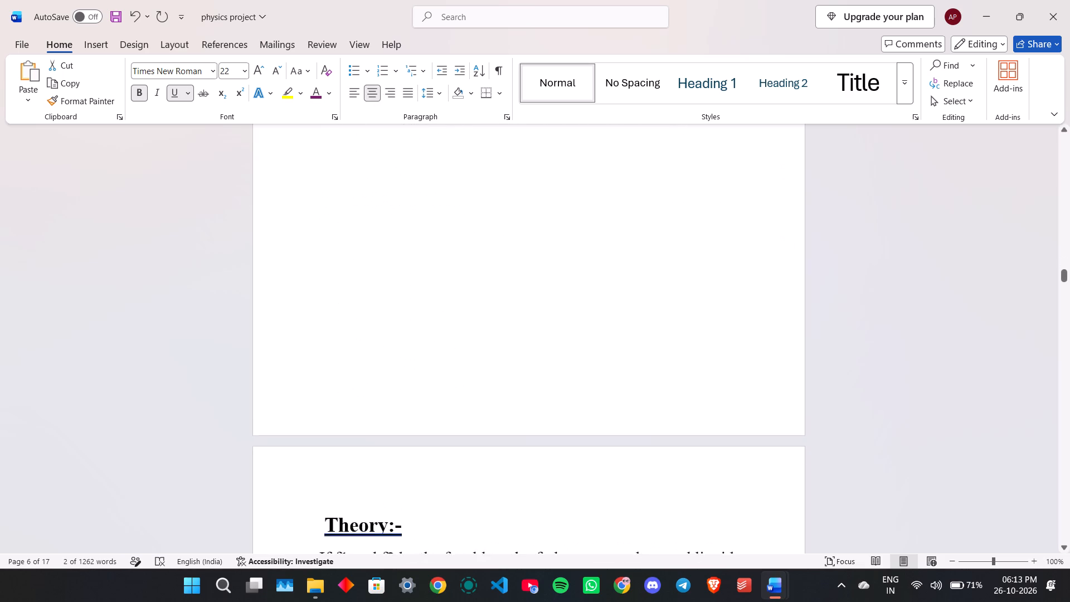
scroll(492, 333, "up", 8)
left_click(336, 233)
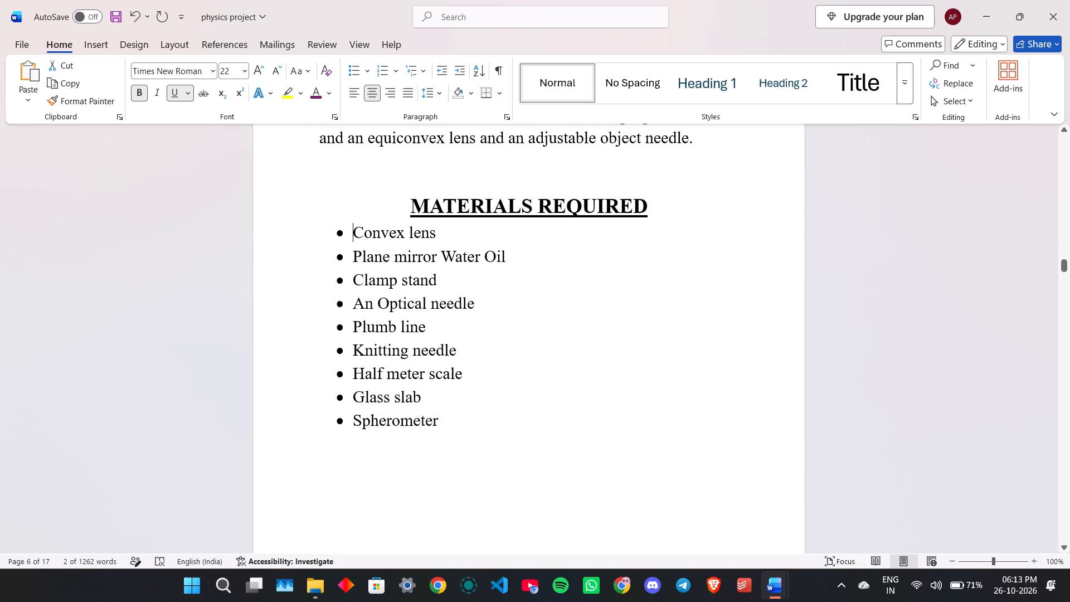
key("Return")
left_click(342, 237)
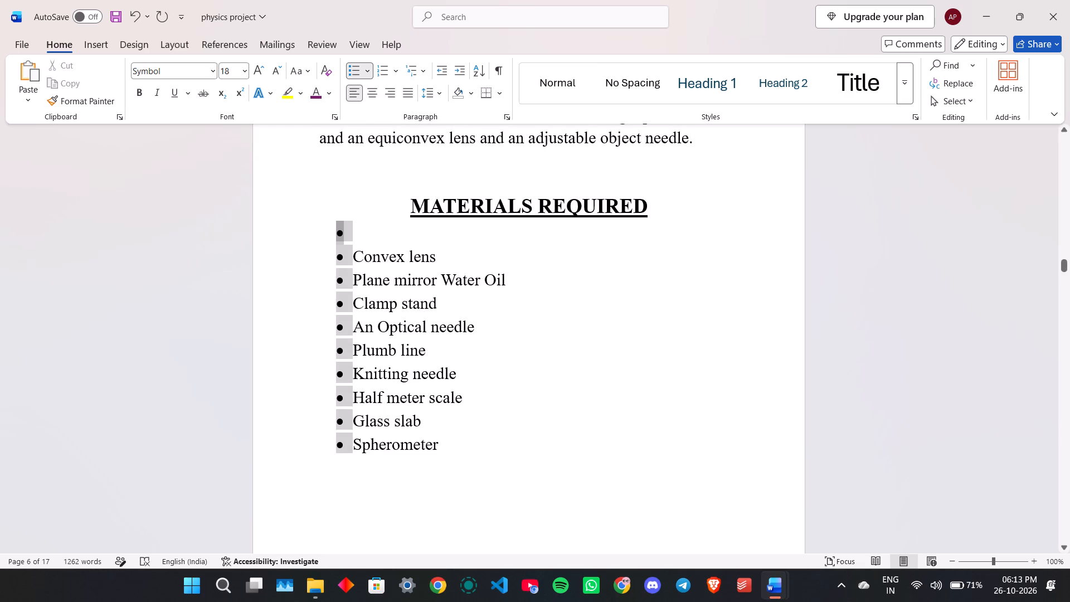
left_click(347, 235)
key("BackSpace")
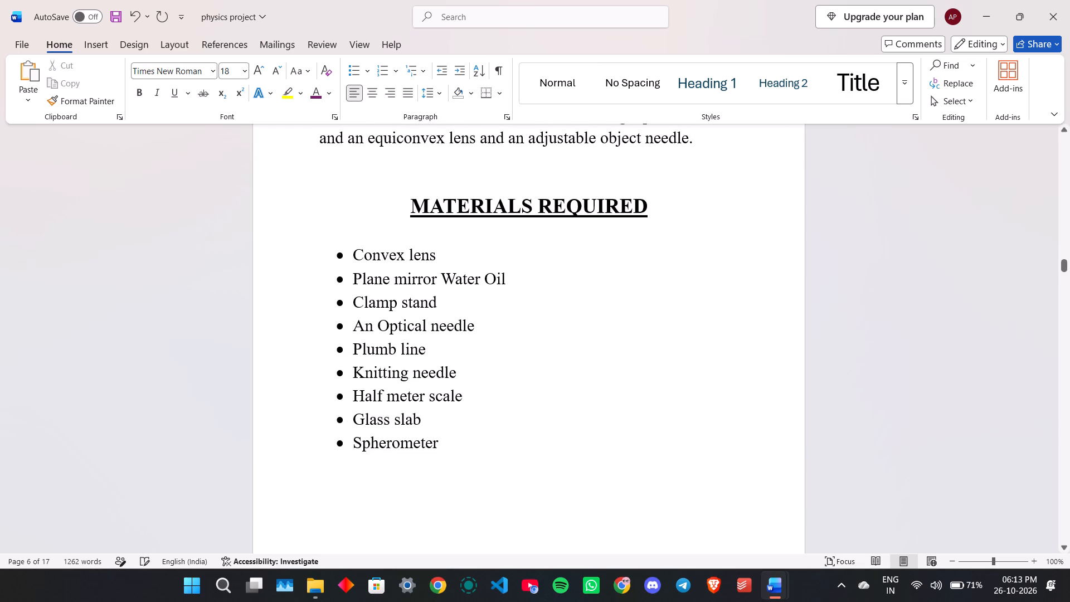
Remove the trailing ":-" from the Theory heading.
scroll(609, 298, "down", 15)
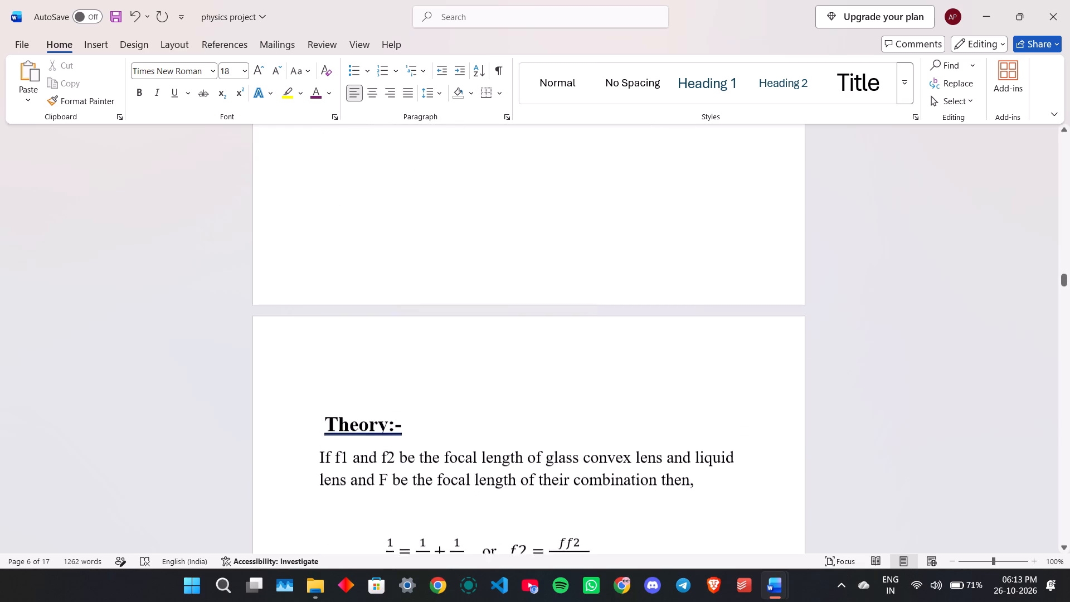
scroll(608, 300, "down", 4)
left_click(401, 254)
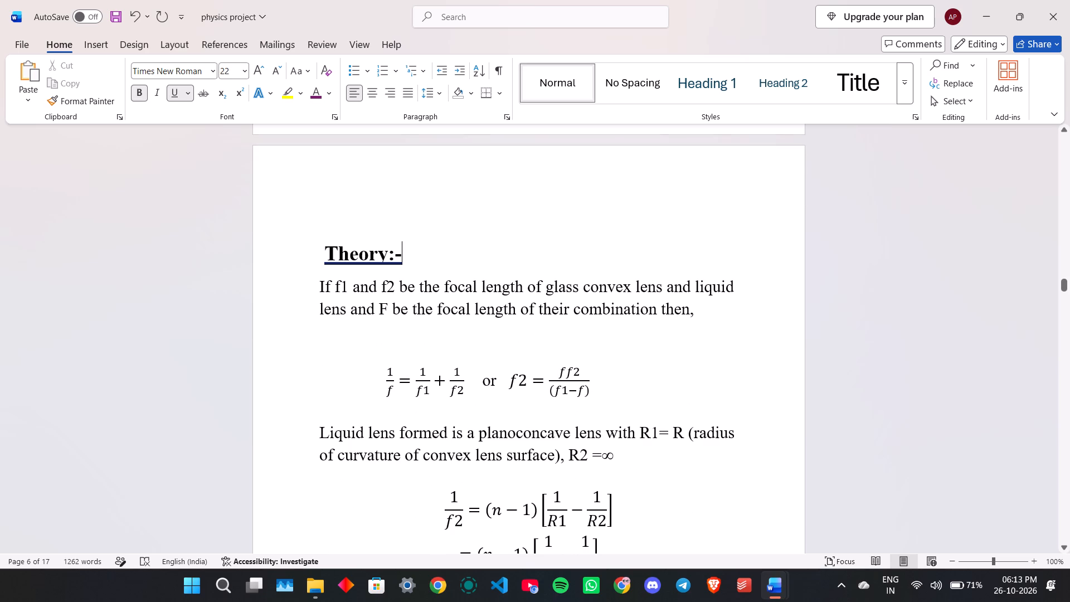
key("BackSpace")
key("BackSpace")
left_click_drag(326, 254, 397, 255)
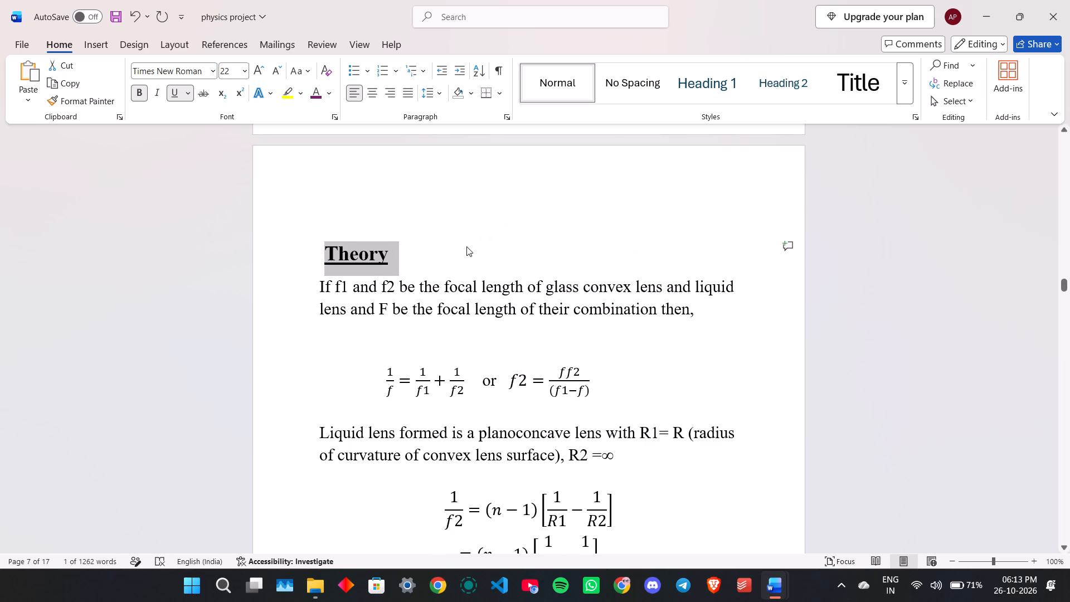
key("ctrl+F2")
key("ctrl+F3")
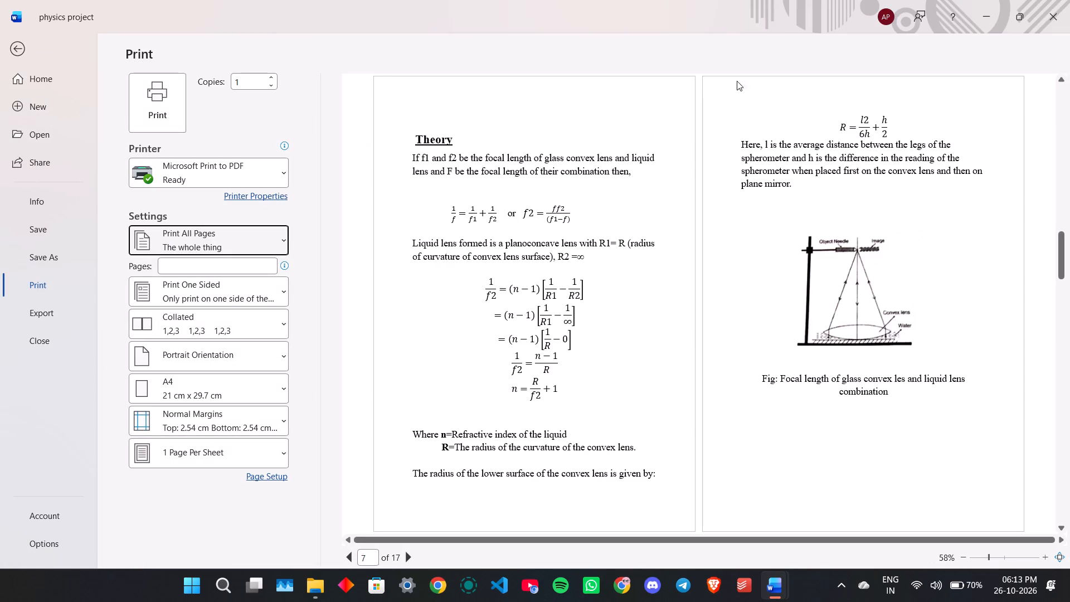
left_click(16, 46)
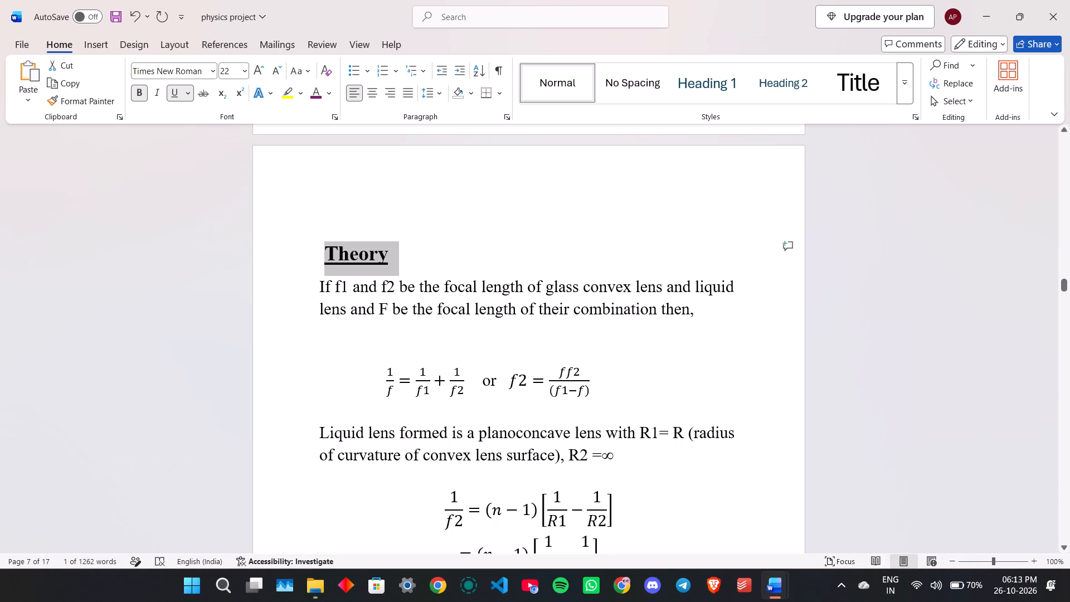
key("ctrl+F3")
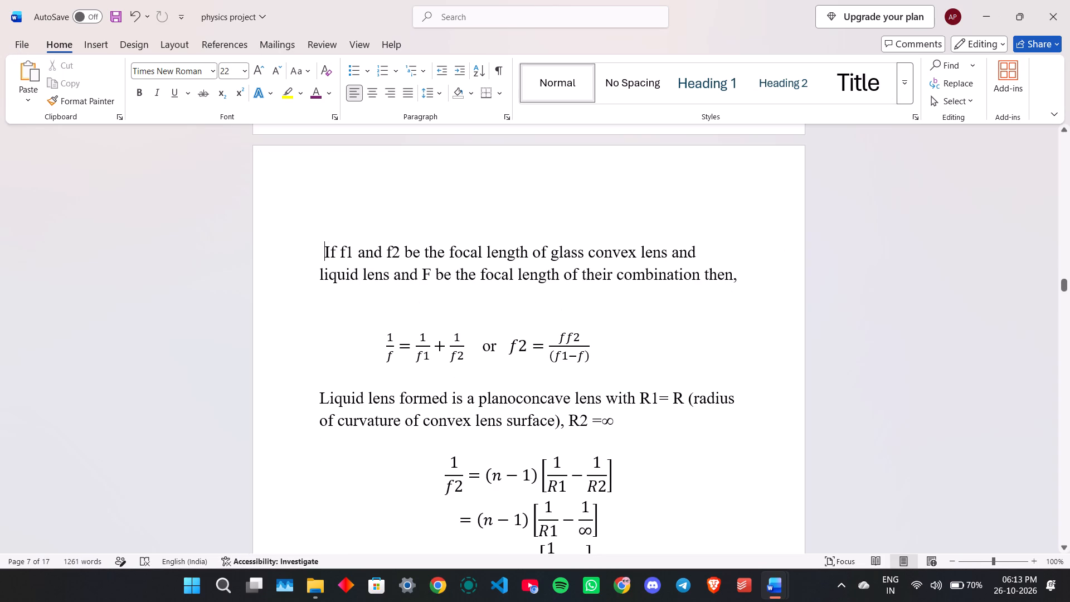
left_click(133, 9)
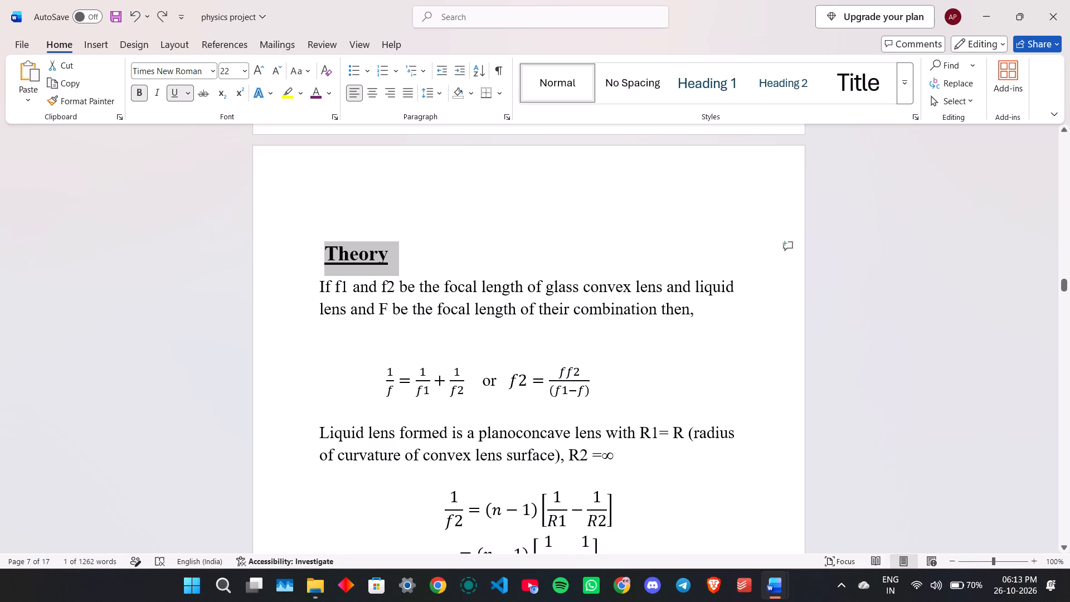
Change the Theory heading to all capitals.
key("shift+F2")
key("shift+F3")
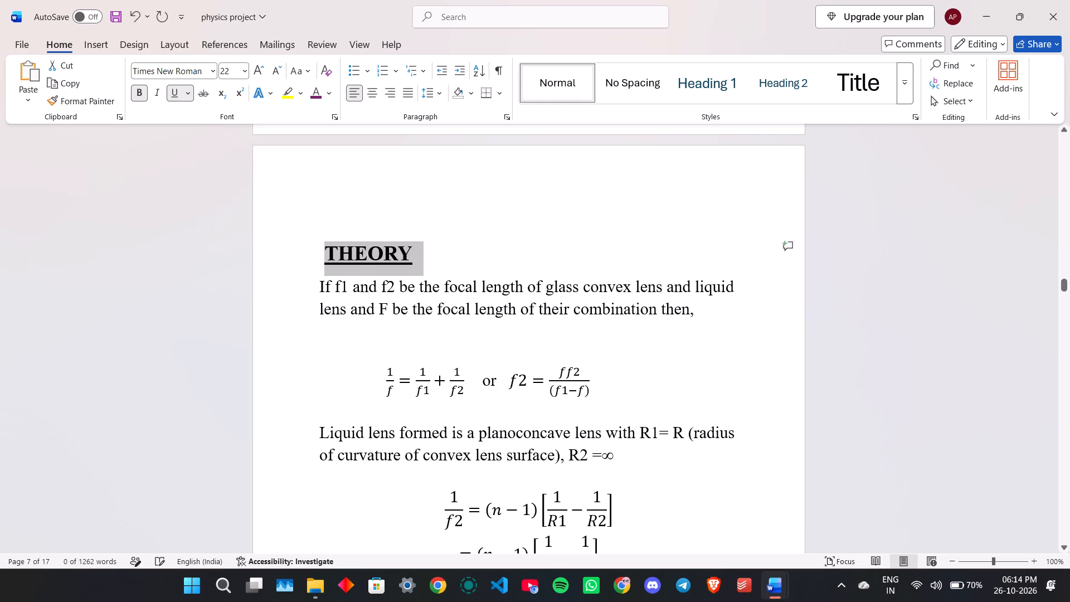
Delete the leading space and the empty line before the THEORY heading.
left_click(326, 251)
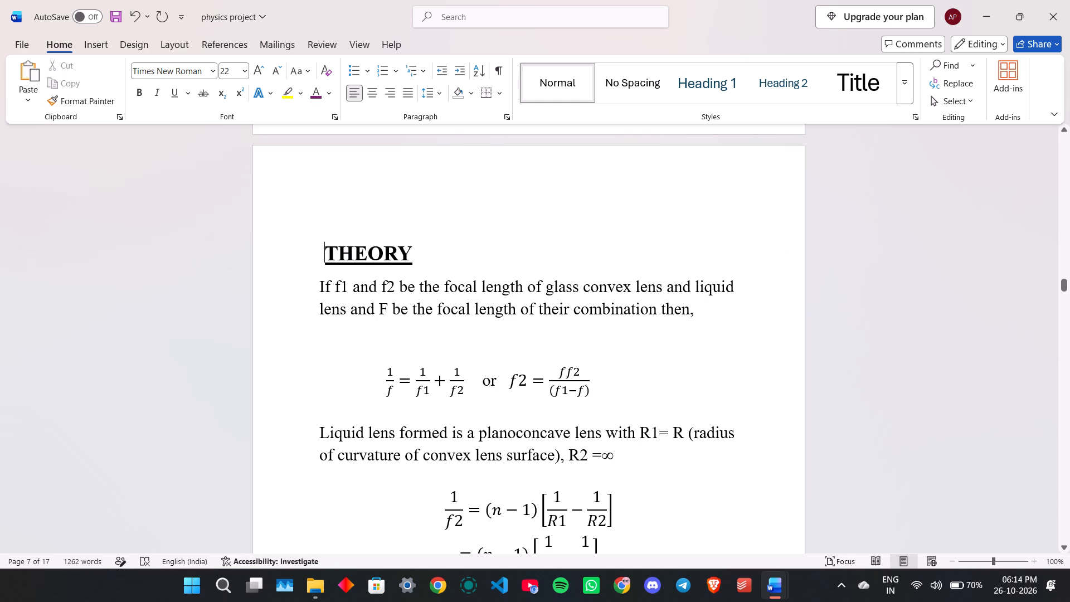
key("BackSpace")
key("BackSpace")
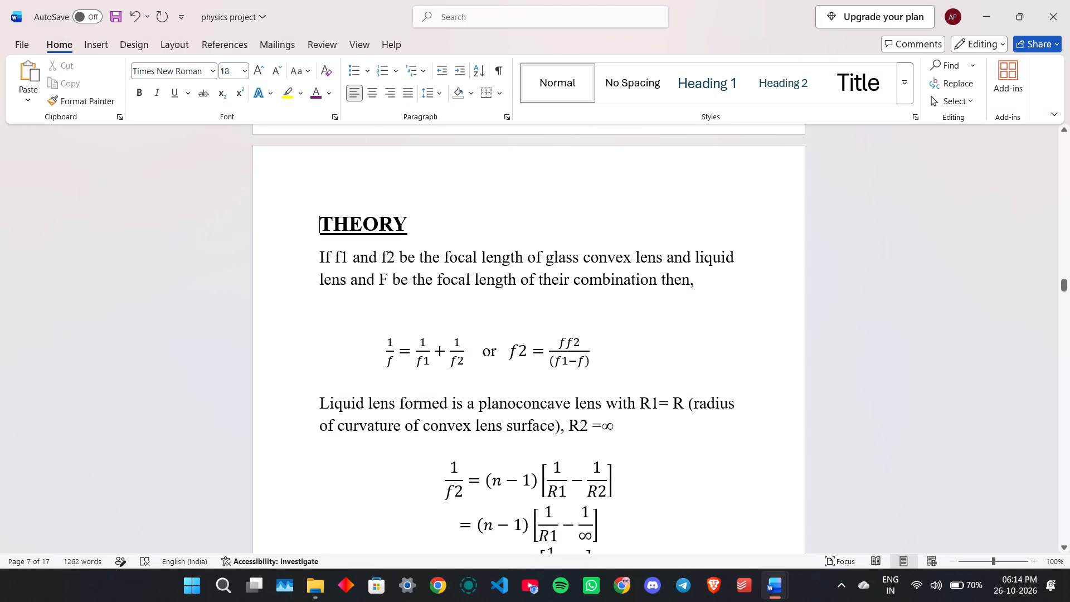
Centre the THEORY heading on its page.
scroll(698, 372, "up", 5)
scroll(699, 372, "down", 3)
key("shift+F2")
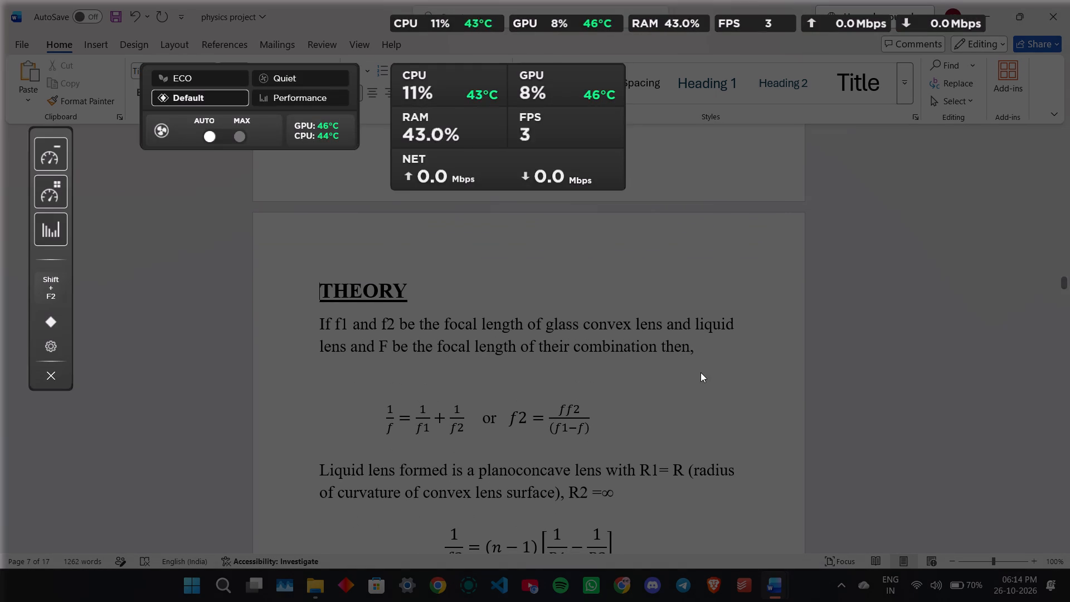
key("shift+F2")
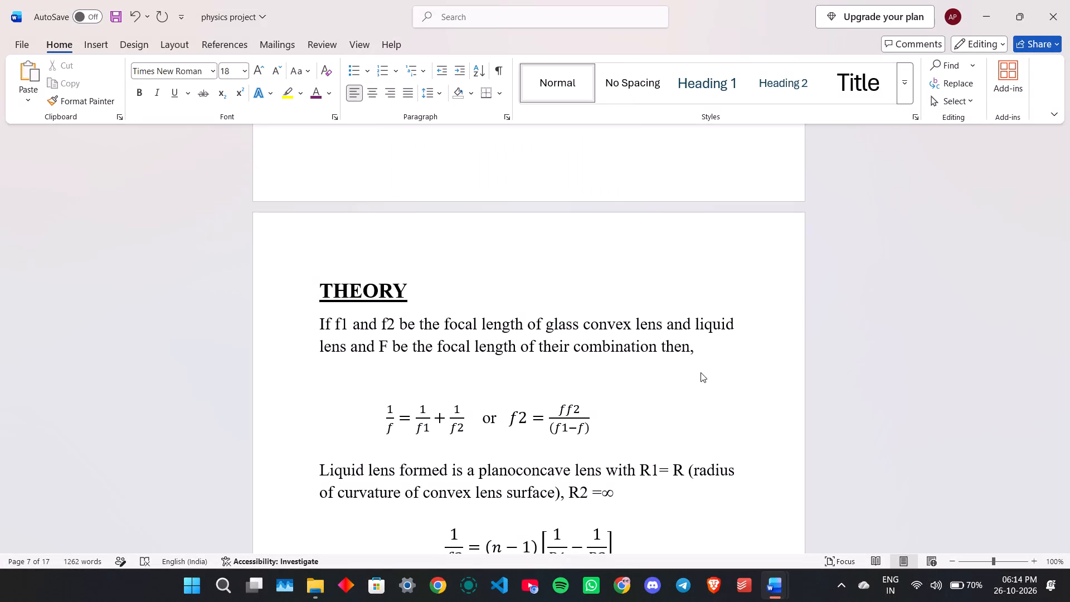
scroll(694, 371, "up", 19)
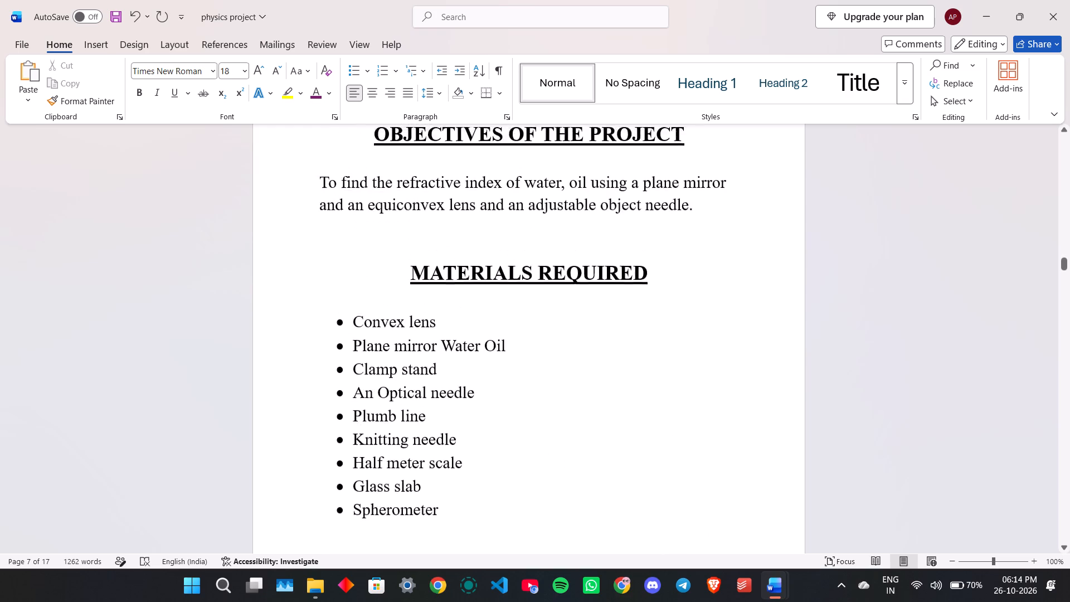
scroll(693, 372, "down", 20)
scroll(693, 372, "down", 1)
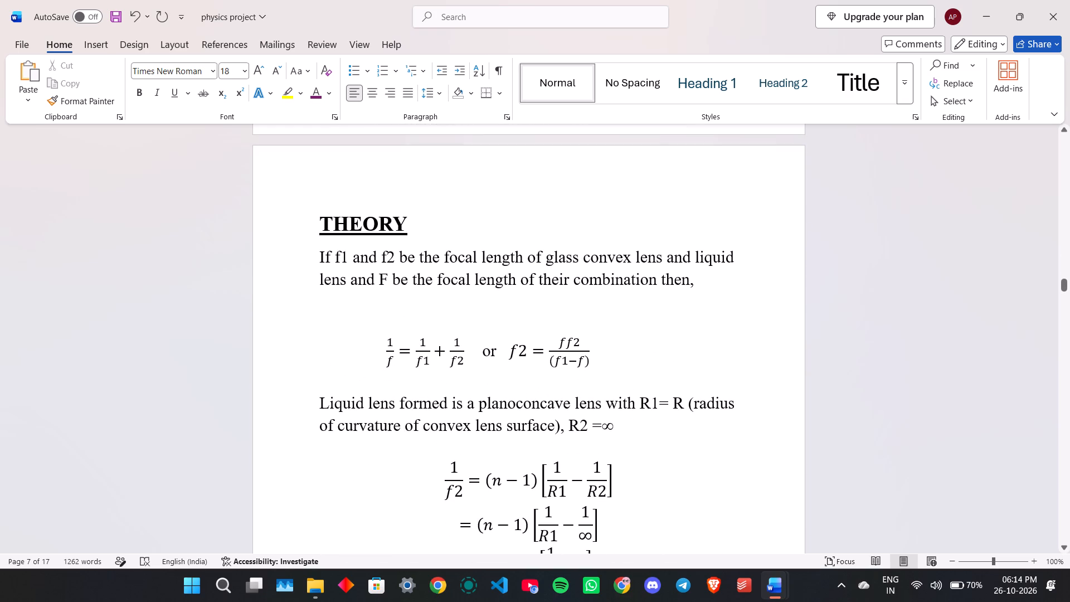
left_click_drag(318, 224, 444, 212)
left_click(370, 94)
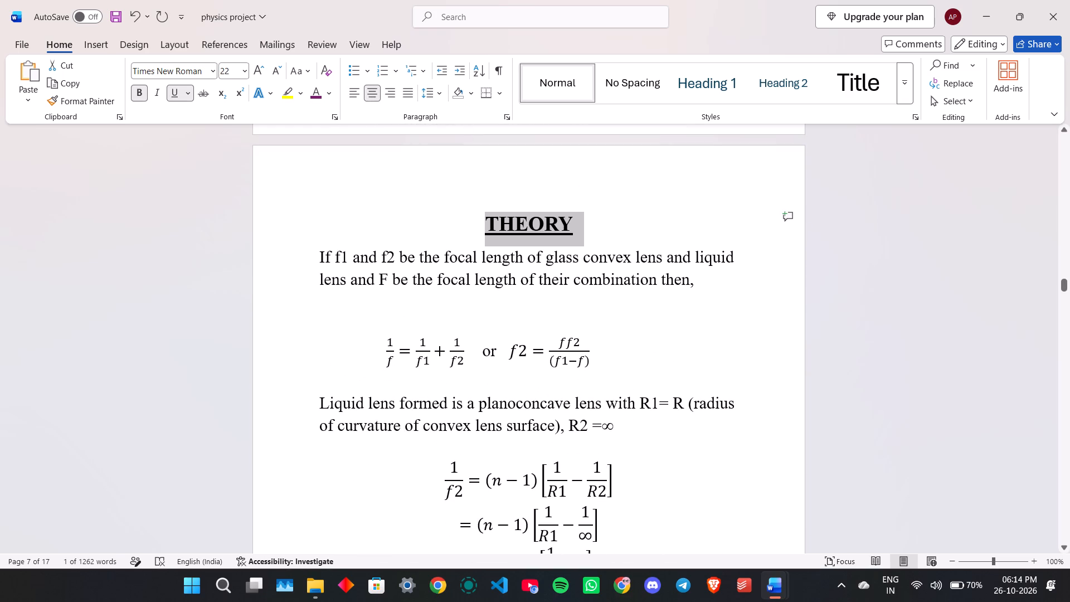
Remove the trailing ":-" from the Procedure heading.
scroll(708, 351, "up", 20)
scroll(708, 351, "up", 6)
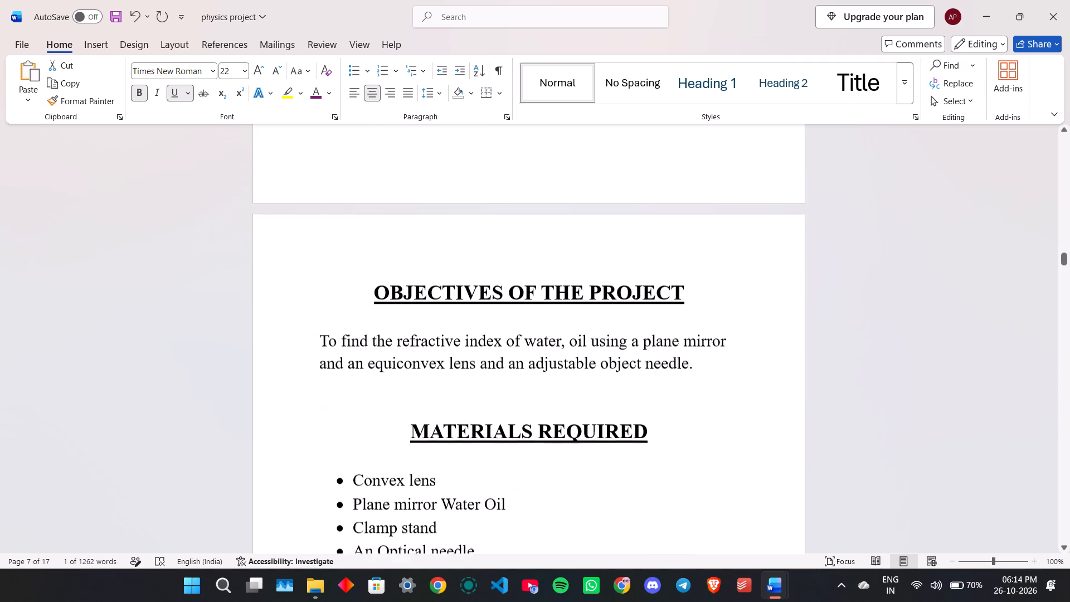
scroll(708, 349, "down", 20)
scroll(708, 349, "down", 5)
scroll(722, 354, "down", 20)
scroll(722, 354, "down", 2)
scroll(728, 367, "up", 1)
scroll(728, 367, "down", 5)
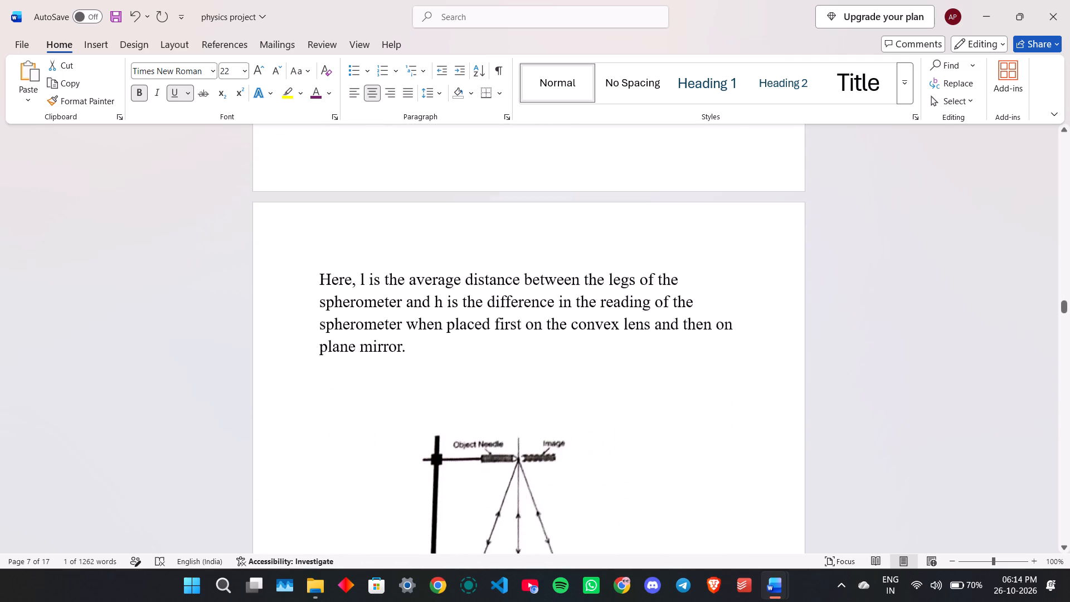
scroll(728, 368, "down", 2)
scroll(728, 368, "up", 1)
scroll(728, 368, "down", 20)
scroll(728, 368, "down", 4)
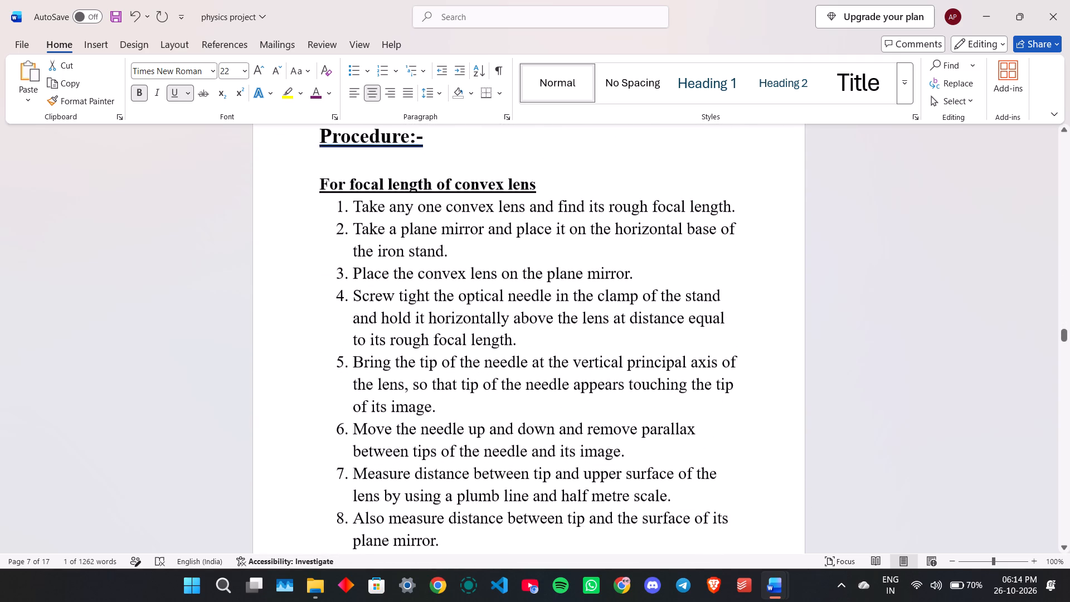
scroll(305, 206, "up", 3)
left_click_drag(311, 235, 436, 229)
left_click(420, 236)
key("BackSpace")
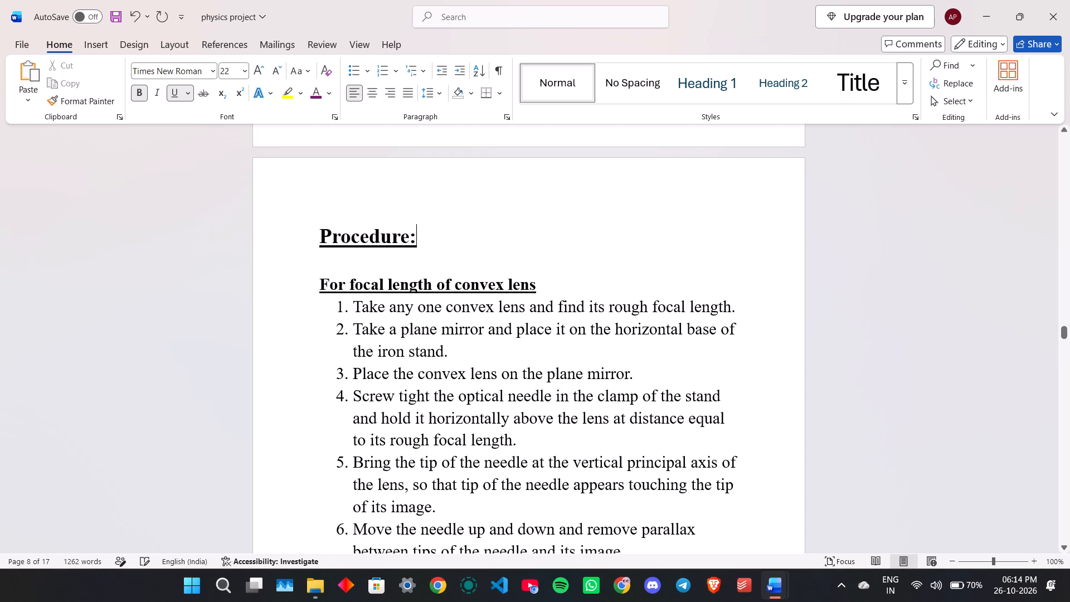
key("BackSpace")
Change the Procedure heading to all capitals and centre it.
left_click_drag(323, 237, 403, 223)
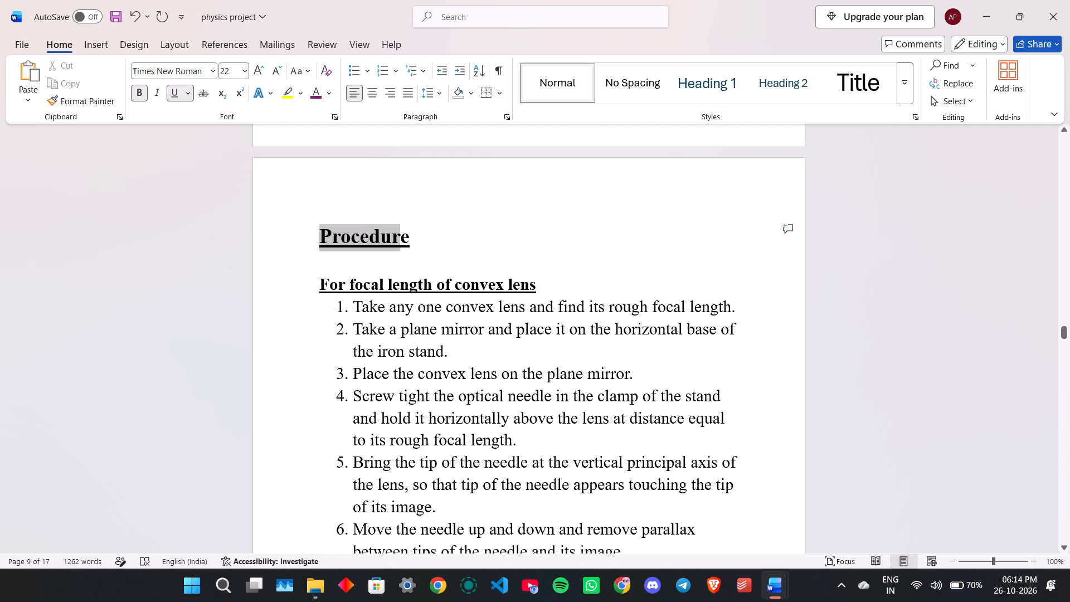
left_click_drag(403, 223, 416, 223)
key("shift+F3")
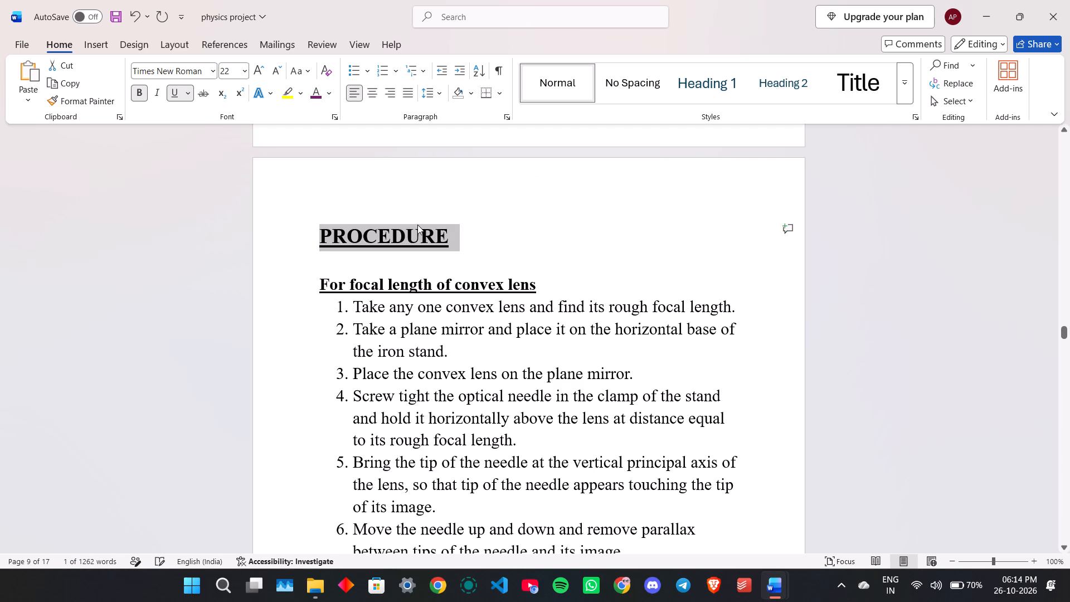
left_click(372, 96)
Remove the trailing ":-" from the Observation heading.
scroll(470, 465, "up", 3)
scroll(470, 465, "down", 14)
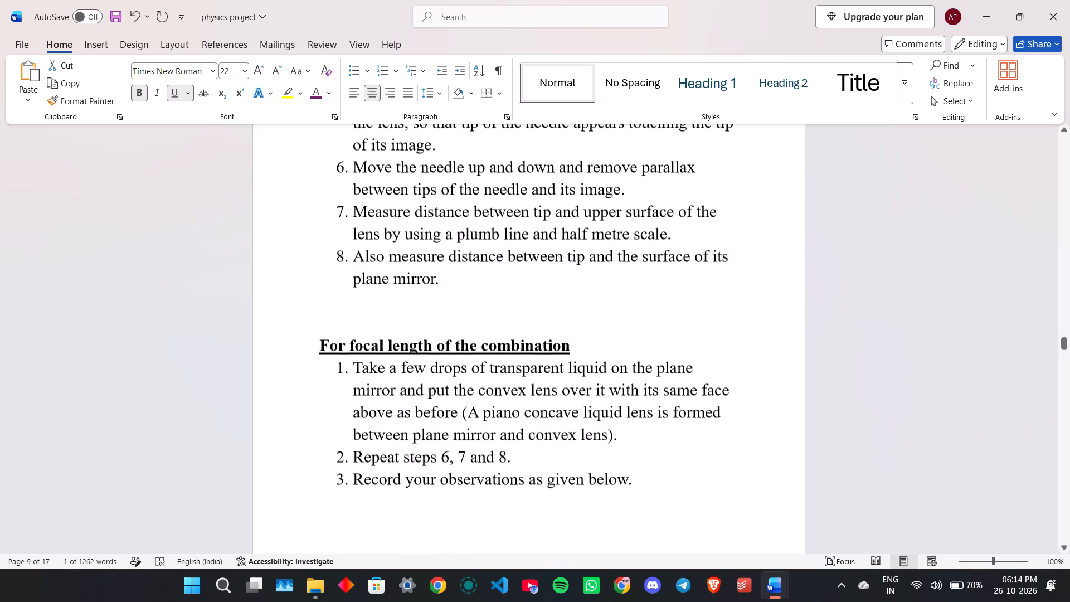
scroll(471, 468, "down", 4)
scroll(471, 468, "up", 1)
scroll(471, 468, "down", 19)
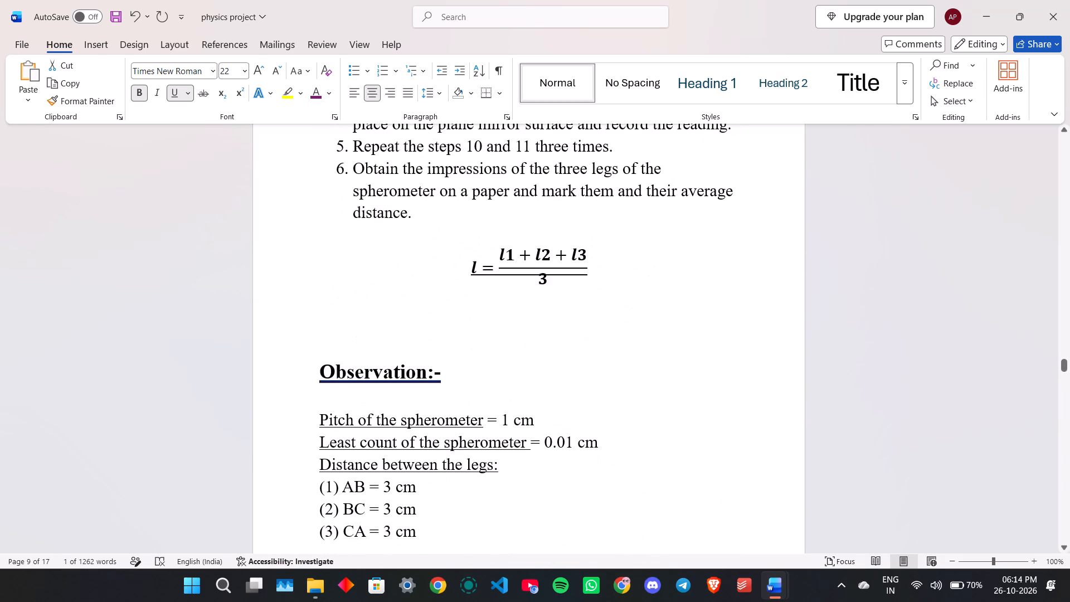
scroll(471, 470, "down", 4)
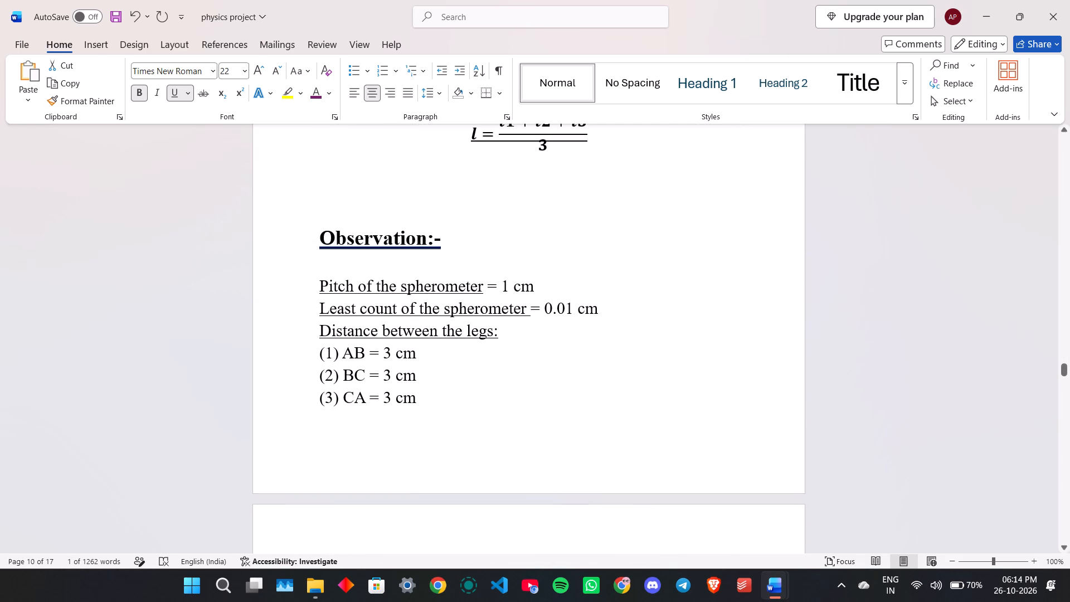
left_click_drag(320, 237, 492, 251)
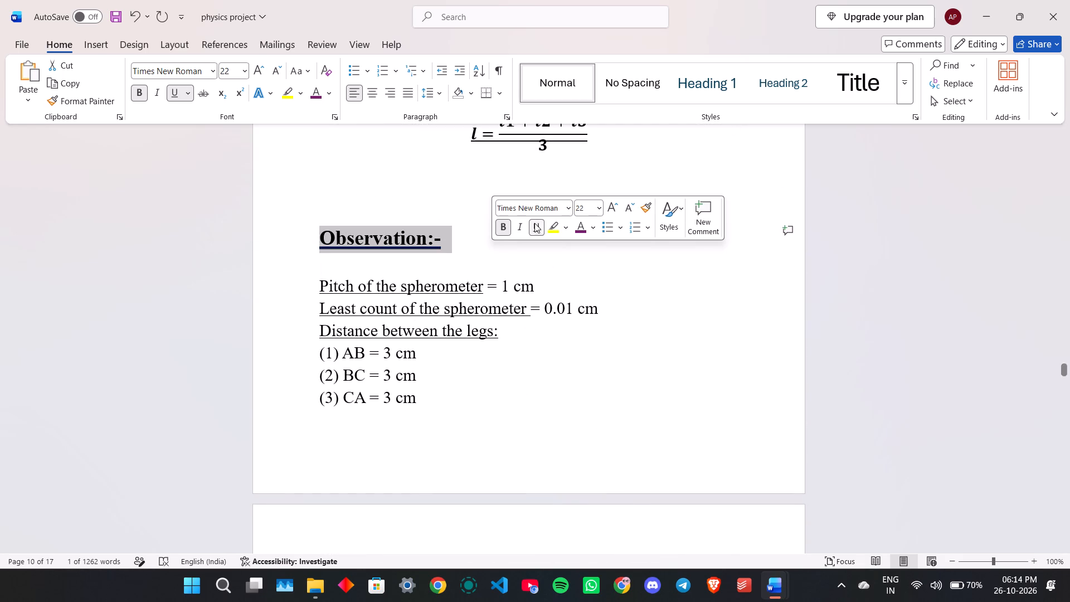
left_click(444, 236)
key("BackSpace")
key("BackSpace")
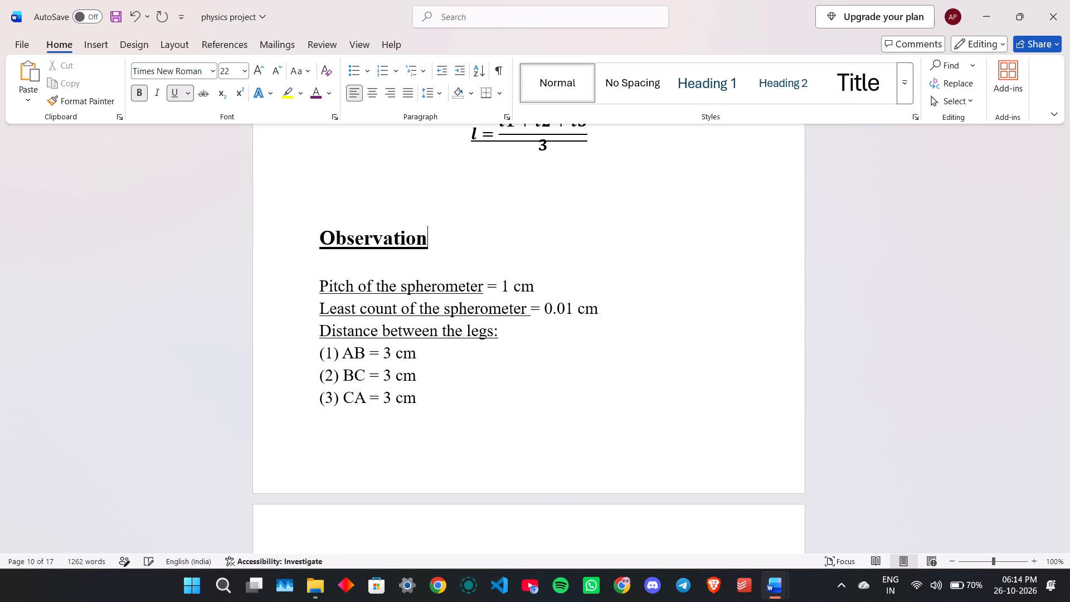
Change the Observation heading to all capitals and centre it.
left_click_drag(315, 242, 441, 233)
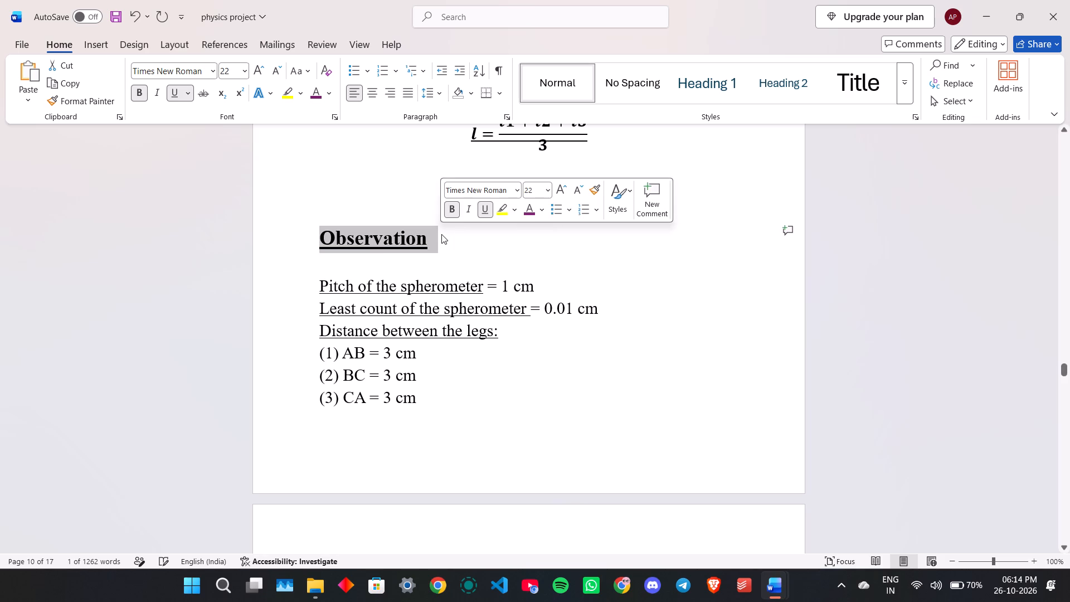
key("shift+F3")
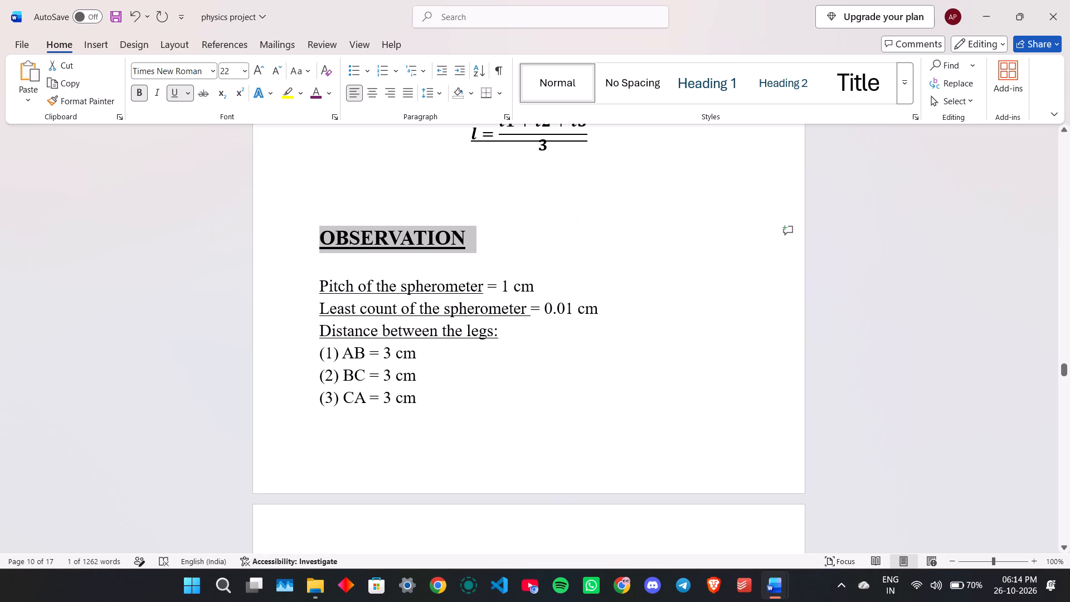
left_click(373, 92)
Examine the layout of the OBSERVATION section, including the spacing before its tables and the 'h' and focal length tables.
scroll(476, 375, "up", 3)
scroll(476, 375, "down", 4)
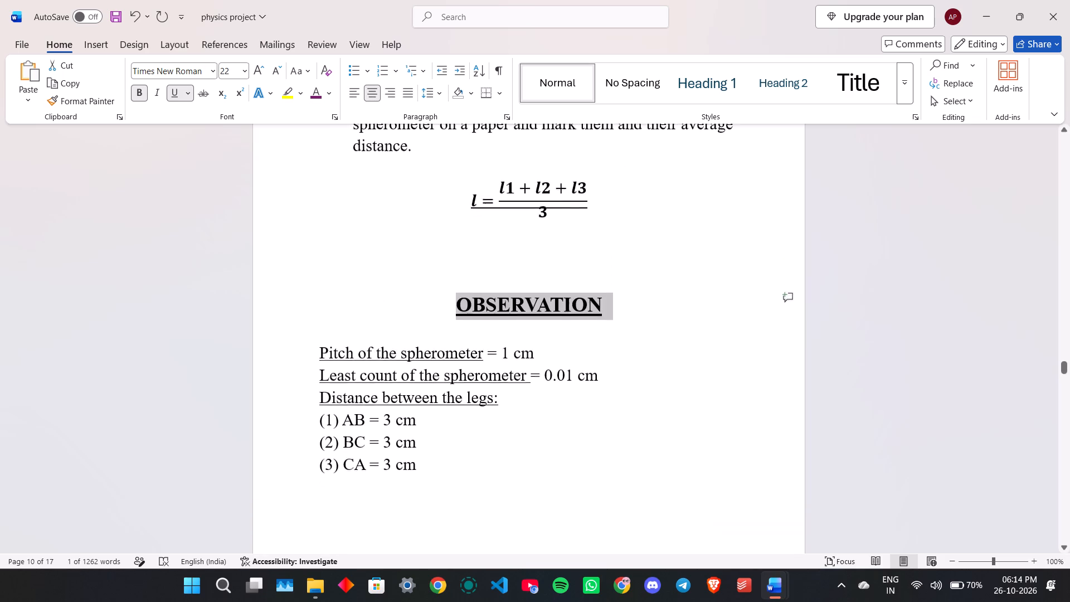
scroll(476, 375, "down", 10)
scroll(476, 370, "down", 18)
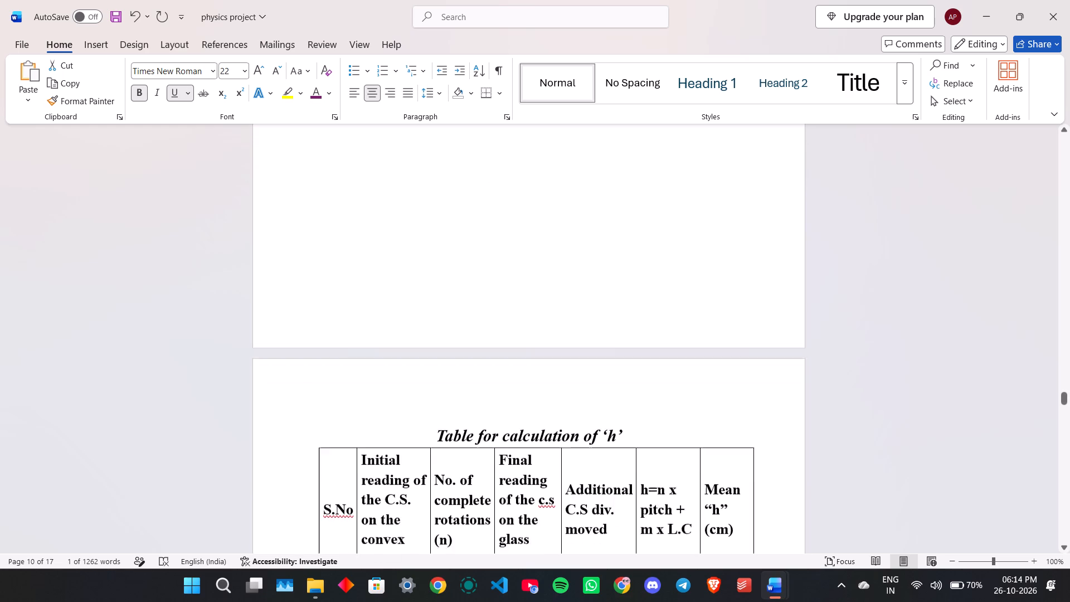
scroll(489, 383, "down", 1)
scroll(489, 383, "up", 3)
scroll(489, 385, "down", 3)
scroll(489, 386, "up", 2)
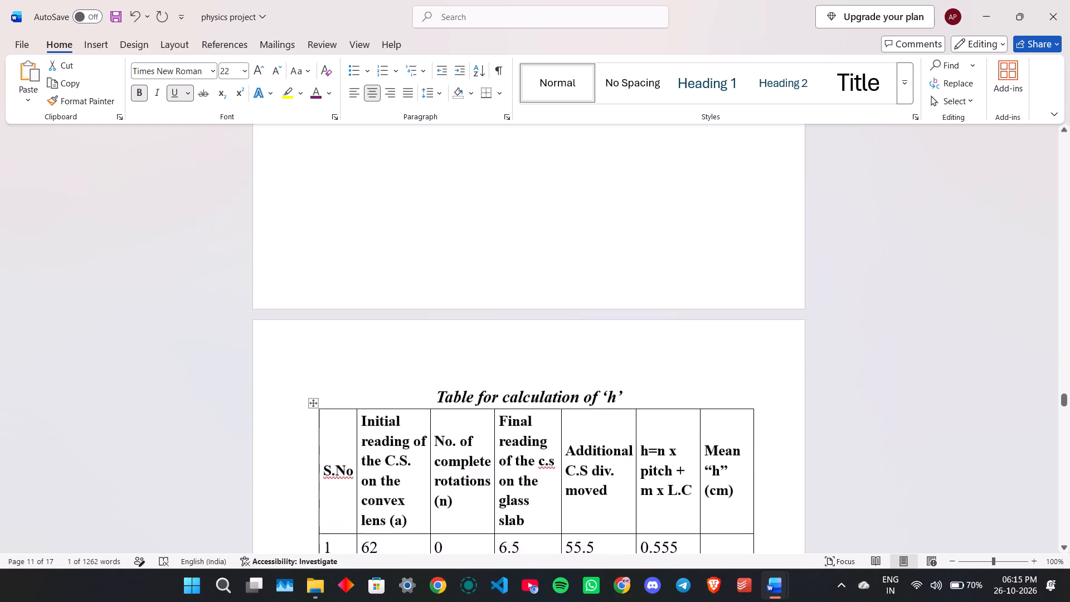
scroll(489, 386, "up", 4)
scroll(489, 387, "down", 8)
scroll(493, 392, "down", 14)
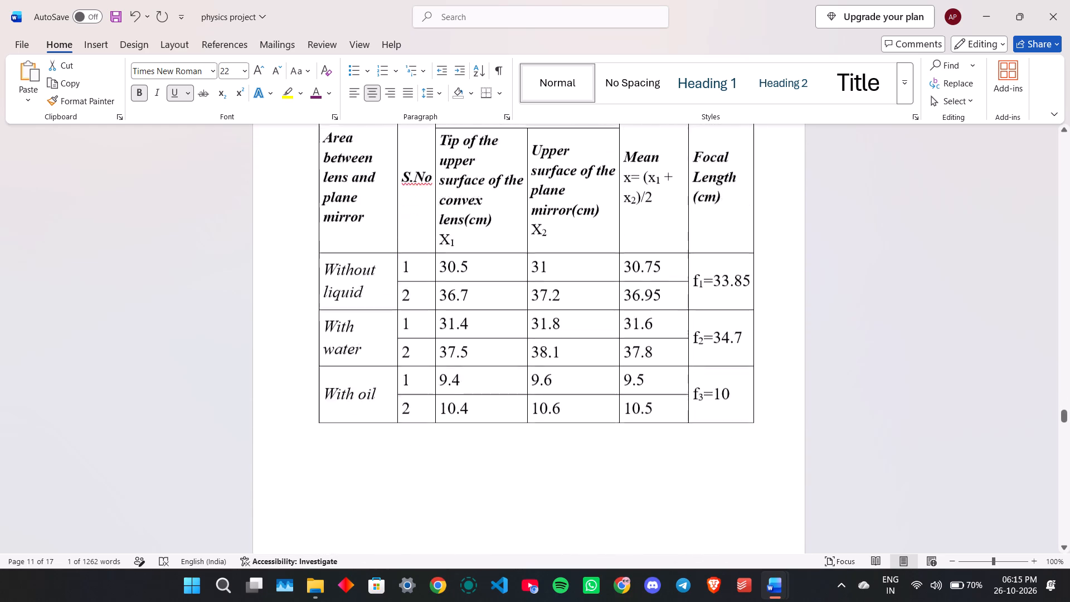
scroll(493, 393, "down", 9)
scroll(494, 393, "up", 16)
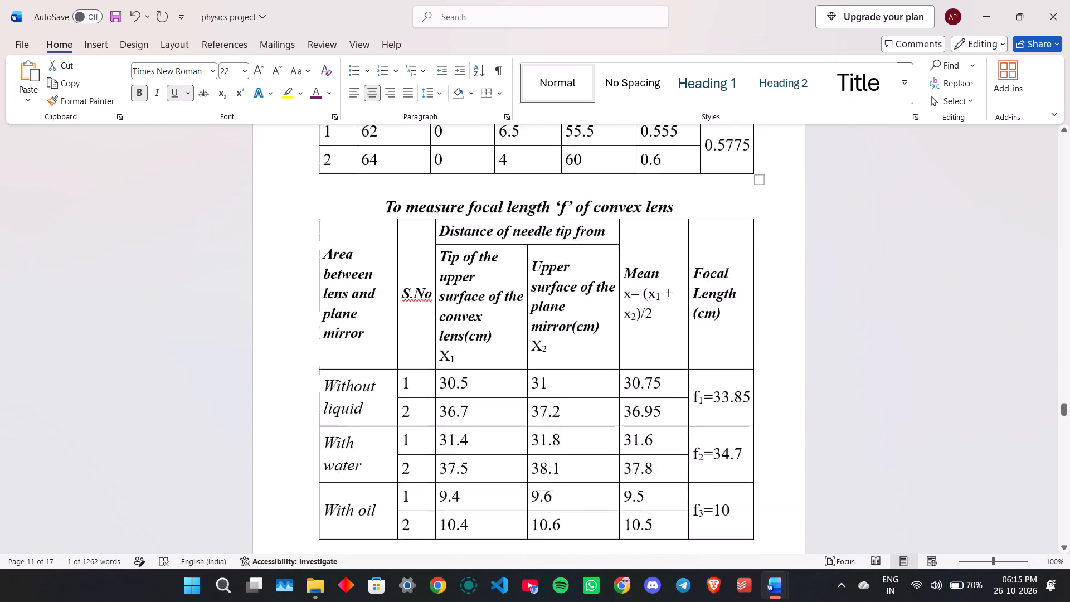
scroll(495, 394, "up", 8)
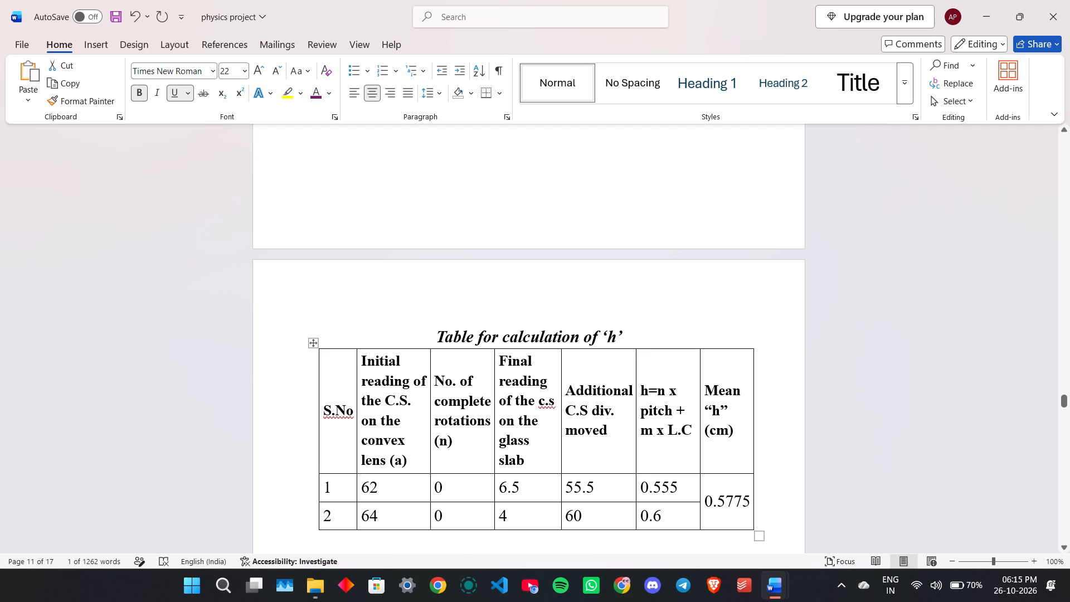
scroll(498, 392, "down", 6)
scroll(498, 392, "up", 8)
scroll(498, 391, "up", 20)
scroll(498, 391, "up", 6)
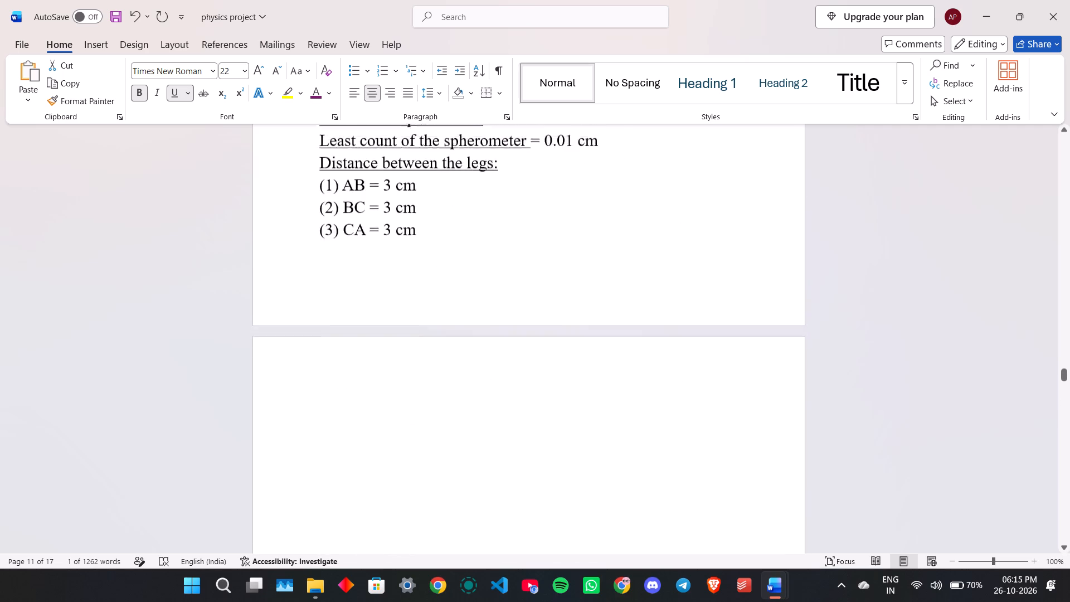
scroll(495, 401, "up", 3)
scroll(495, 401, "down", 1)
scroll(495, 401, "up", 6)
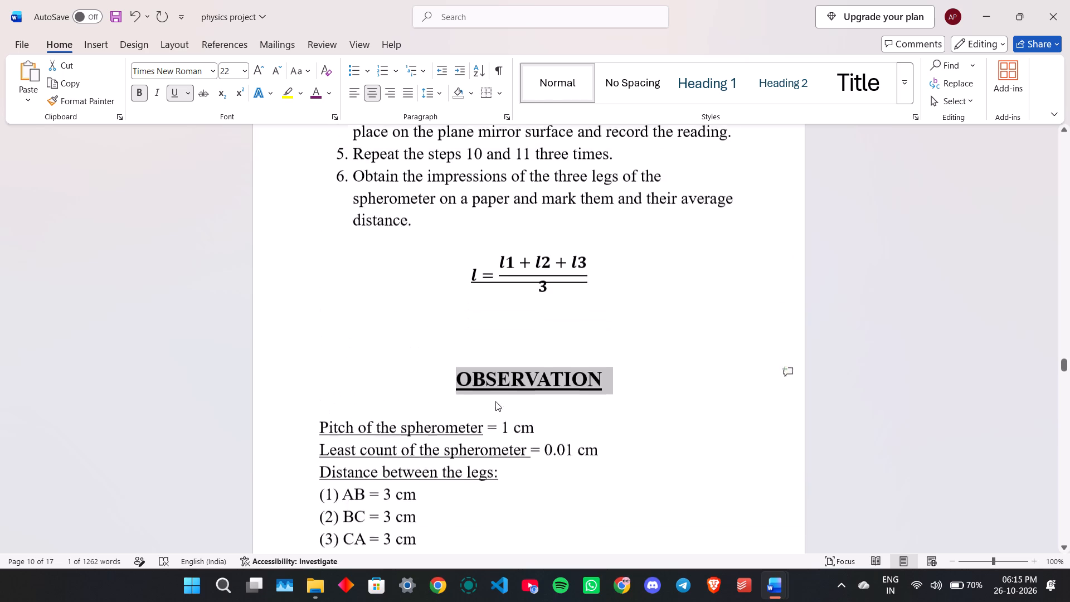
scroll(484, 407, "up", 9)
scroll(479, 420, "down", 12)
scroll(479, 420, "up", 1)
scroll(479, 420, "down", 11)
scroll(479, 420, "up", 2)
scroll(479, 422, "down", 5)
scroll(481, 423, "up", 1)
scroll(481, 424, "down", 4)
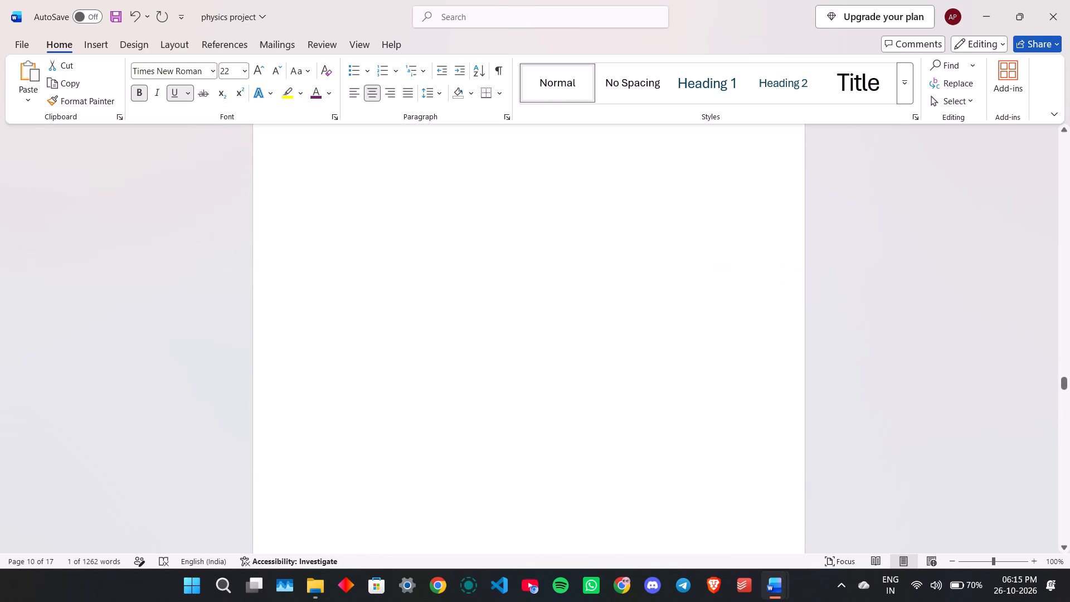
scroll(481, 426, "down", 5)
scroll(485, 426, "up", 1)
scroll(485, 426, "down", 10)
scroll(489, 419, "up", 1)
scroll(489, 419, "down", 11)
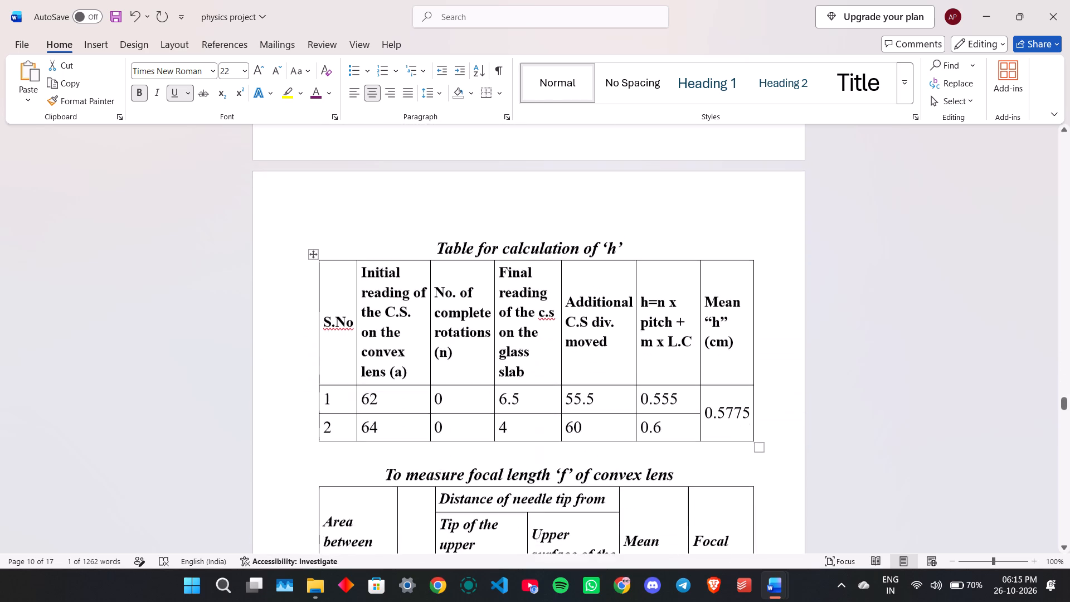
Change the Calculation heading to all capitals.
scroll(502, 394, "down", 20)
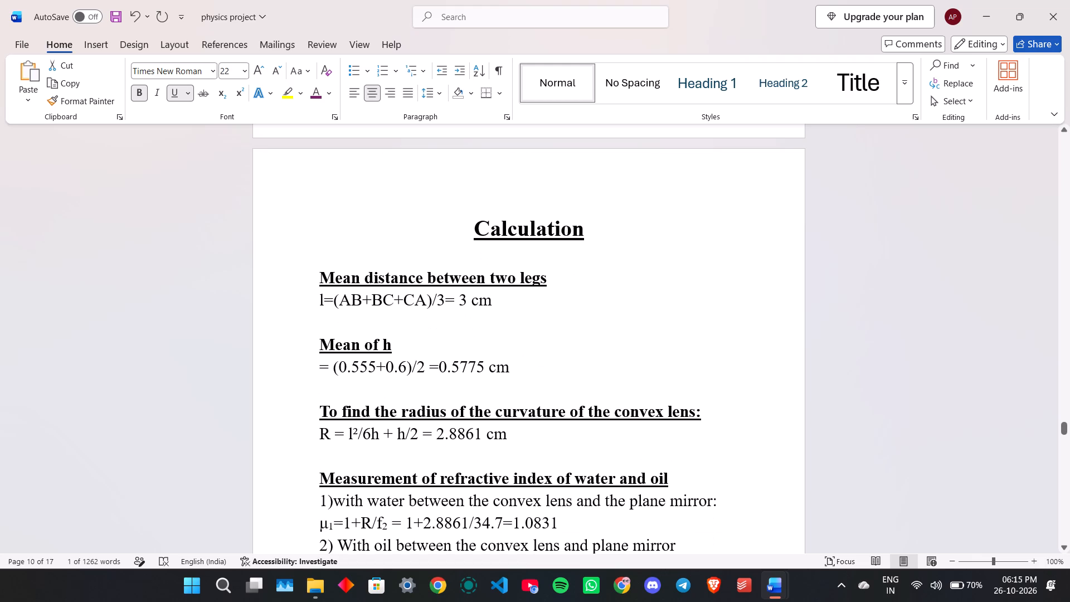
left_click_drag(475, 232, 605, 225)
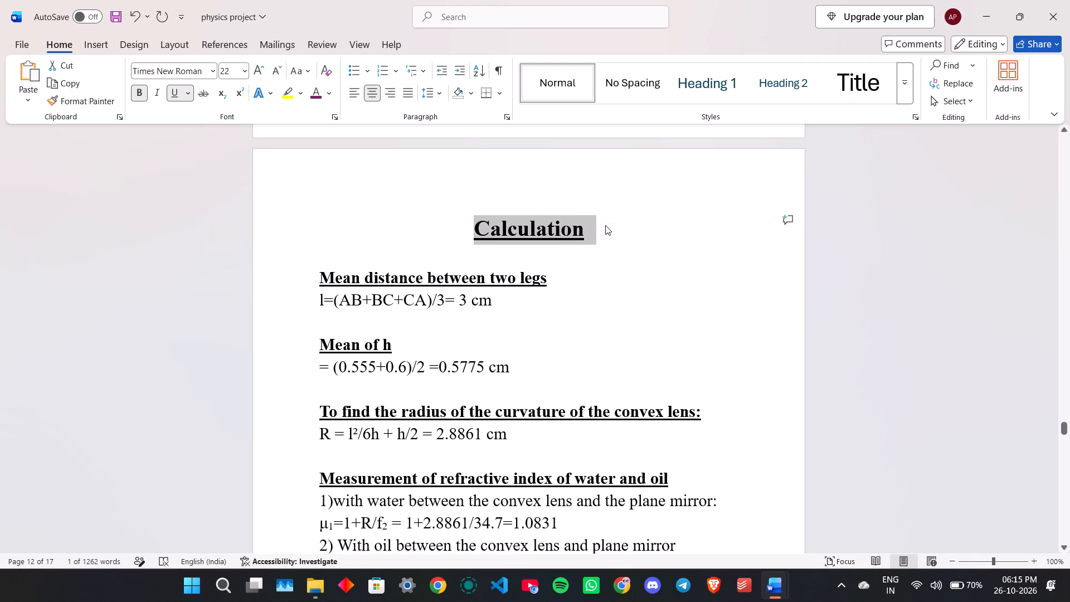
key("shift+F3")
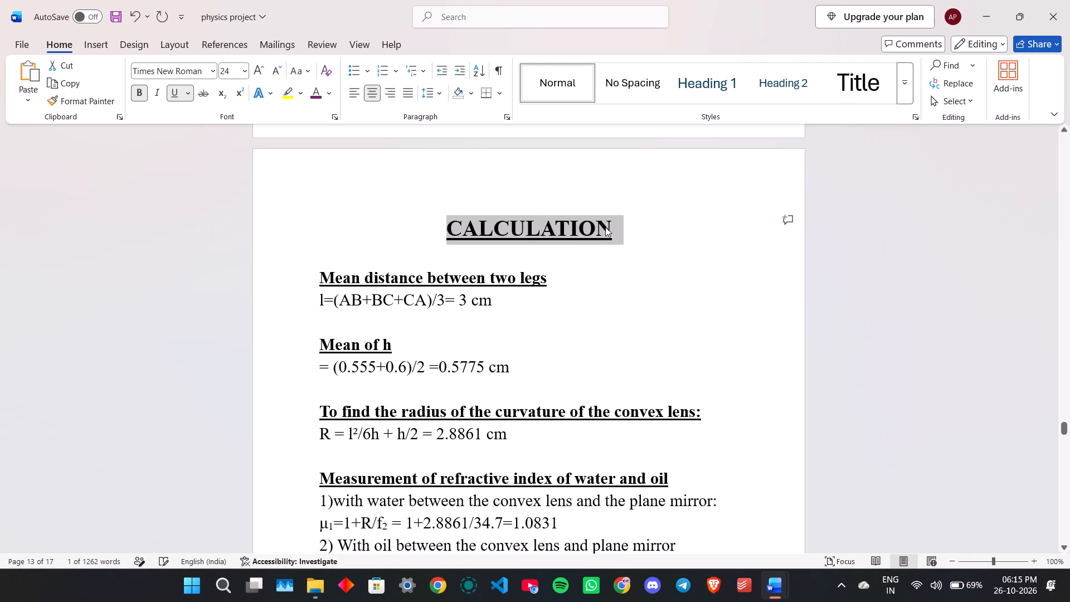
Delete the plain-text formula line under the "Mean distance between two legs" subheading.
scroll(490, 291, "down", 7)
scroll(494, 289, "up", 5)
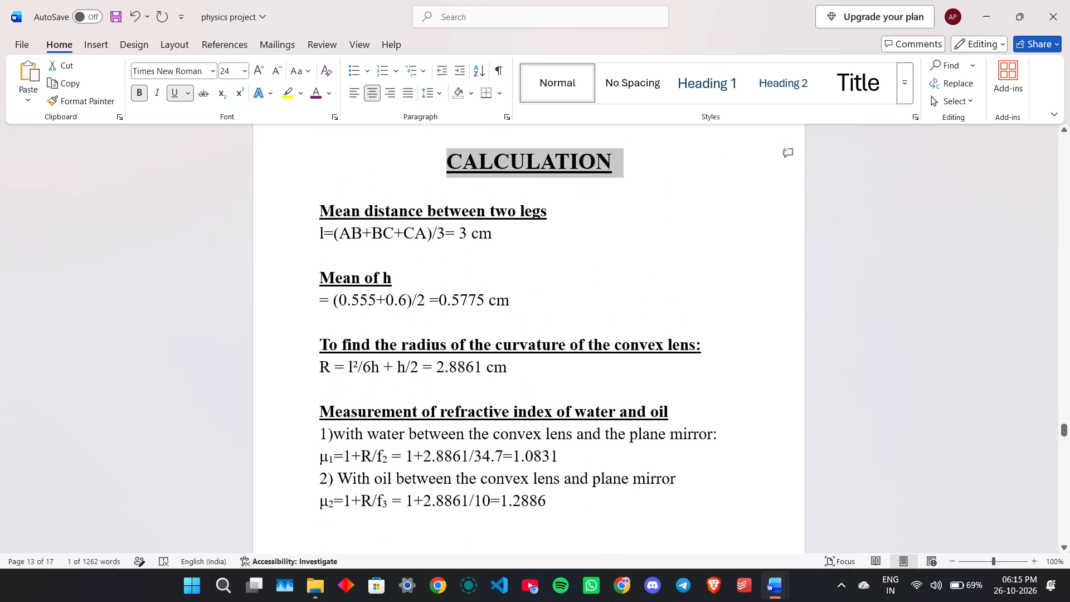
left_click_drag(316, 231, 470, 232)
left_click_drag(478, 234, 485, 234)
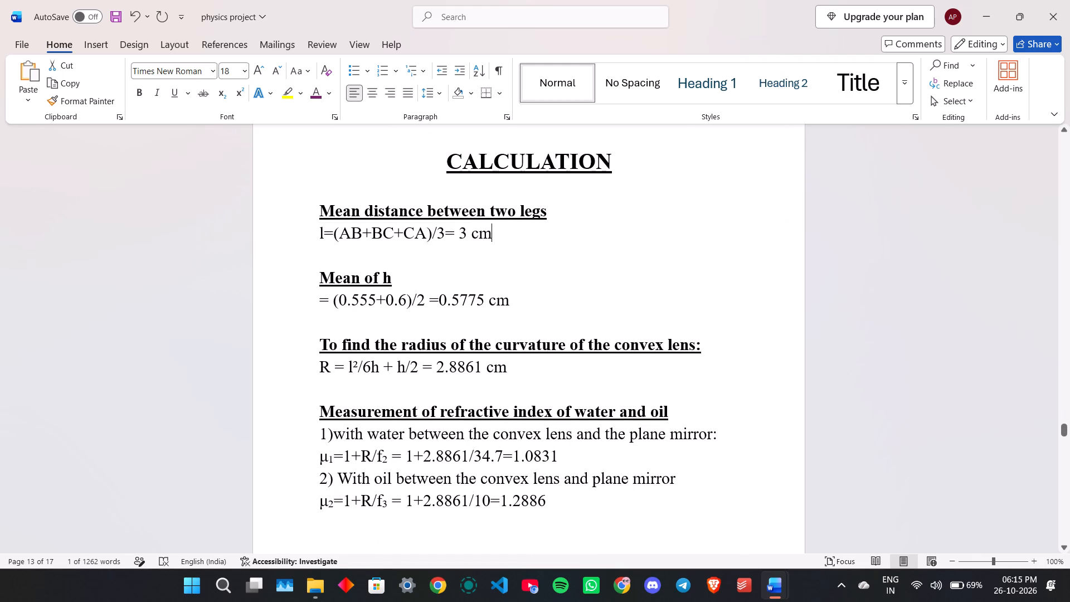
left_click_drag(314, 229, 334, 229)
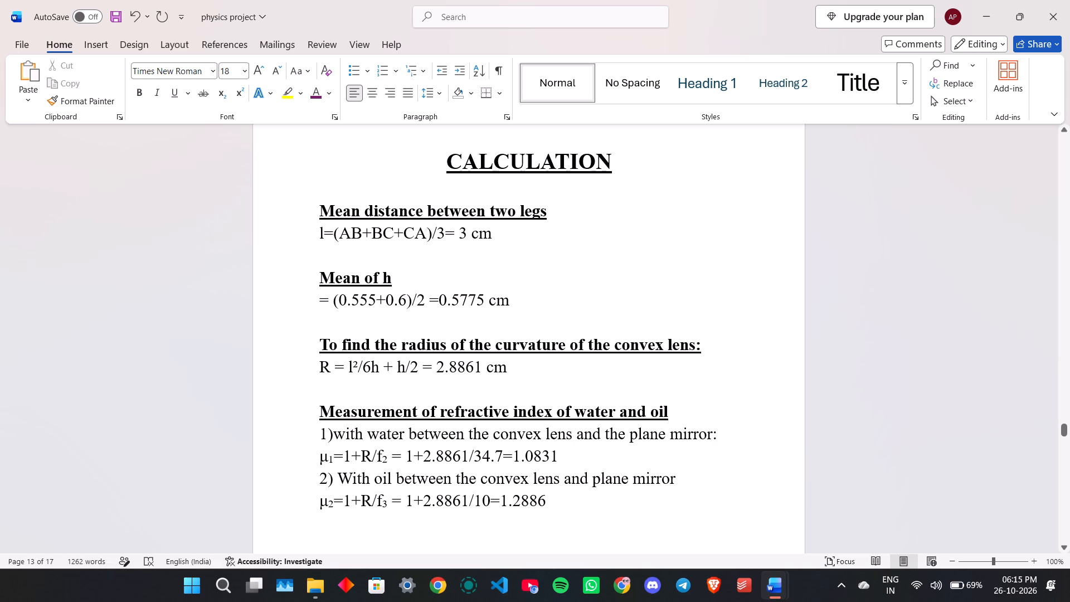
left_click_drag(334, 229, 462, 227)
left_click_drag(321, 232, 356, 228)
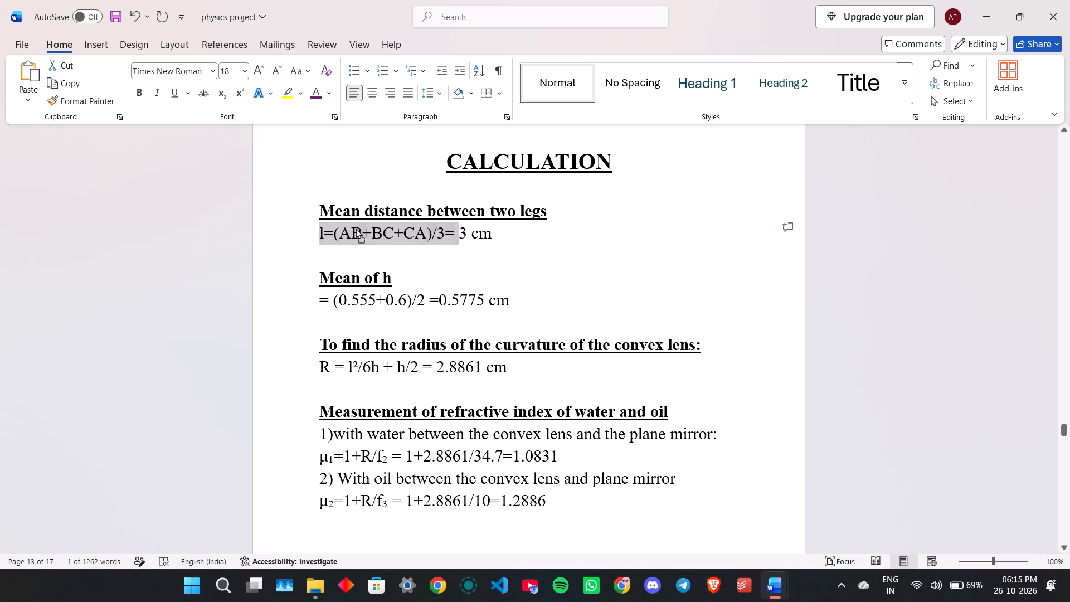
left_click_drag(356, 228, 476, 234)
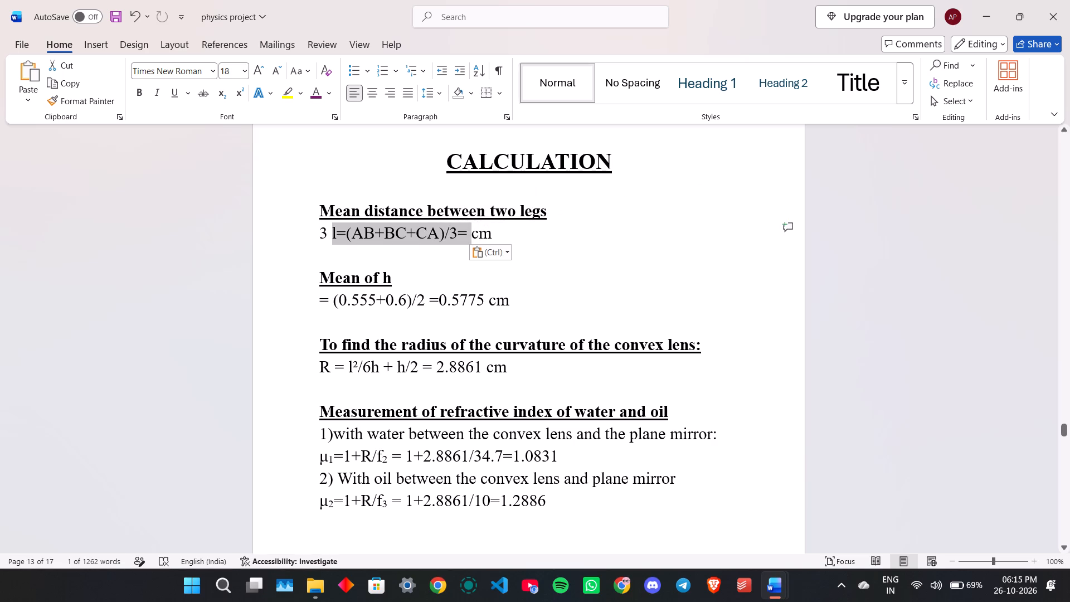
left_click(319, 232)
left_click_drag(319, 232, 503, 244)
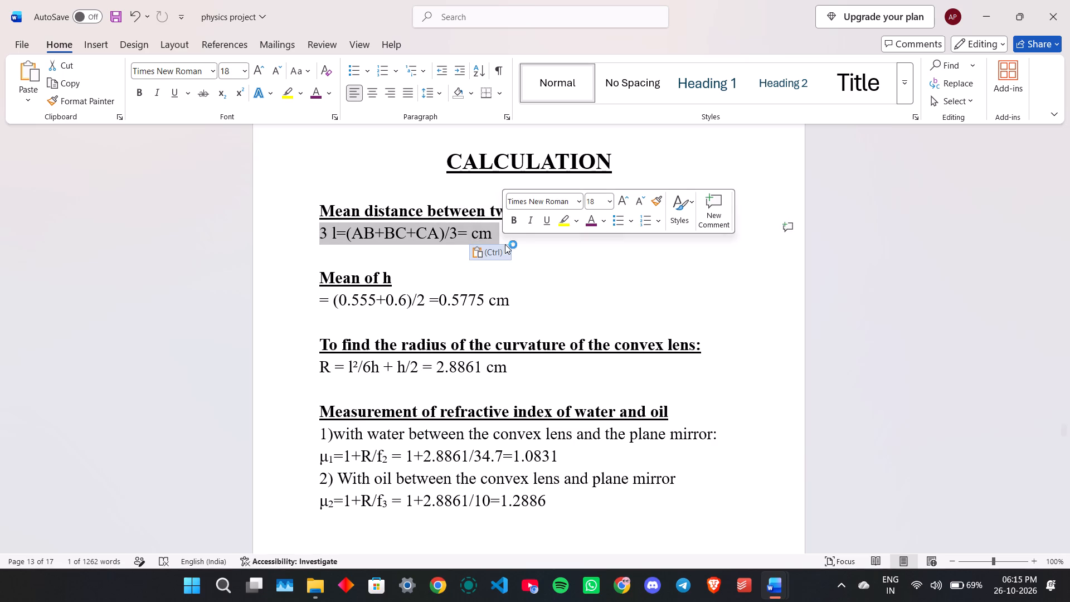
key("BackSpace")
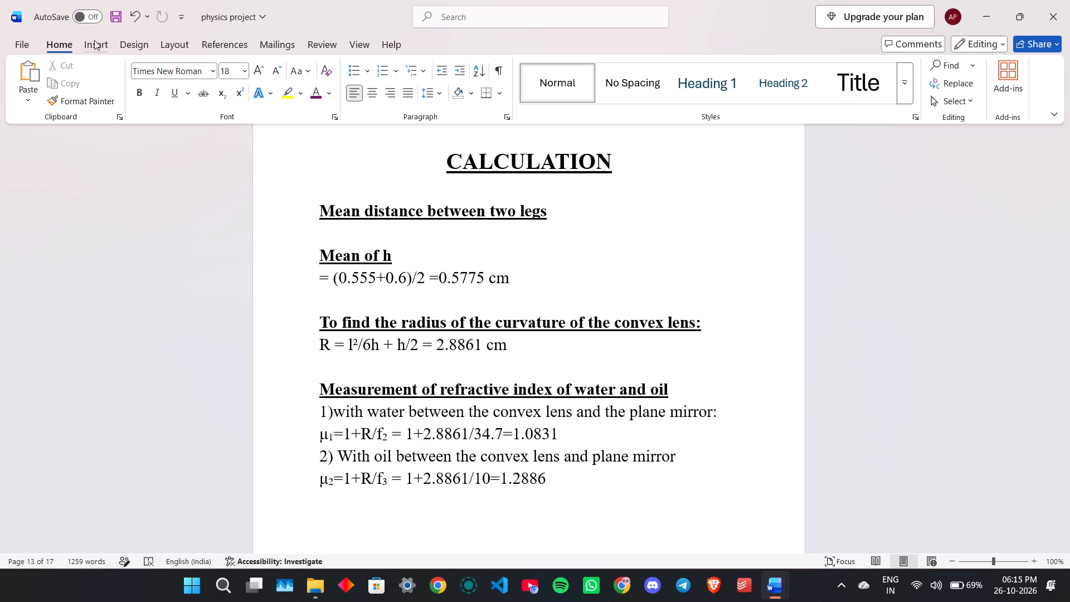
Insert an equation under the "Mean distance between two legs" subheading reading l = AB + BC + CA.
left_click(94, 40)
left_click(923, 60)
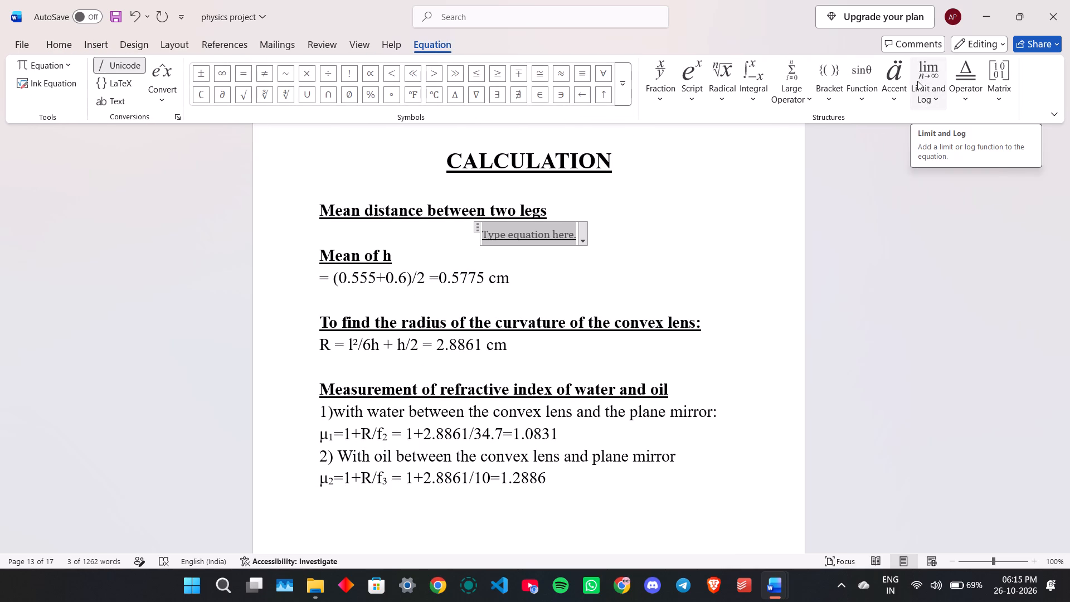
key("l")
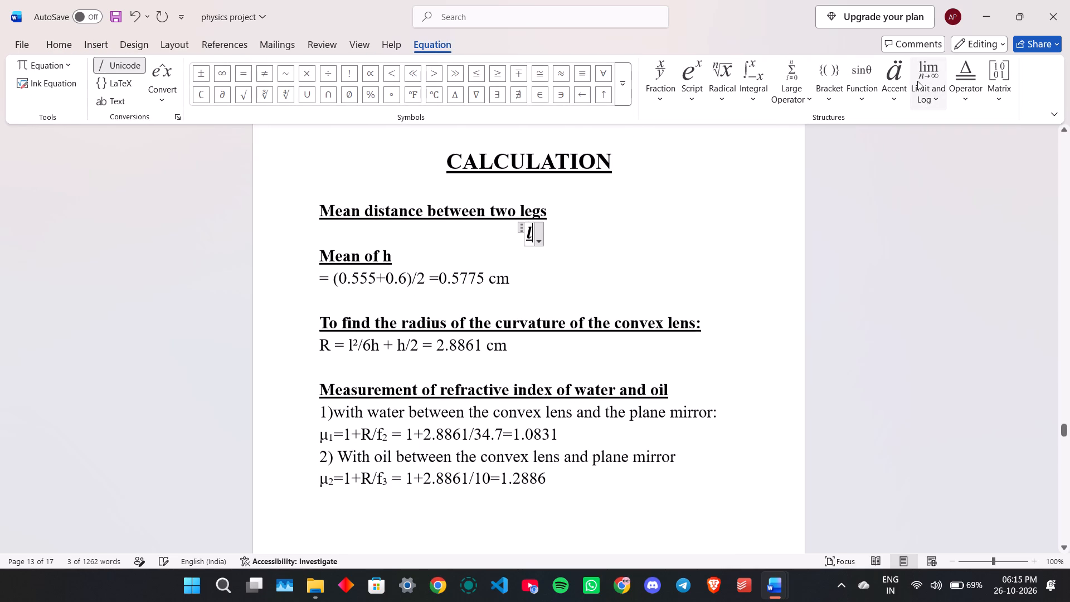
key("equal")
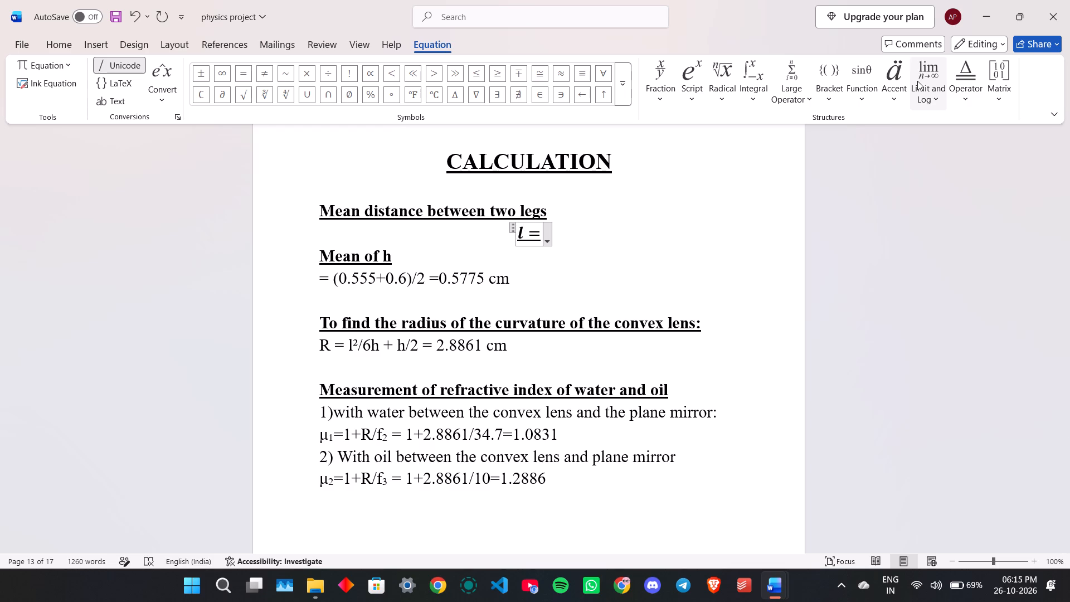
key("a")
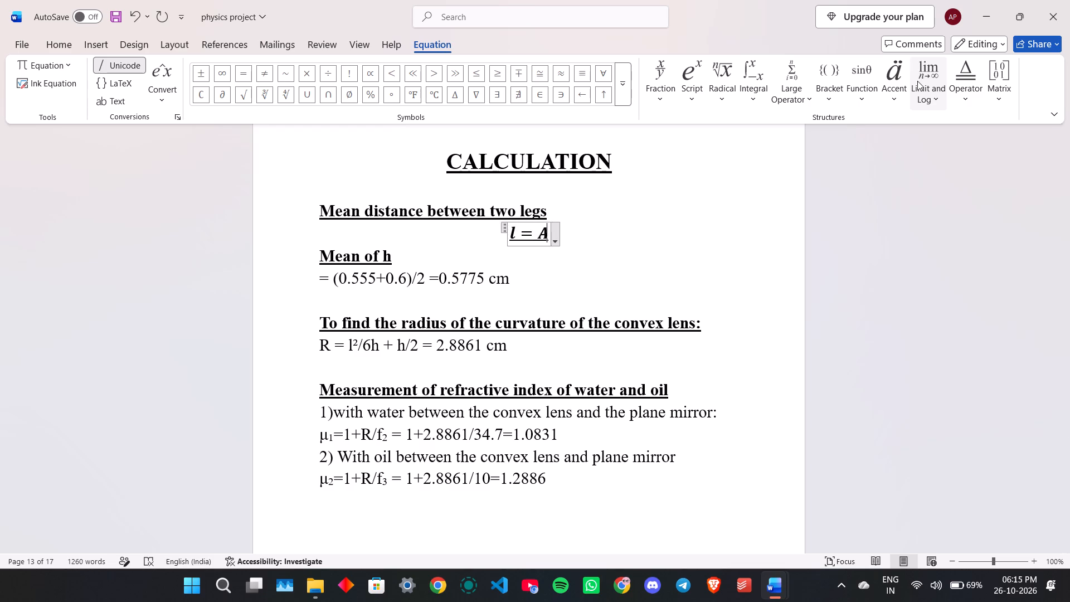
key("b")
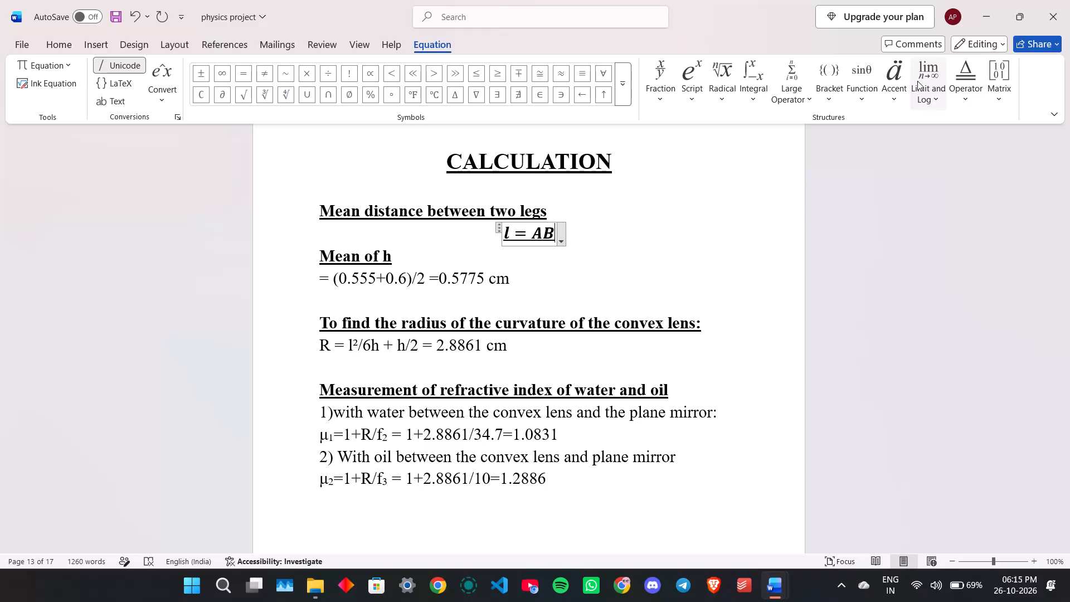
key("shift+plus")
type("BC")
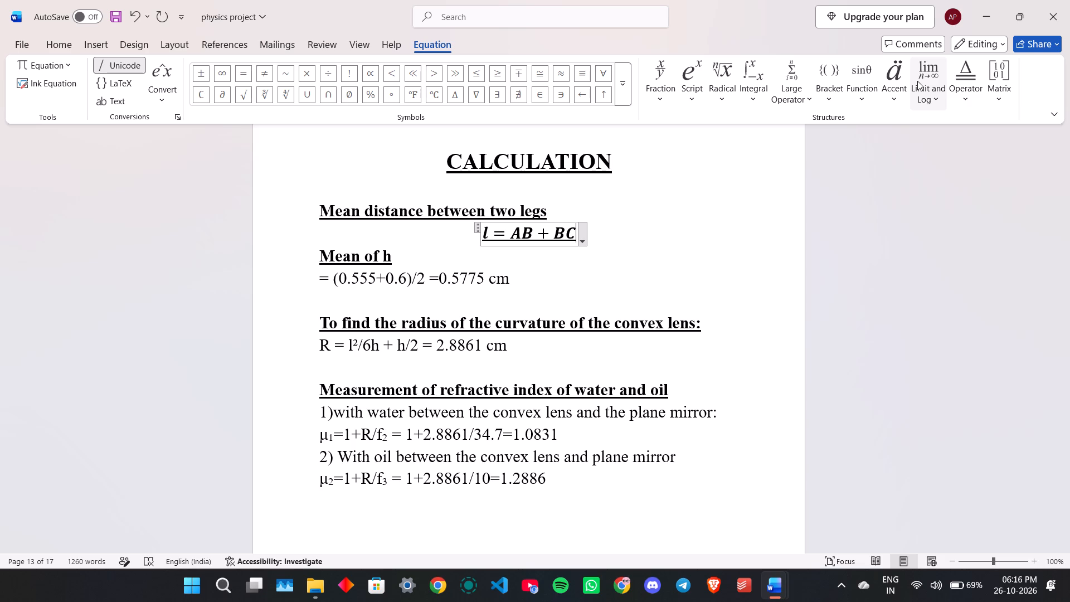
key("shift+plus")
type("CA")
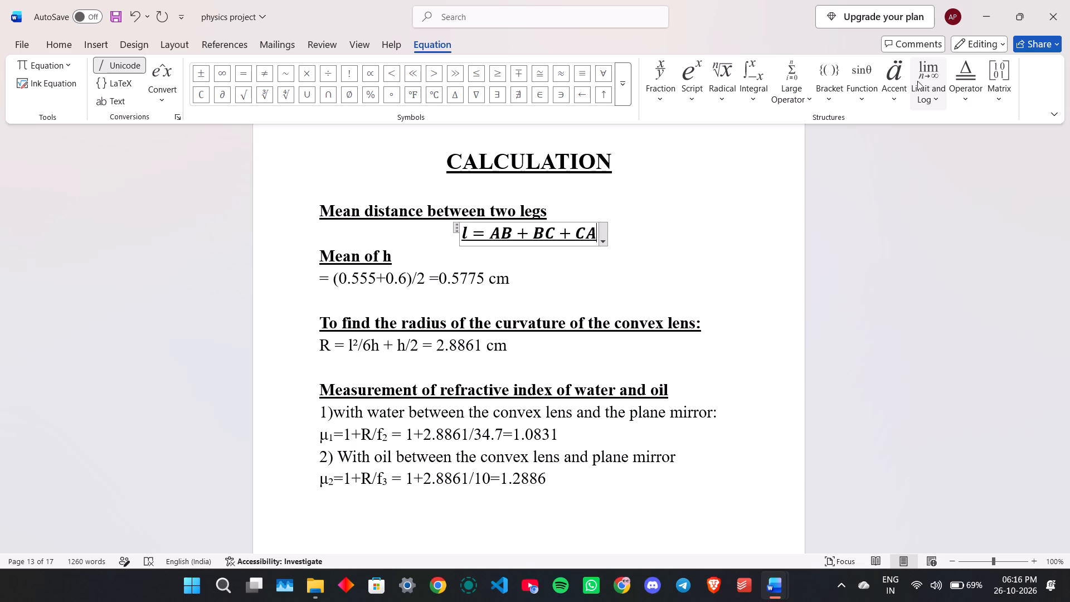
Enclose the sum AB + BC + CA in parentheses and divide it by 3.
key("shift+parenright")
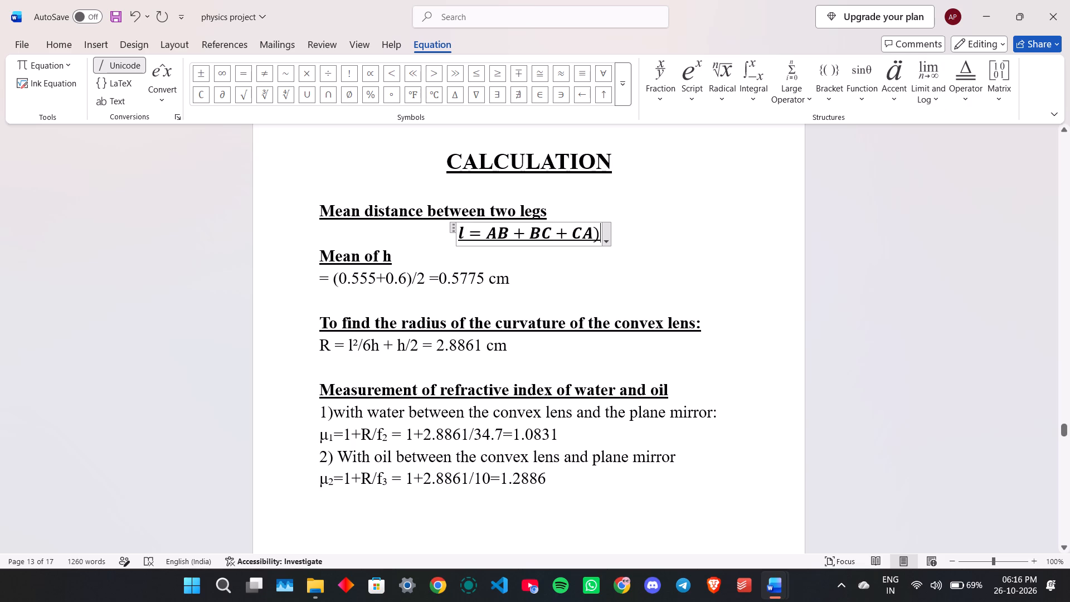
left_click(485, 233)
key("shift+parenleft")
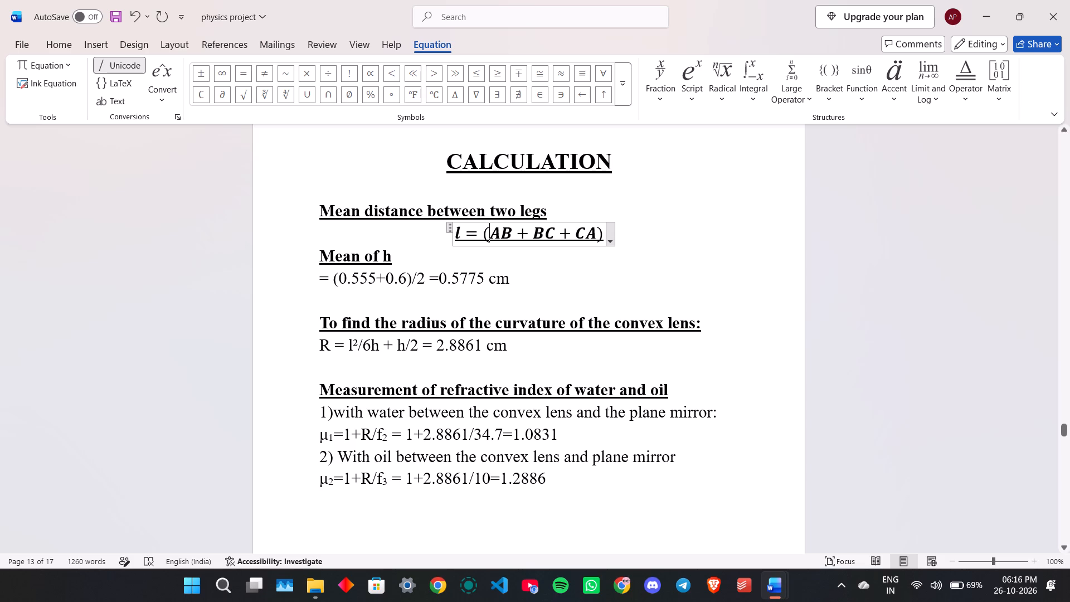
left_click(602, 230)
key("slash")
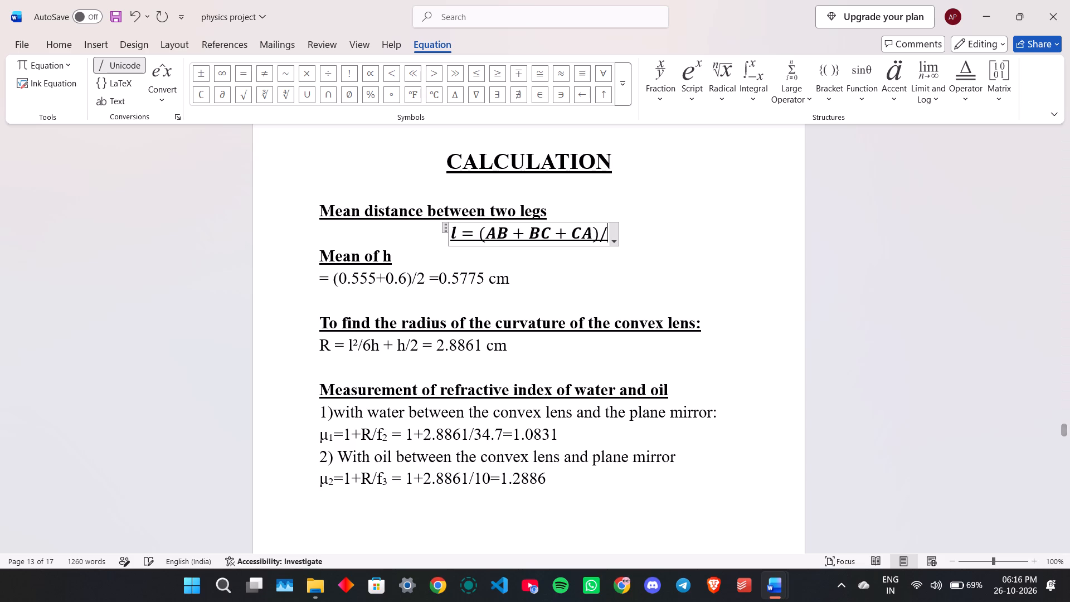
key("3")
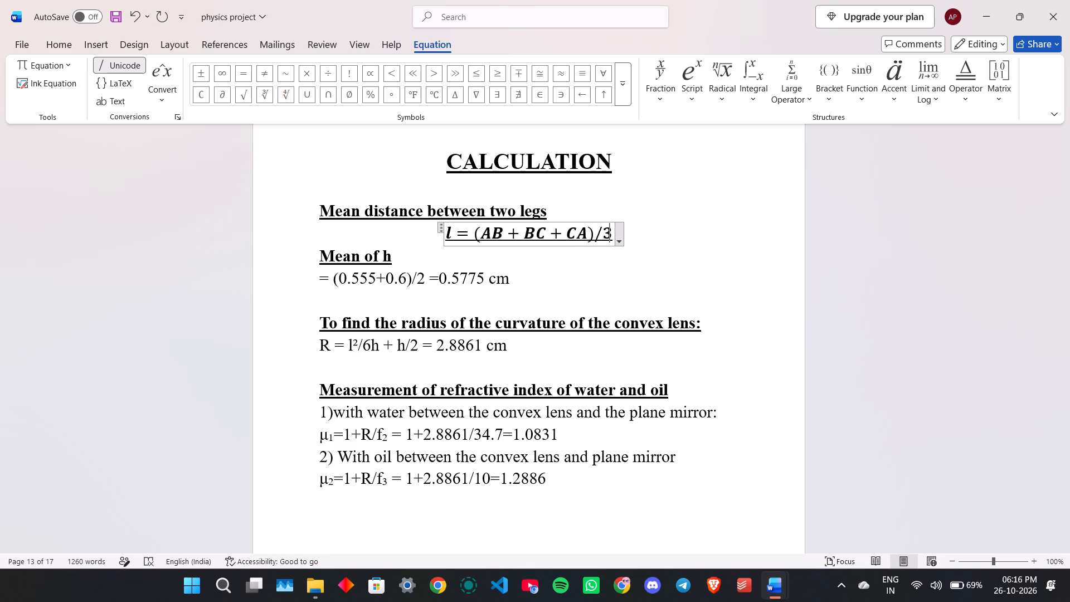
Complete the mean distance equation with "= 3cm" and add a blank line after it.
key("equal")
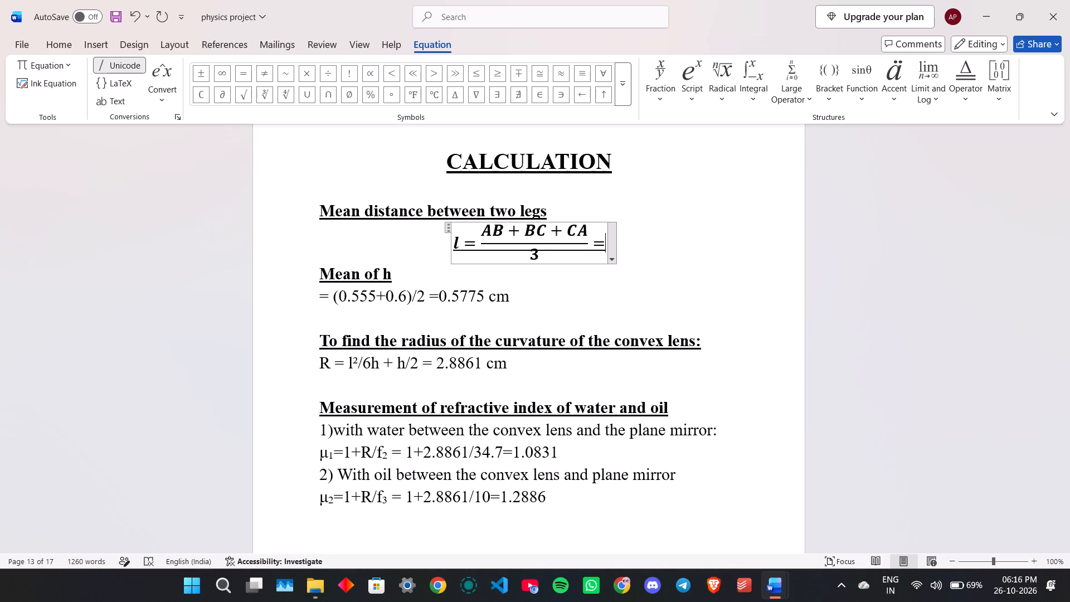
key("space")
type("3C")
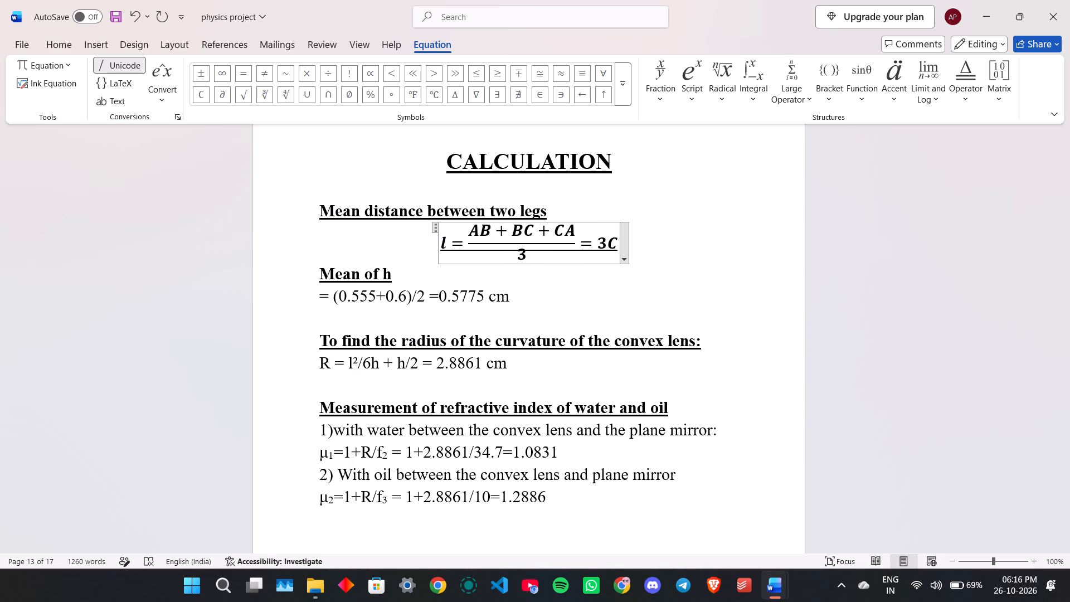
key("BackSpace")
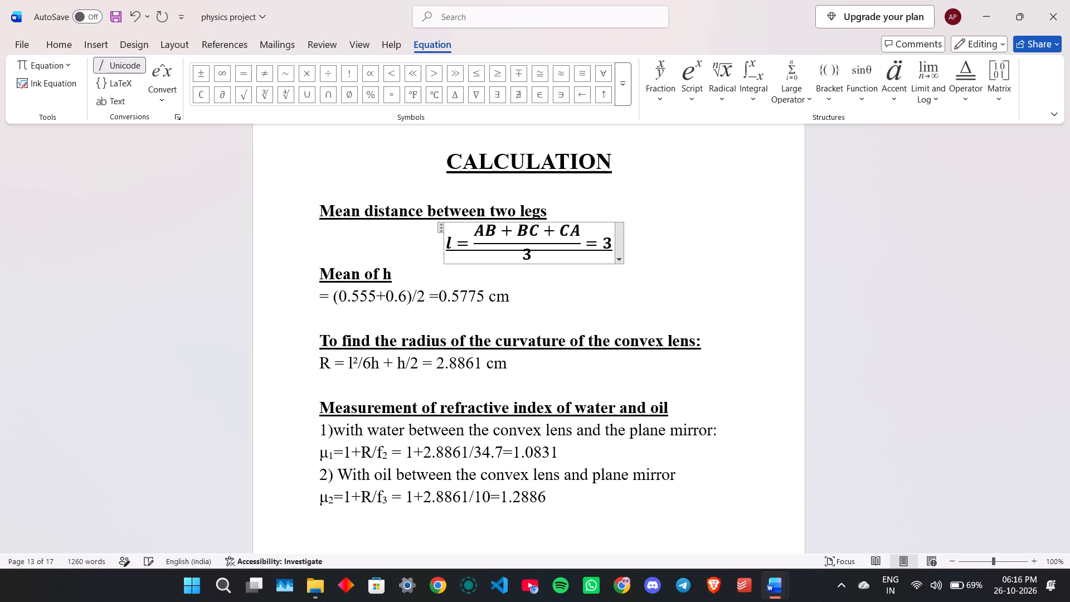
type("cm")
key("Return")
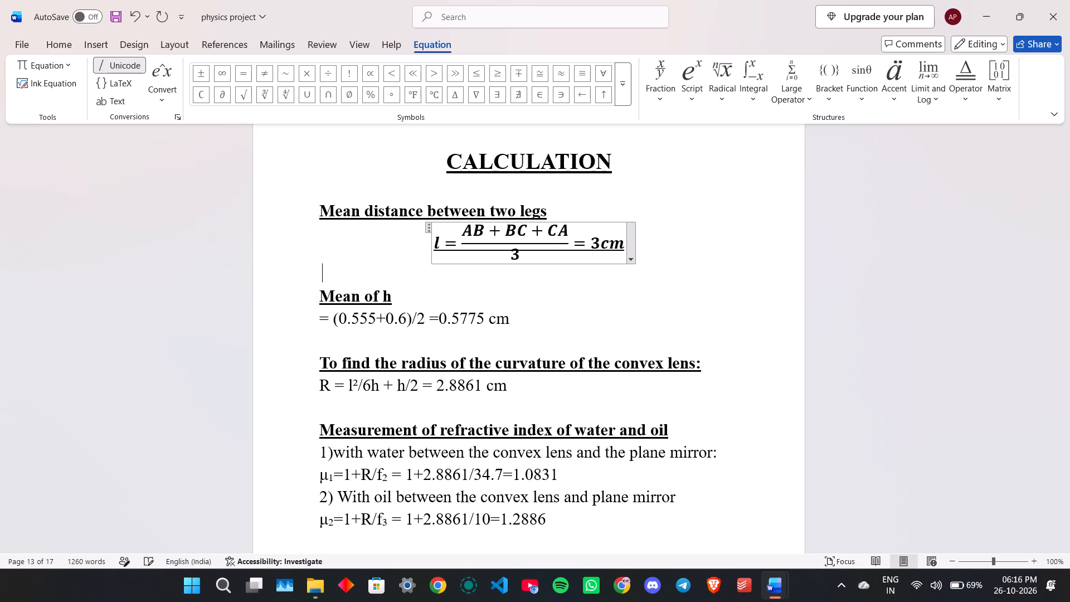
left_click(689, 311)
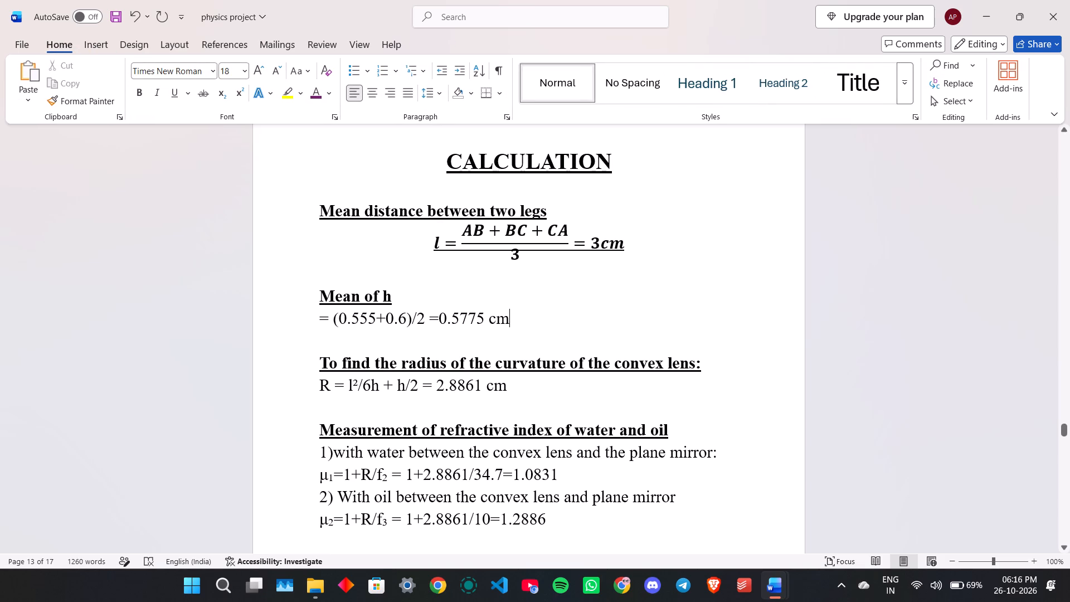
left_click(642, 307)
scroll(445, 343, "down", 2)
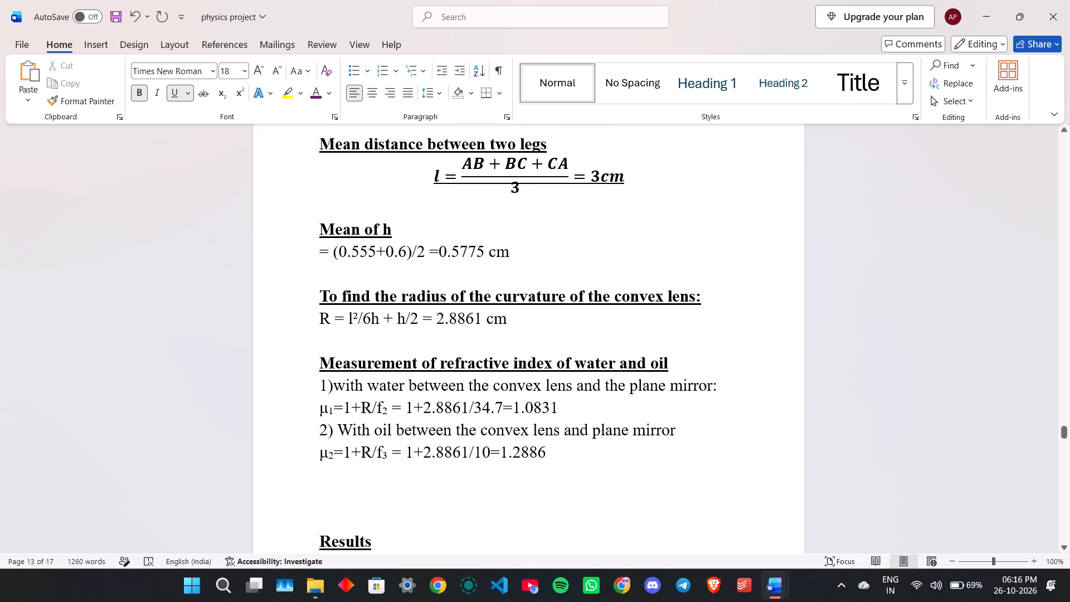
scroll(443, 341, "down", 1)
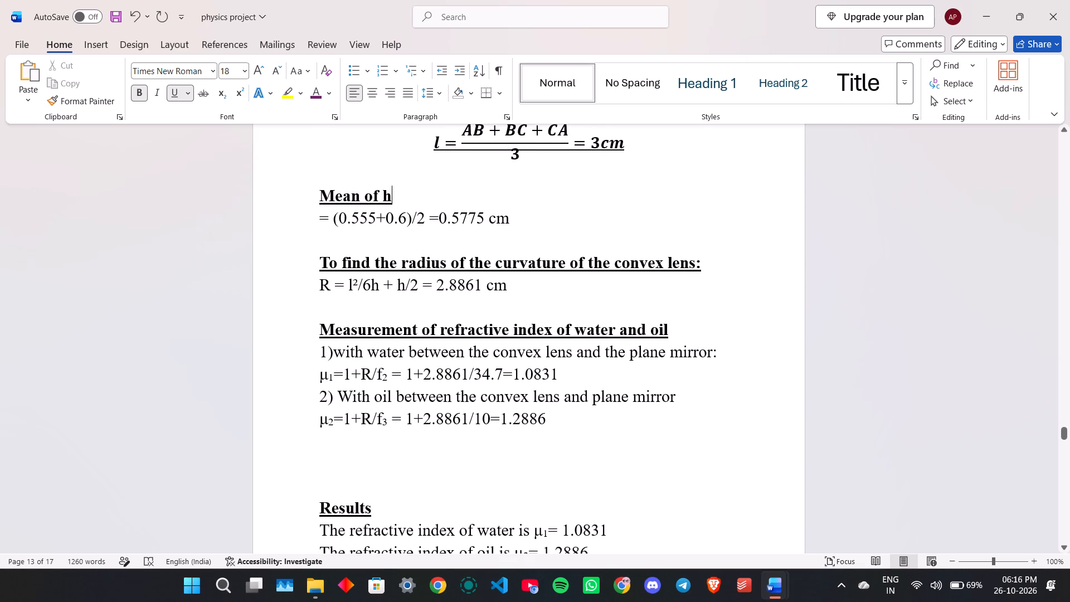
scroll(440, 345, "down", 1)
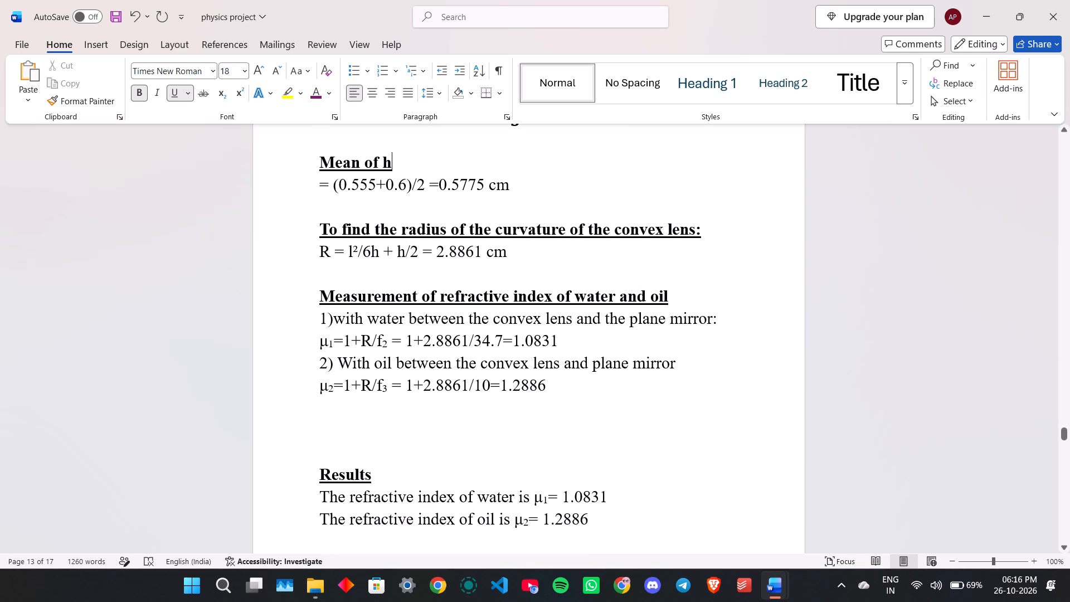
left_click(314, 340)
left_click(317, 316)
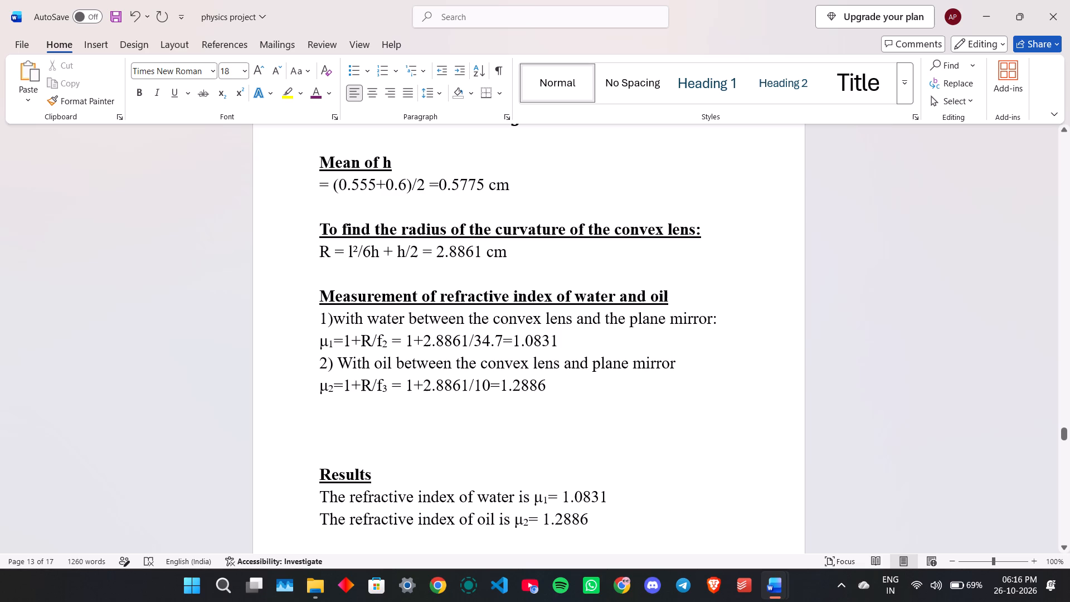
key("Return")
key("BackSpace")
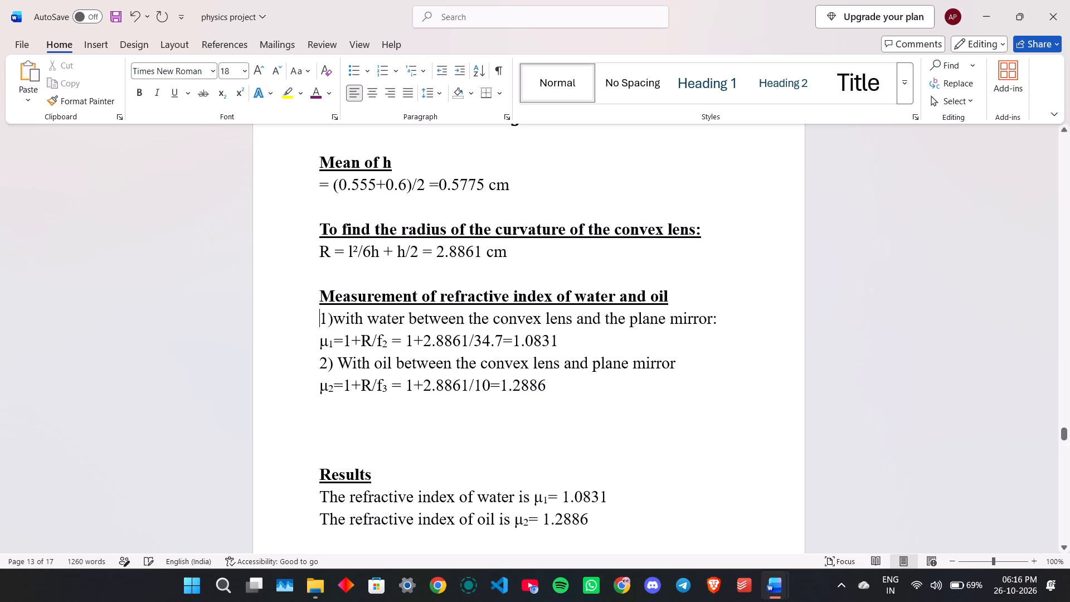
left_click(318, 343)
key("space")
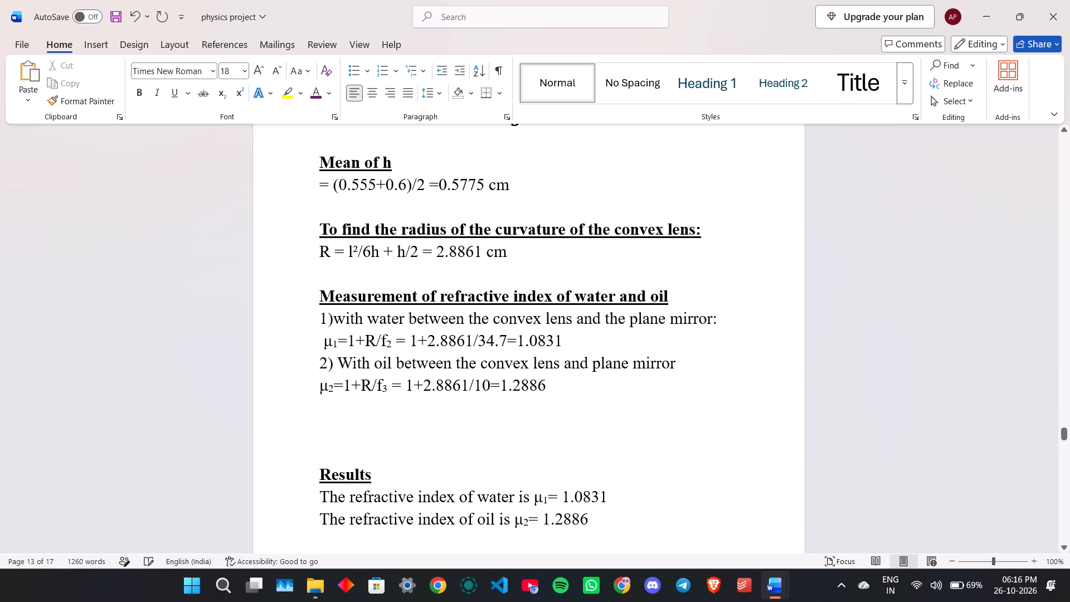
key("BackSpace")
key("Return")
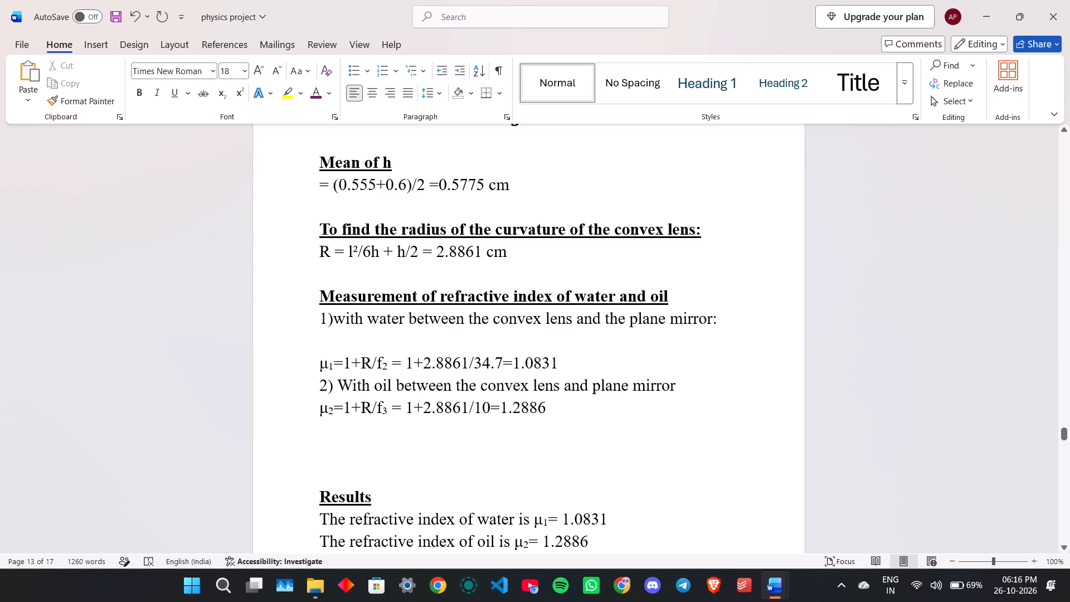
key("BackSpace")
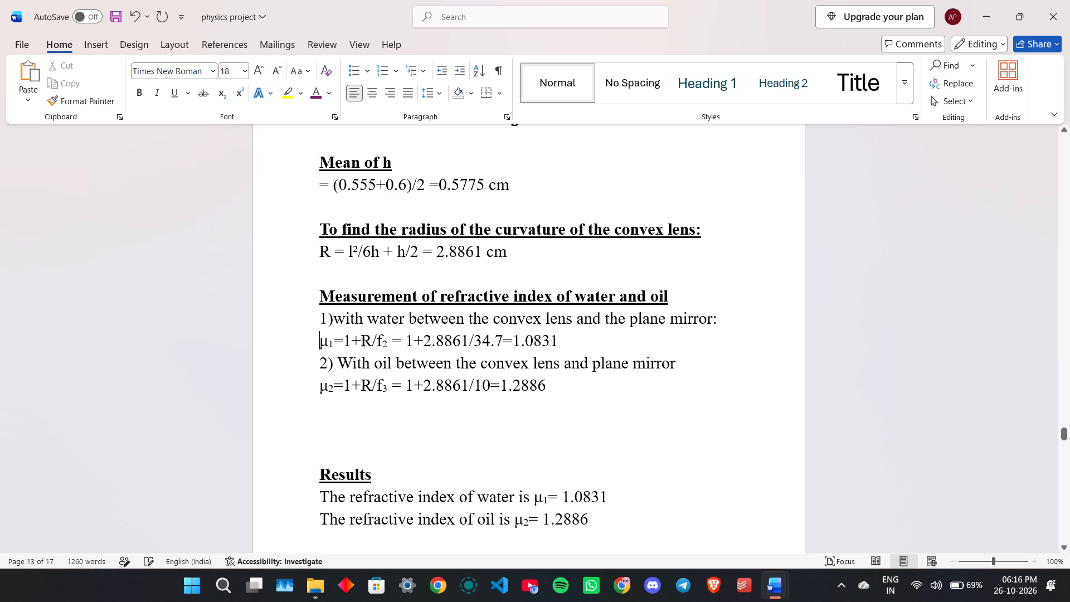
Insert a blank line before the "2) With oil between the convex lens and plane mirror" item.
left_click(316, 361)
key("Return")
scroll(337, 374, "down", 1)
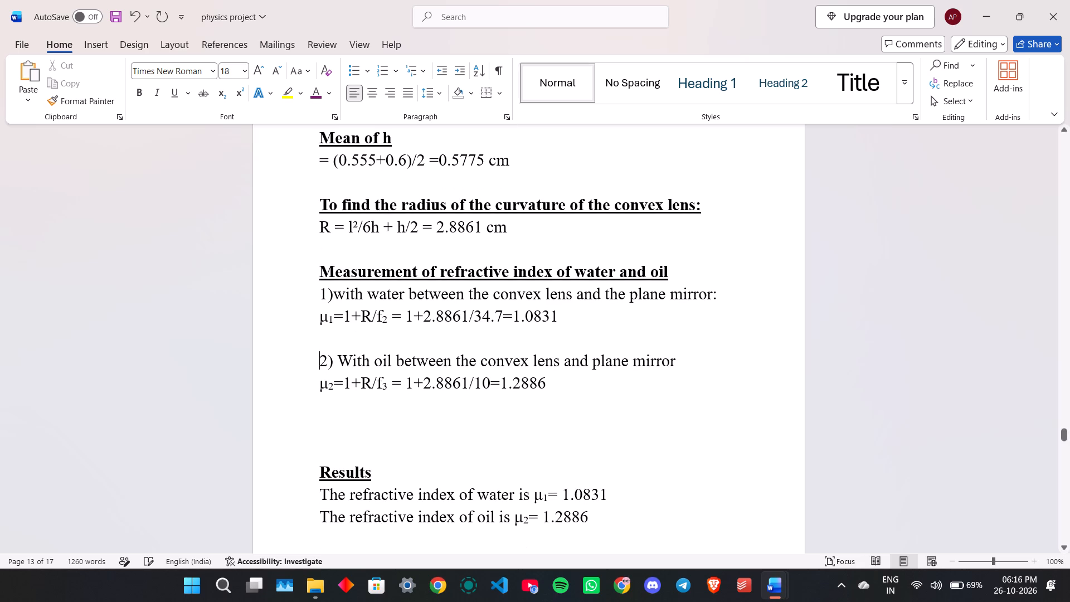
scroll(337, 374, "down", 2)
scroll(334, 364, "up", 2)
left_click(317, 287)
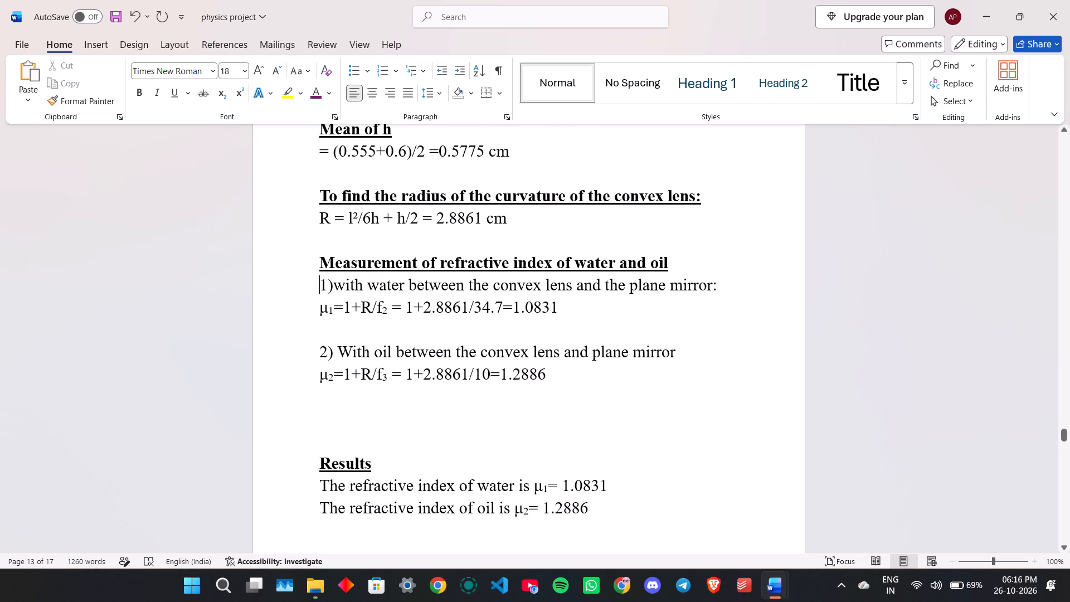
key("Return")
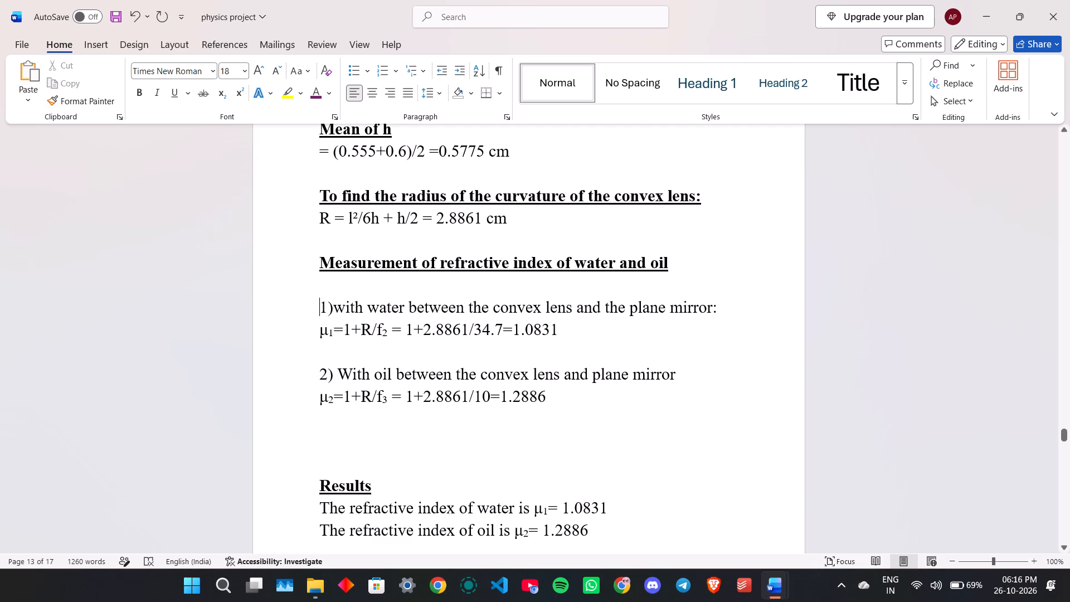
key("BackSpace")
Change the Results heading to all capitals.
scroll(313, 334, "down", 6)
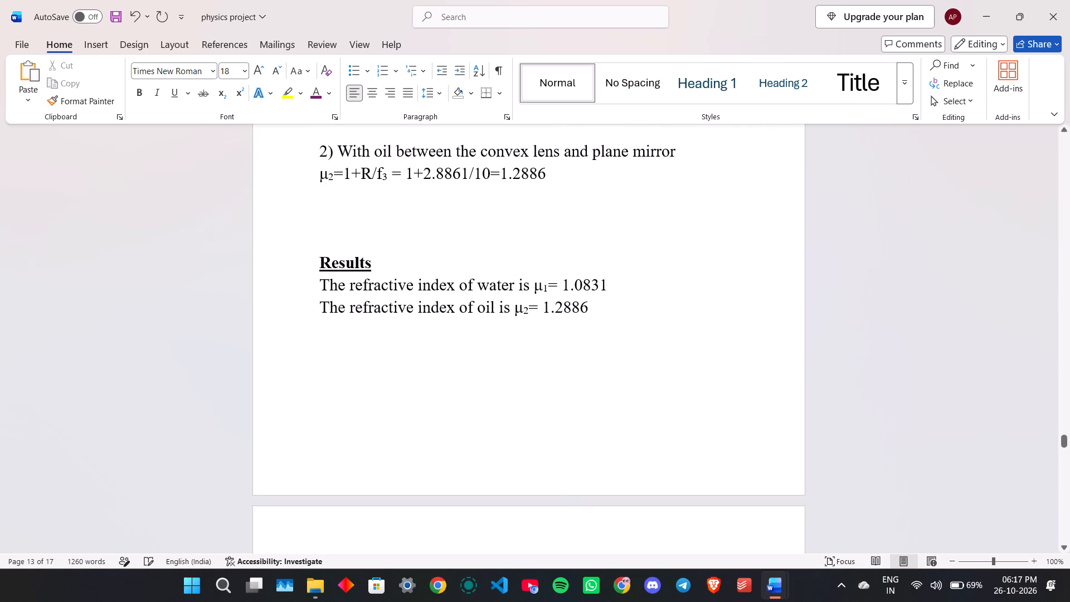
scroll(313, 334, "down", 9)
scroll(313, 334, "up", 9)
scroll(320, 268, "up", 2)
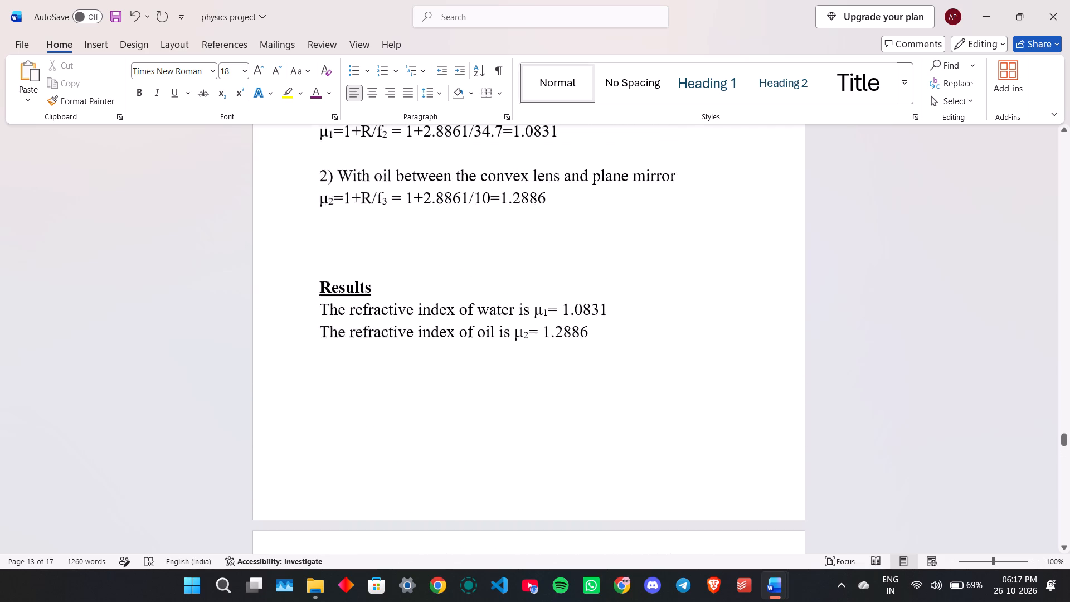
scroll(320, 268, "up", 9)
scroll(308, 330, "down", 4)
scroll(308, 330, "up", 1)
scroll(308, 330, "down", 6)
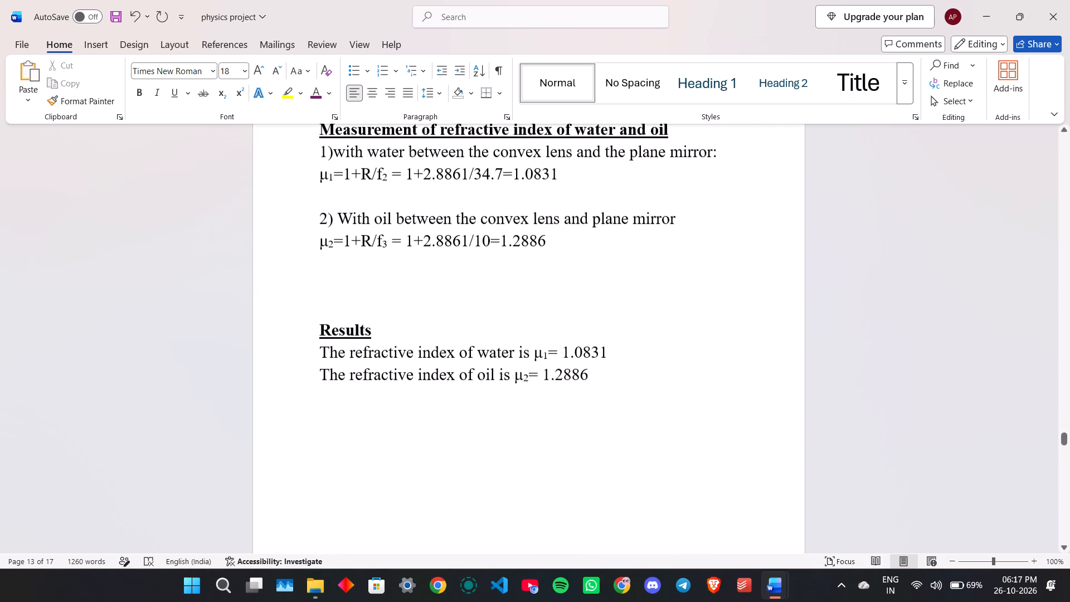
left_click_drag(312, 331, 390, 331)
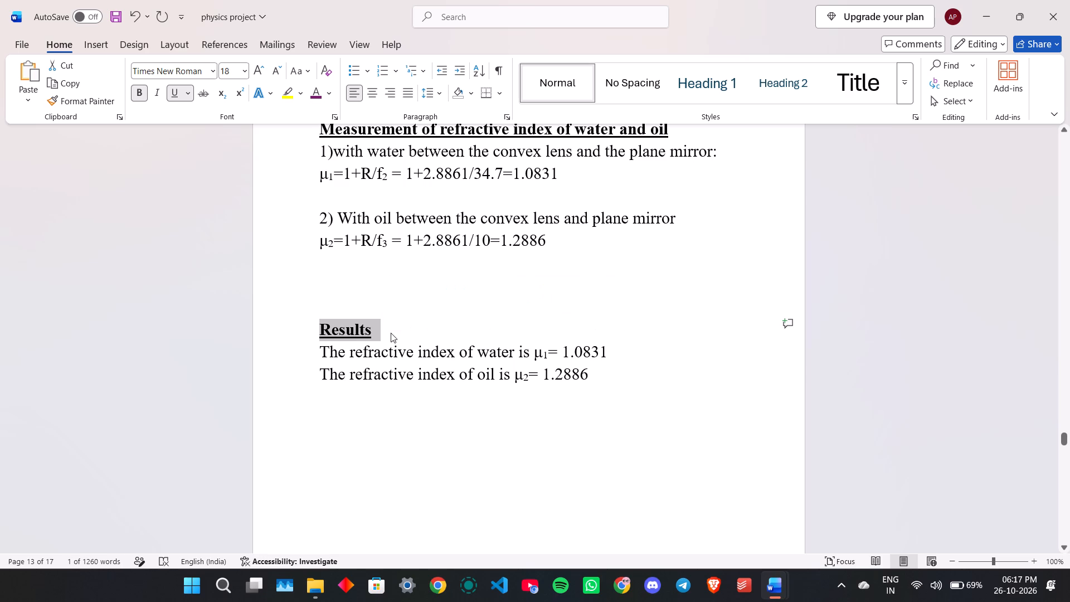
key("shift+F3")
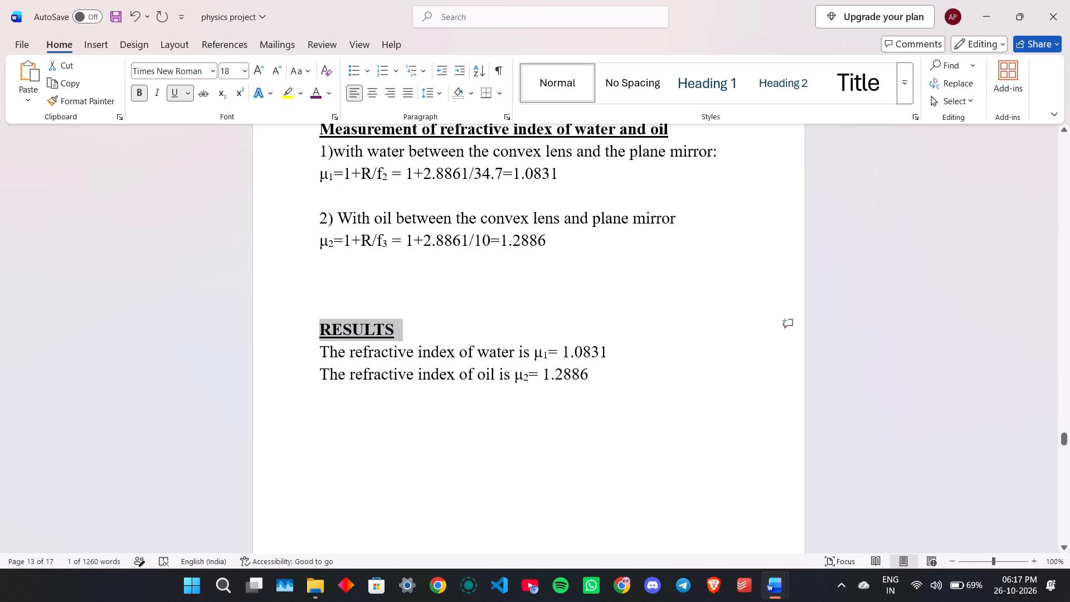
Set the RESULTS heading to 22 pt and centre it.
right_click(358, 333)
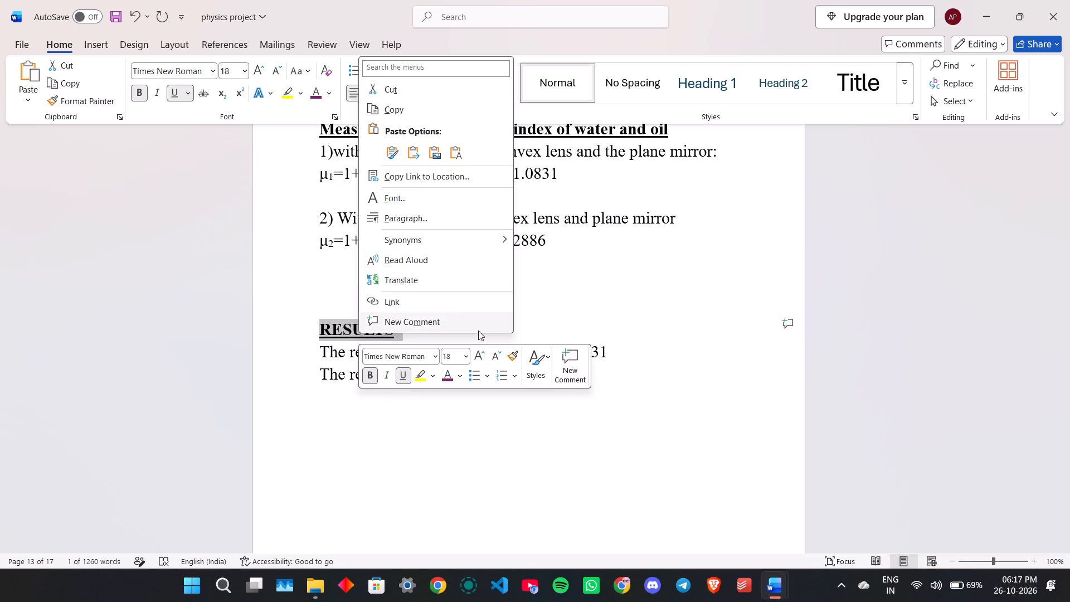
left_click(466, 356)
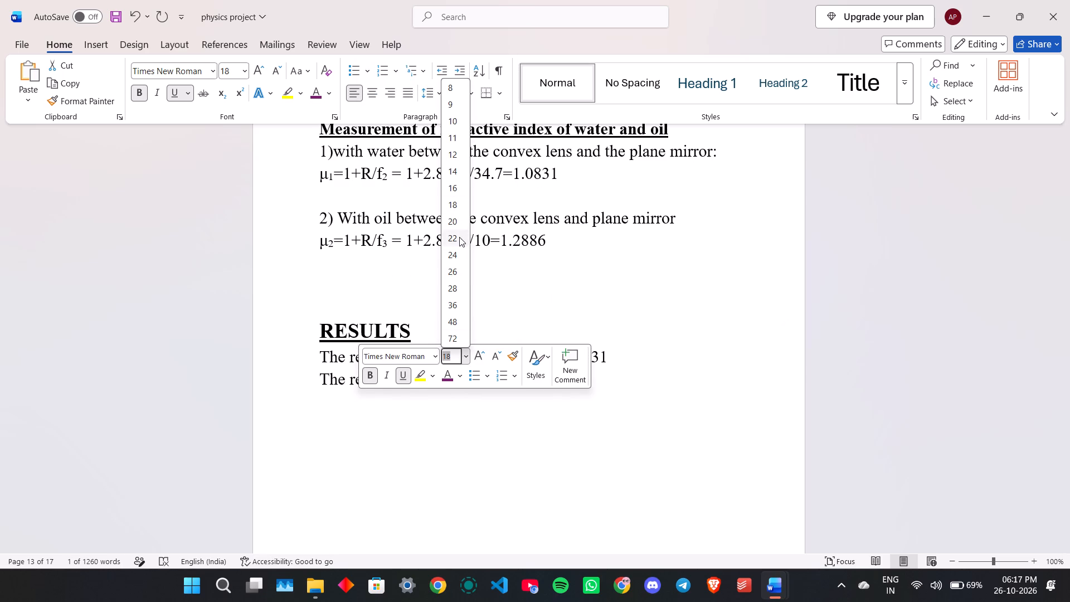
left_click(459, 239)
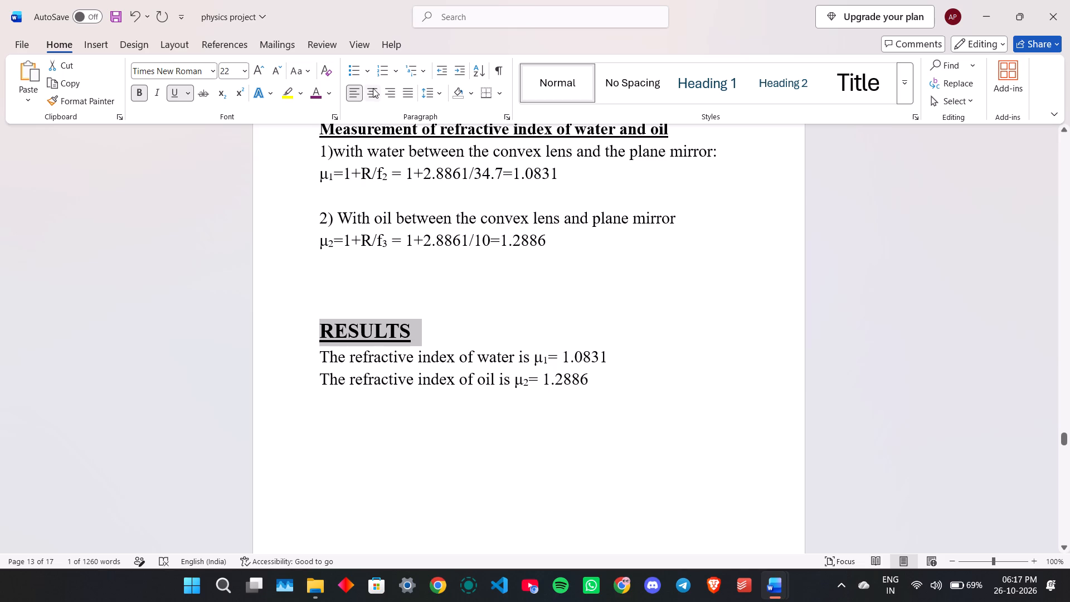
left_click(373, 91)
Insert a blank line between the RESULTS heading and the line on the refractive index of water.
left_click(313, 354)
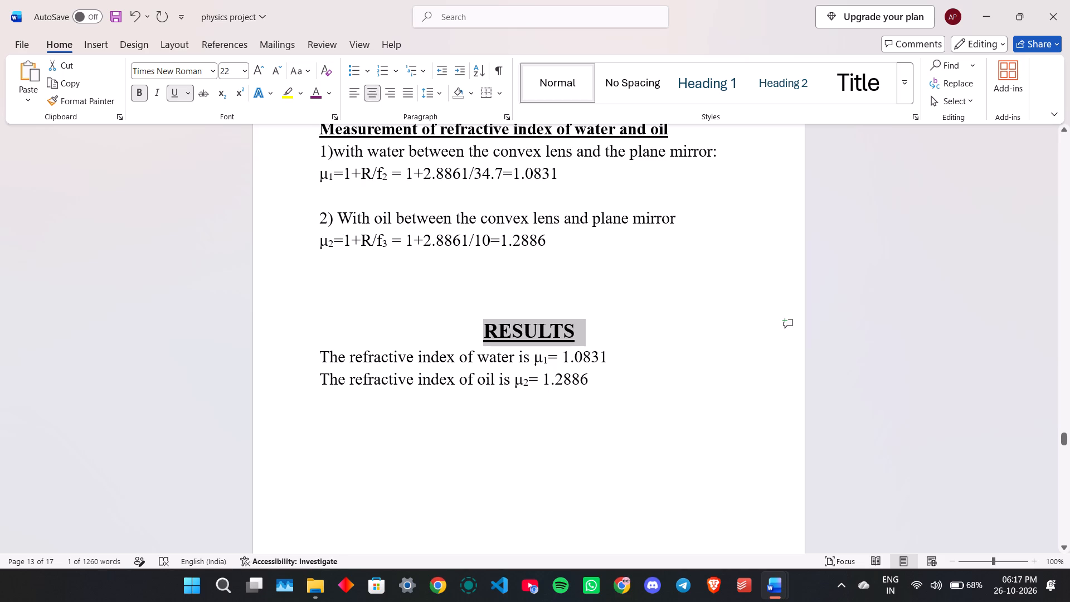
key("Return")
Change the Precautions heading to all capitals.
scroll(548, 493, "up", 6)
scroll(548, 493, "down", 2)
scroll(548, 493, "up", 1)
scroll(548, 493, "down", 4)
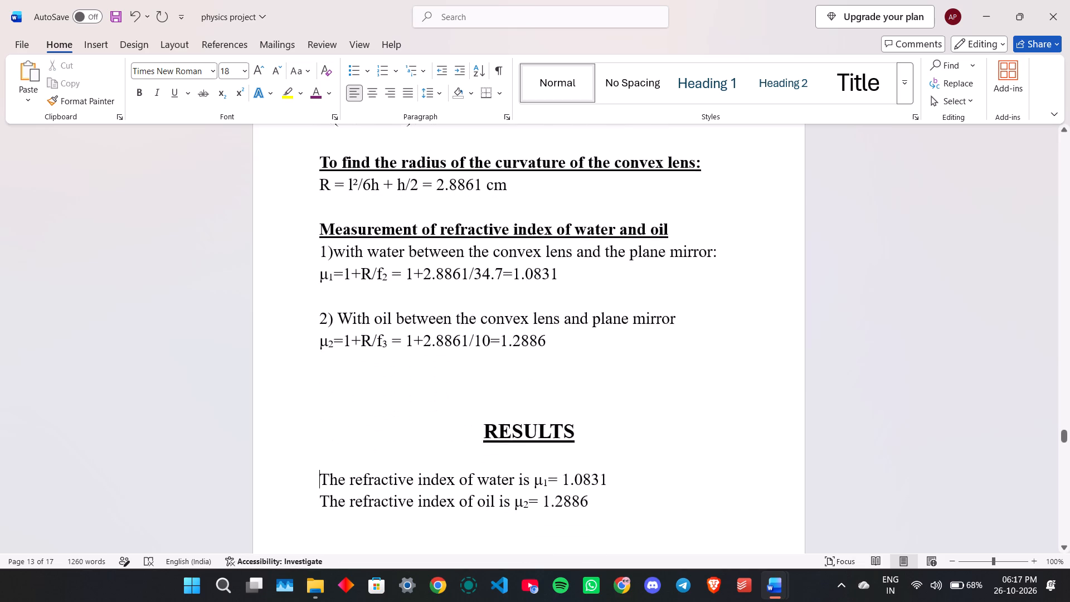
scroll(548, 493, "down", 6)
scroll(549, 493, "up", 1)
scroll(549, 493, "down", 11)
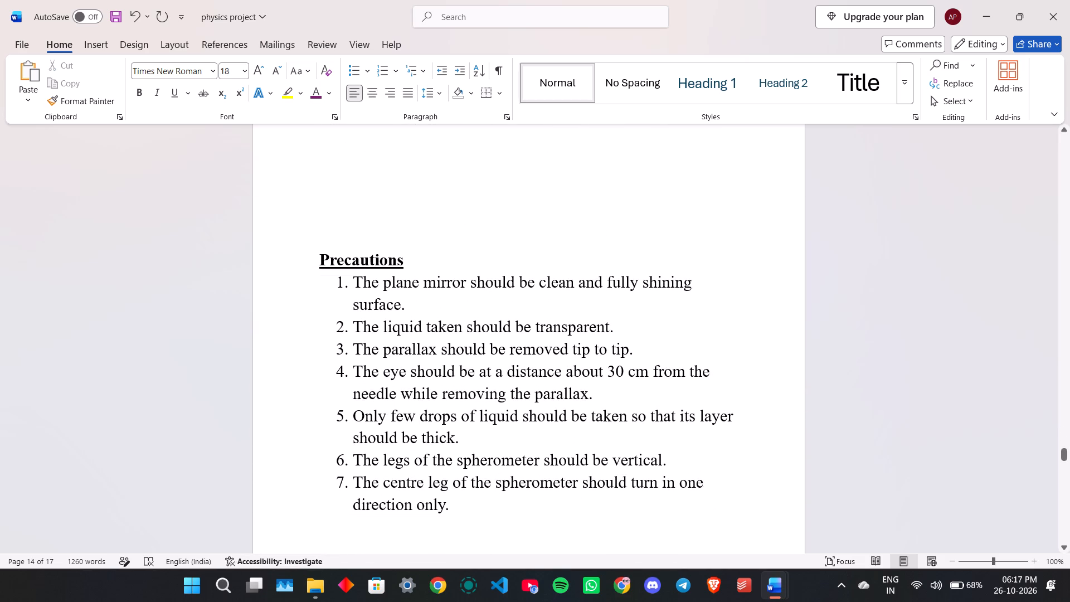
scroll(390, 387, "up", 4)
left_click_drag(316, 395, 305, 399)
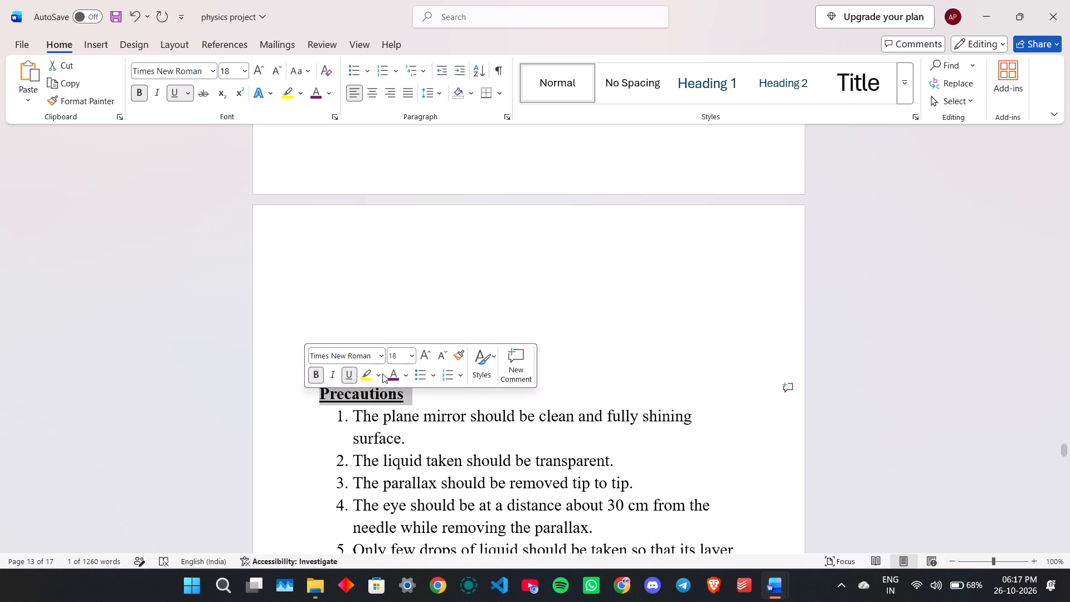
key("shift+F3")
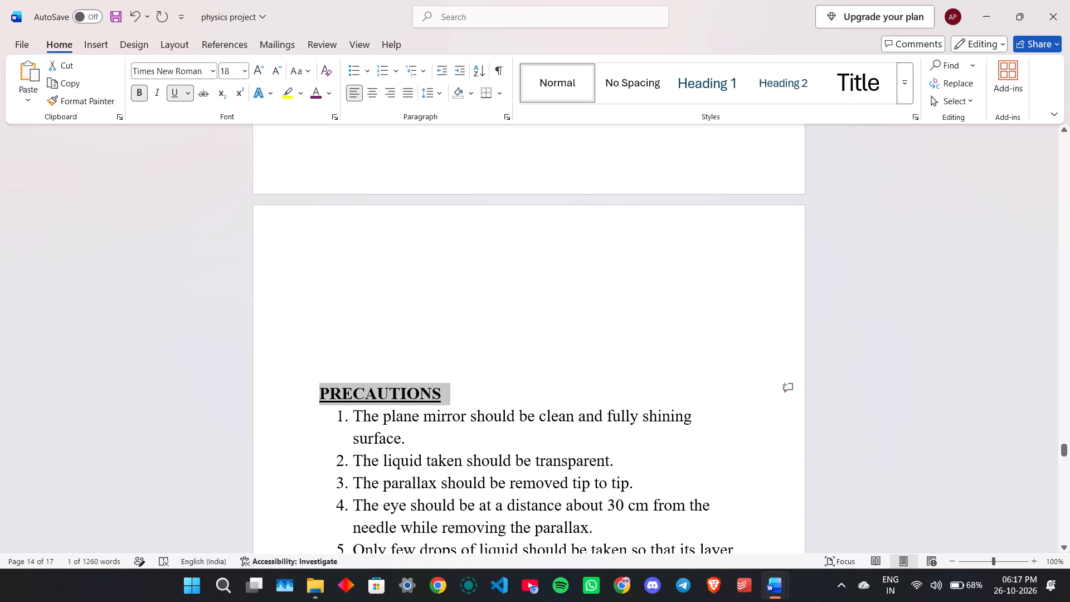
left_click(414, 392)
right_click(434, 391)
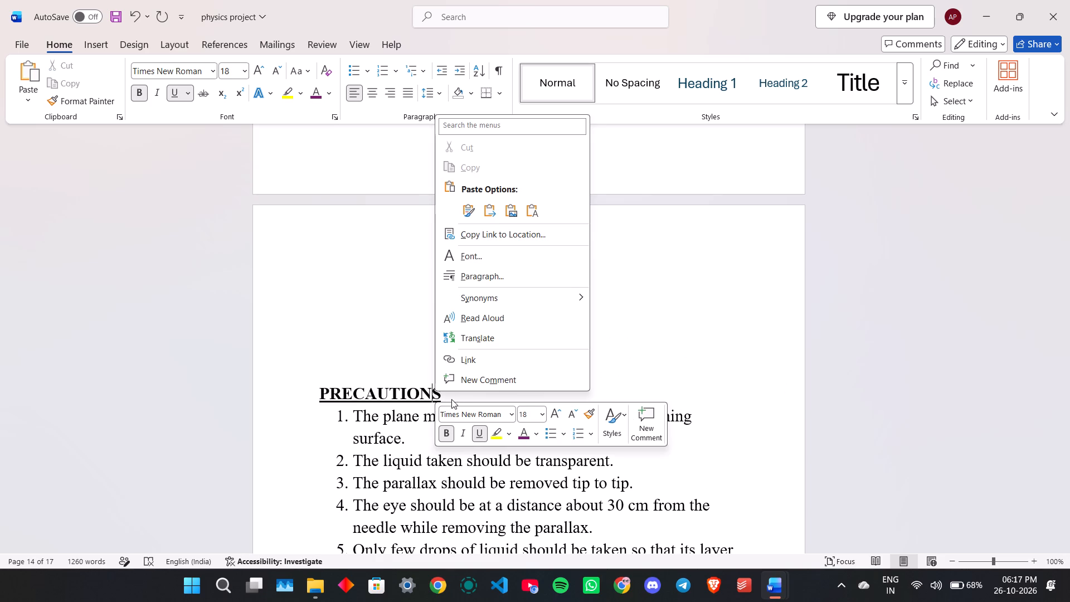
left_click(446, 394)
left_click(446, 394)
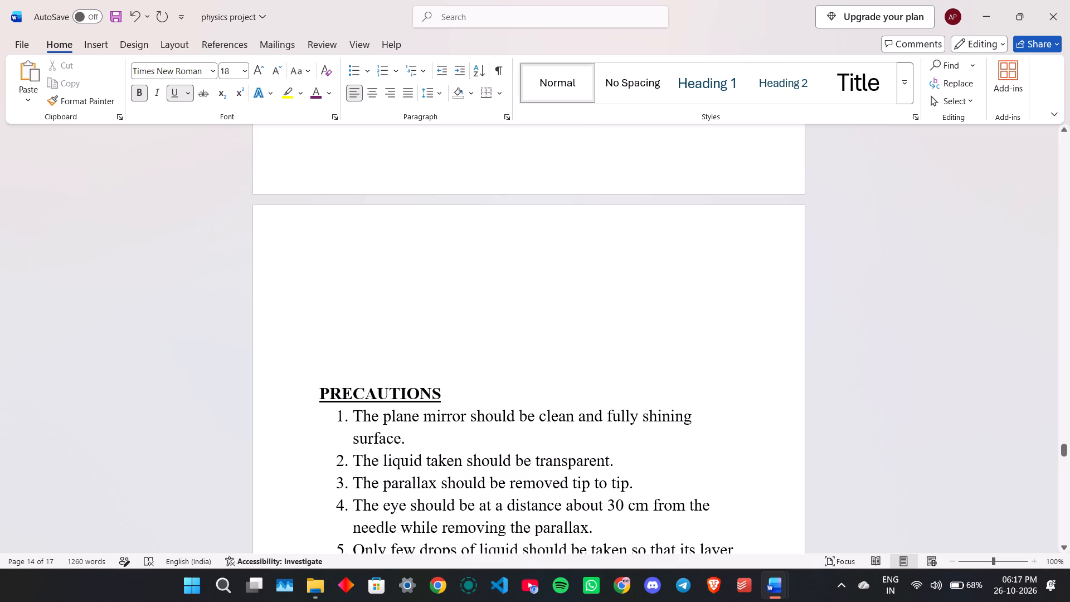
Remove the empty lines above the PRECAUTIONS heading, keeping the heading as the first line of its page.
left_click(318, 390)
key("BackSpace")
key("BackSpace")
key("BackSpace")
key("BackSpace")
key("BackSpace")
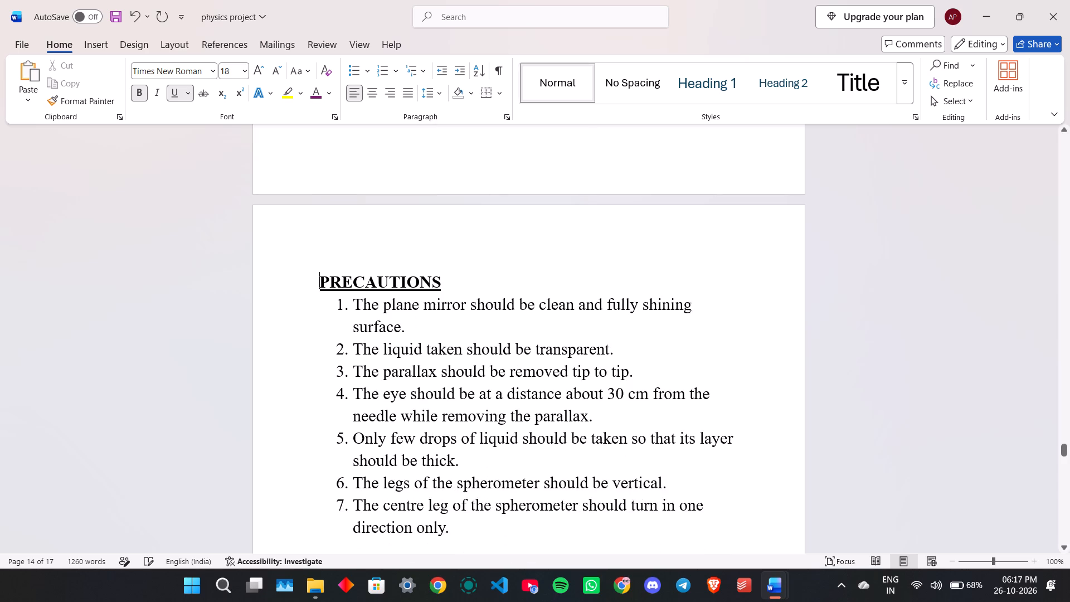
key("BackSpace")
key("Return")
Set the PRECAUTIONS heading to 22 pt and centre it.
scroll(327, 433, "up", 4)
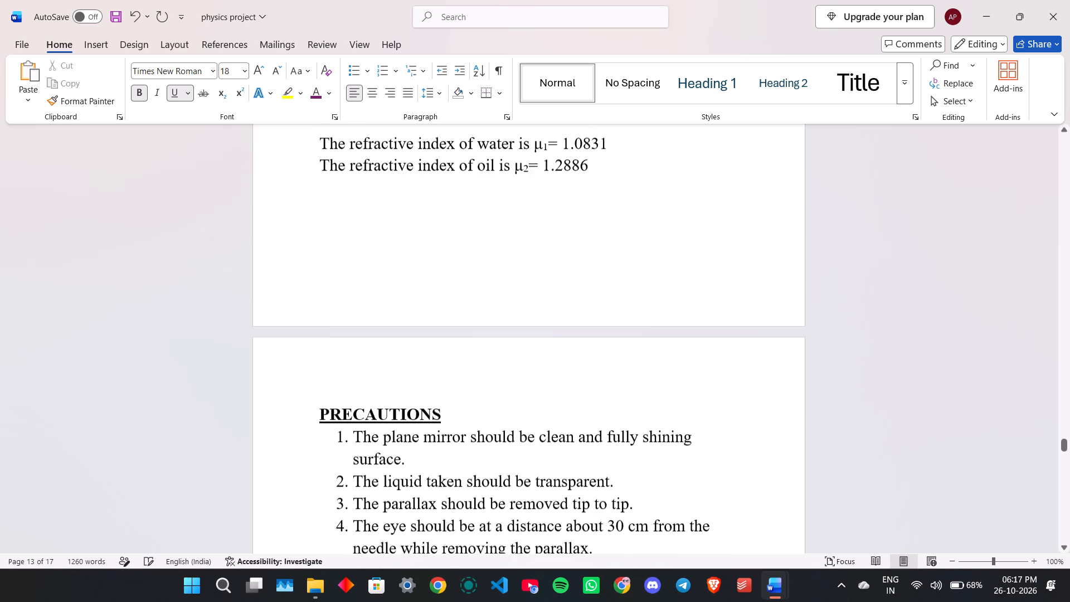
scroll(327, 433, "up", 3)
scroll(327, 434, "down", 8)
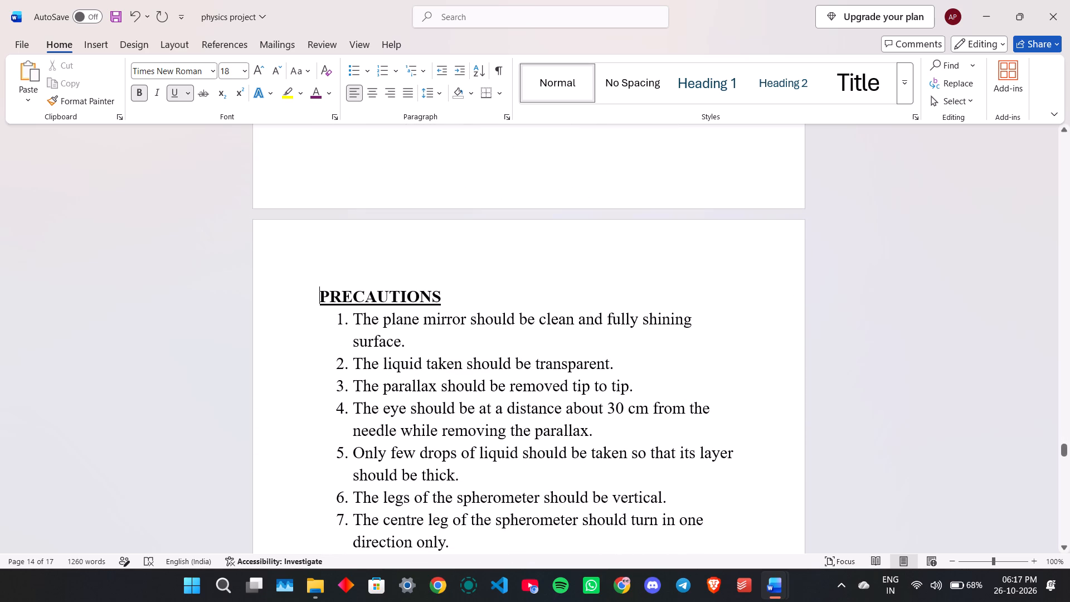
left_click_drag(311, 295, 445, 290)
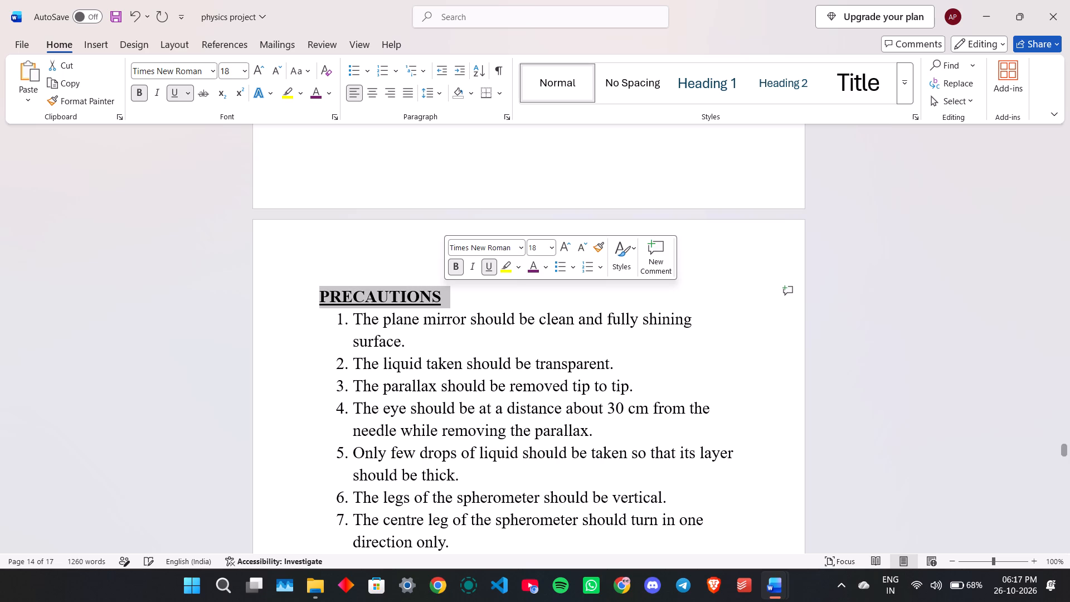
left_click(552, 241)
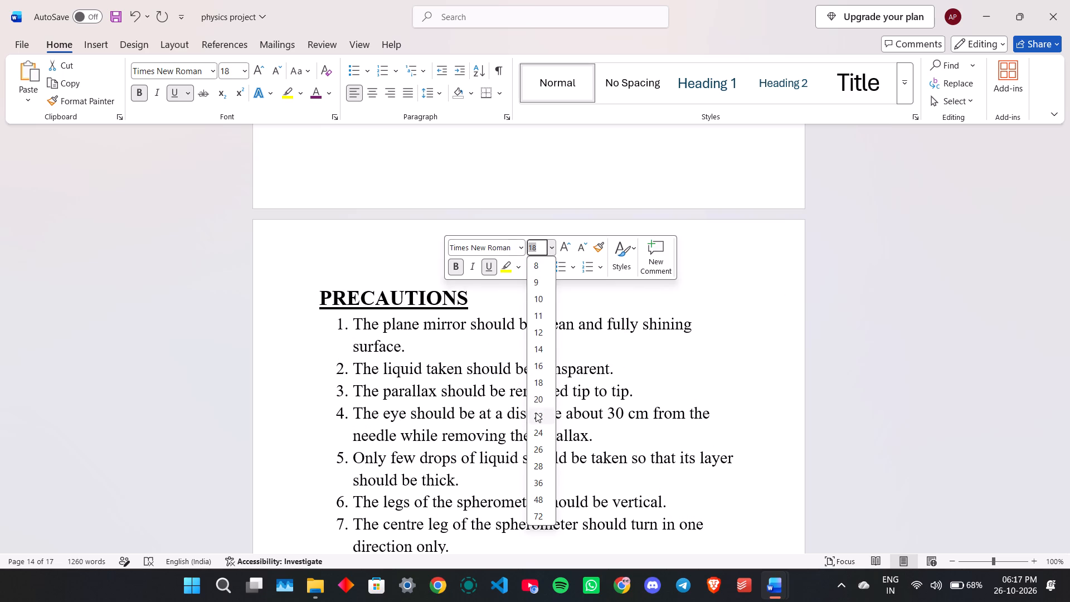
left_click(536, 412)
left_click(373, 91)
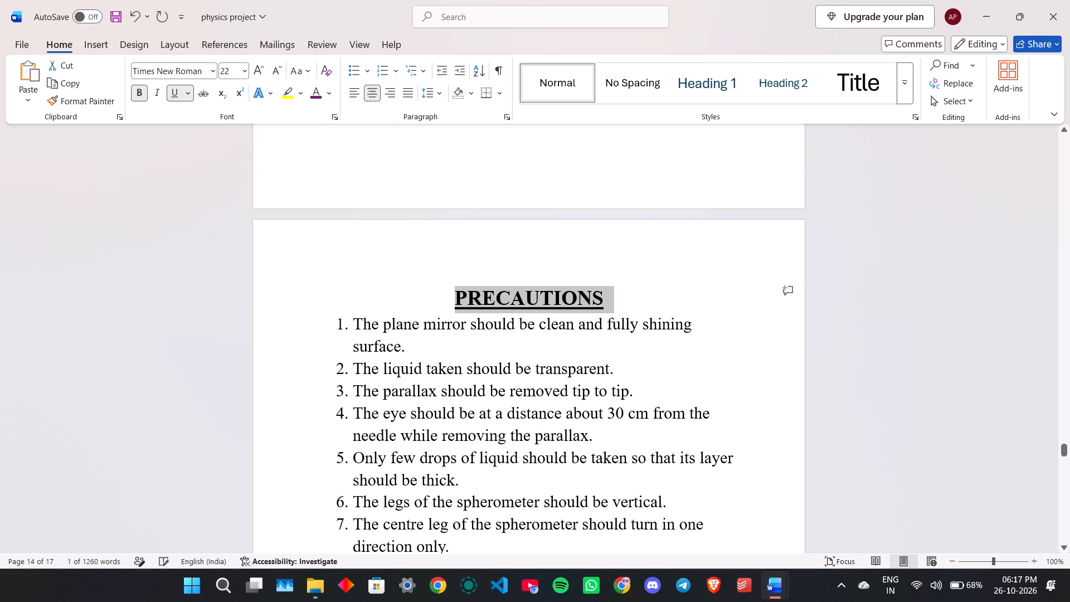
Insert a blank line between the PRECAUTIONS heading and its numbered list.
left_click(333, 325)
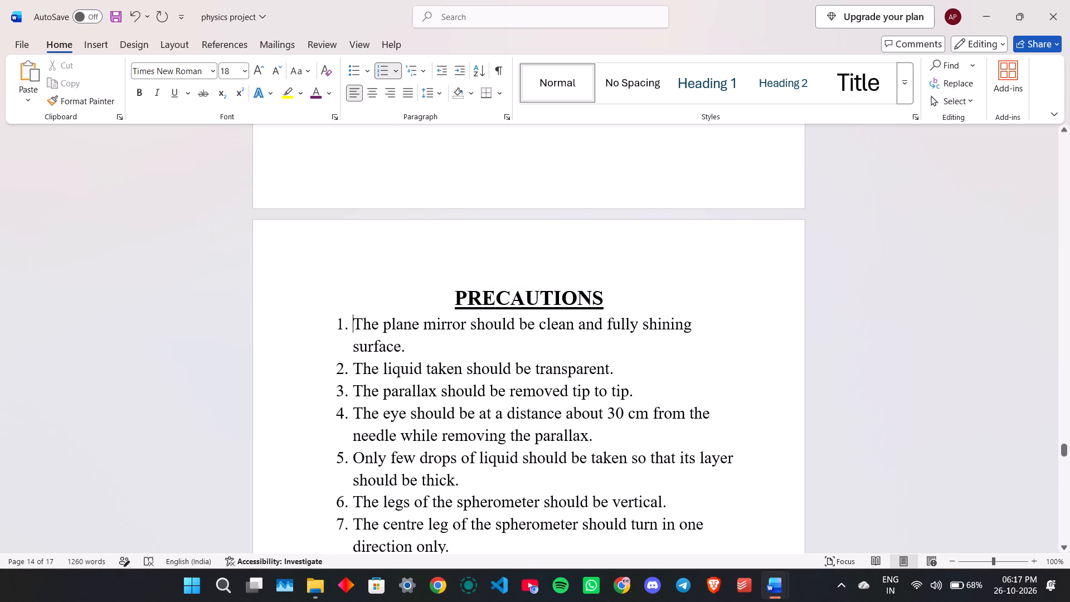
left_click(335, 327)
left_click(612, 303)
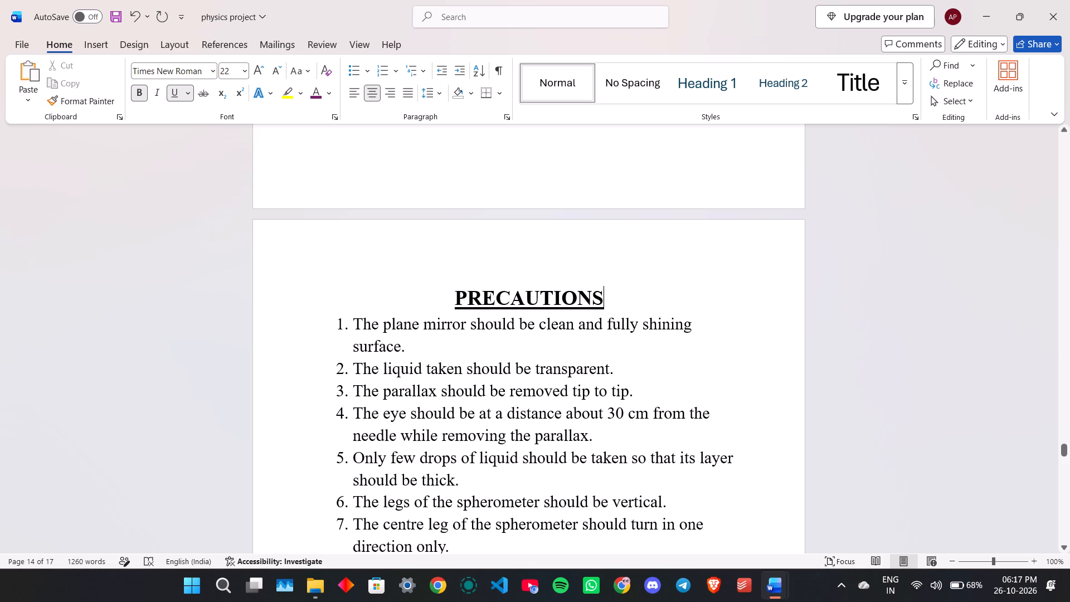
key("Return")
Change the Sources of error heading to all capitals.
scroll(613, 367, "up", 1)
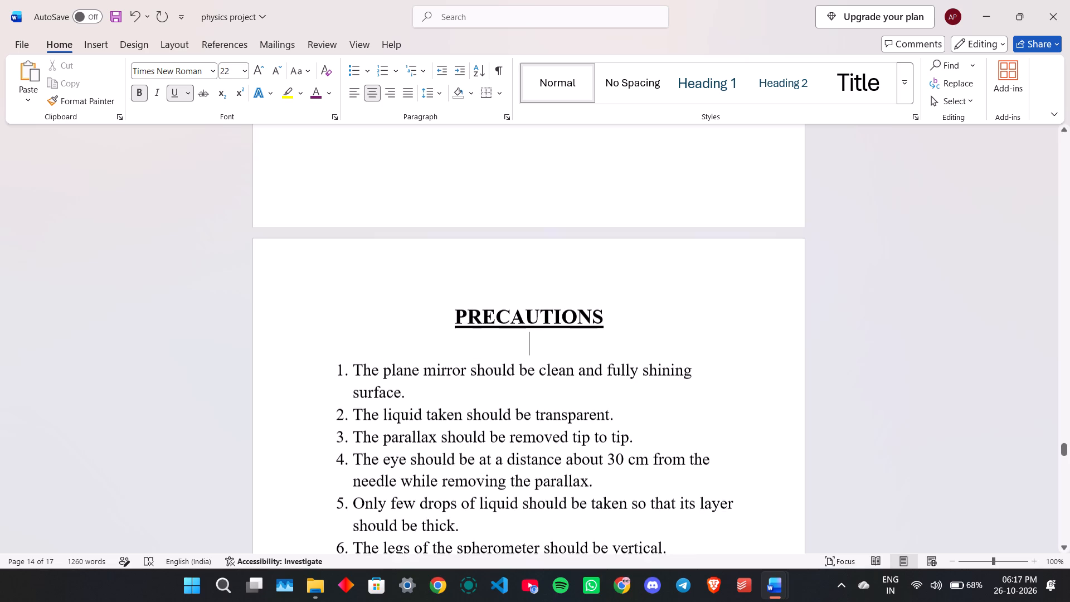
scroll(611, 368, "down", 17)
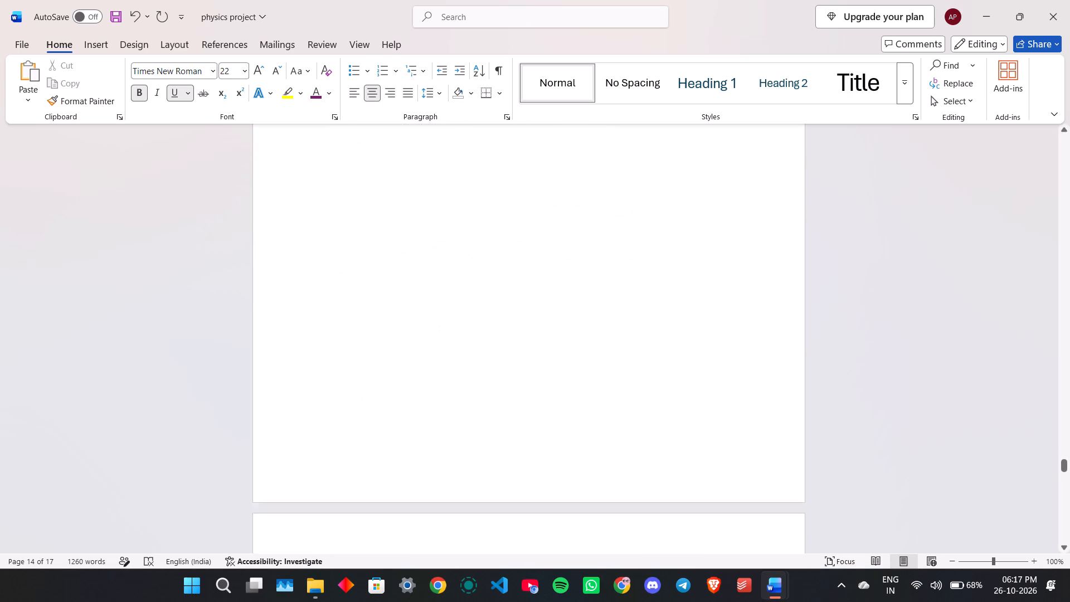
scroll(613, 373, "down", 7)
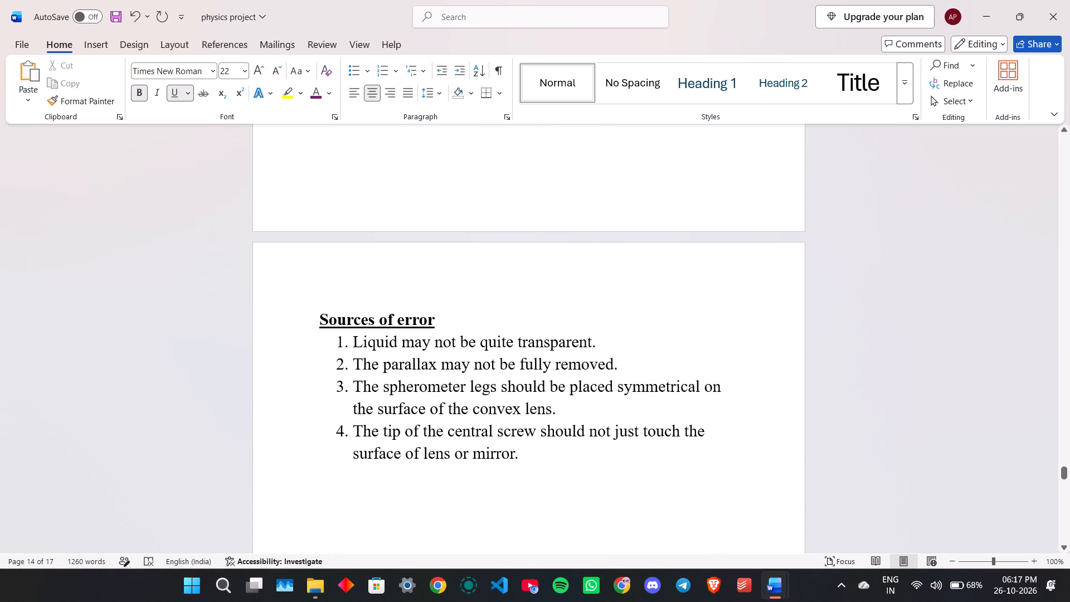
left_click_drag(318, 322, 421, 315)
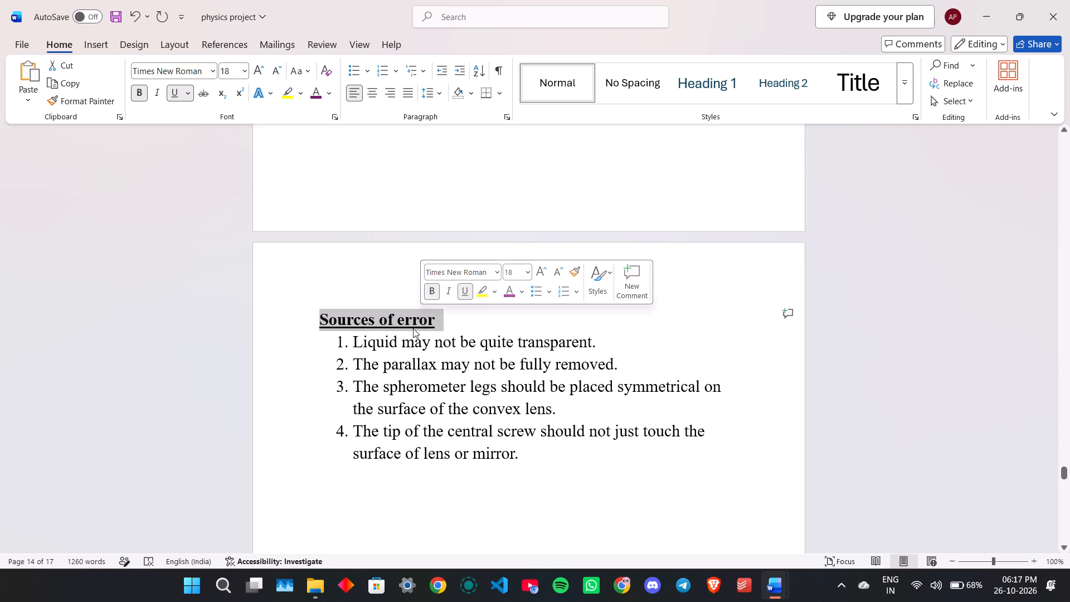
key("shift+F3")
Set the SOURCES OF ERROR heading to 22 pt and centre it.
right_click(349, 313)
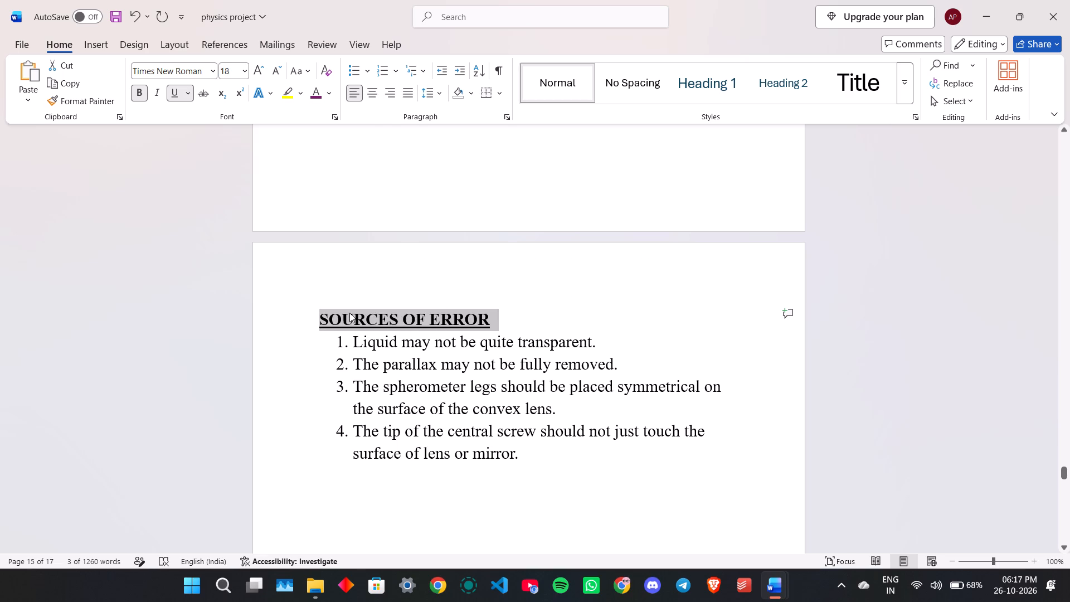
left_click(457, 332)
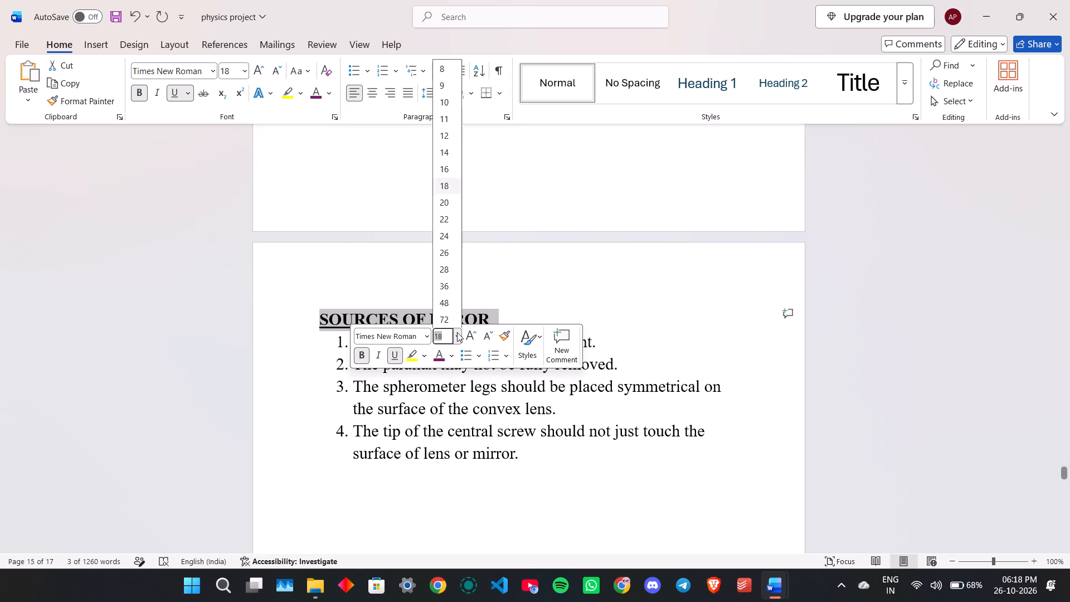
left_click(453, 213)
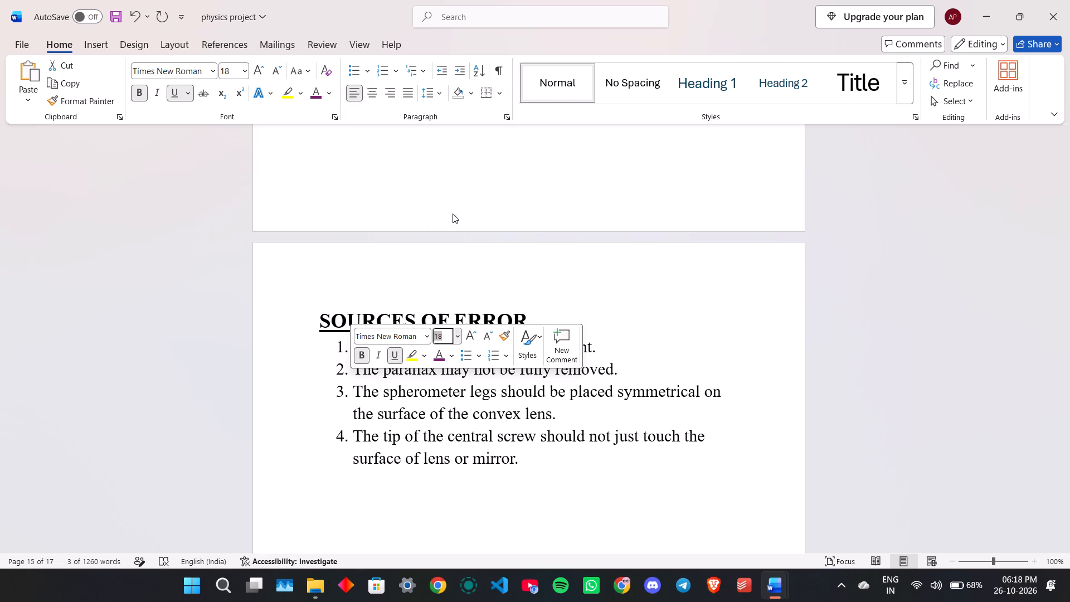
left_click(372, 93)
Insert a blank line between the SOURCES OF ERROR heading and its numbered list.
left_click(636, 319)
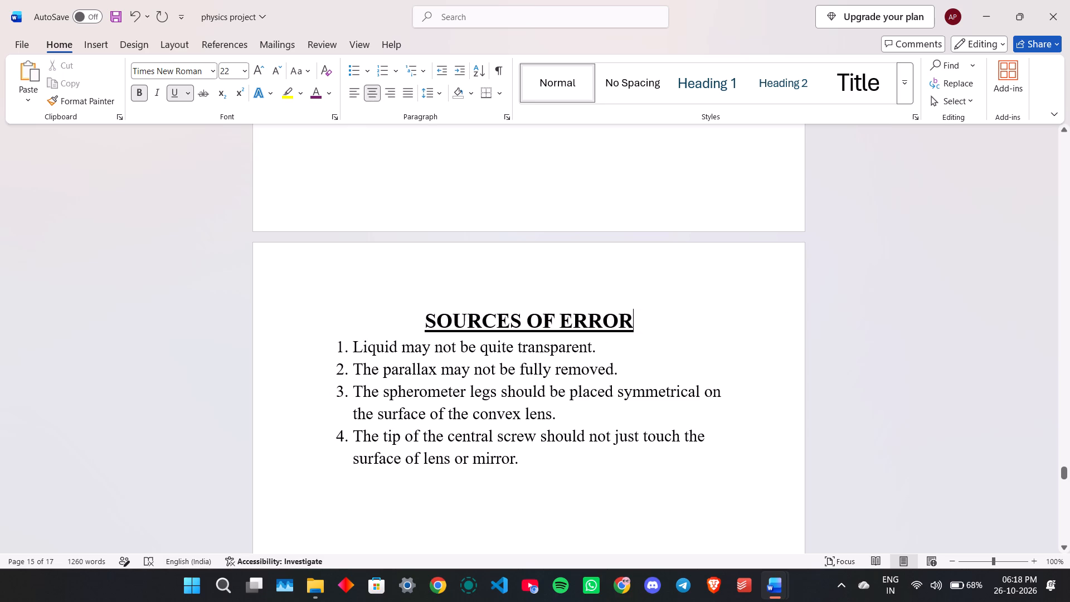
key("Return")
Centre the THANK YOU text on the document's last page.
scroll(497, 389, "down", 5)
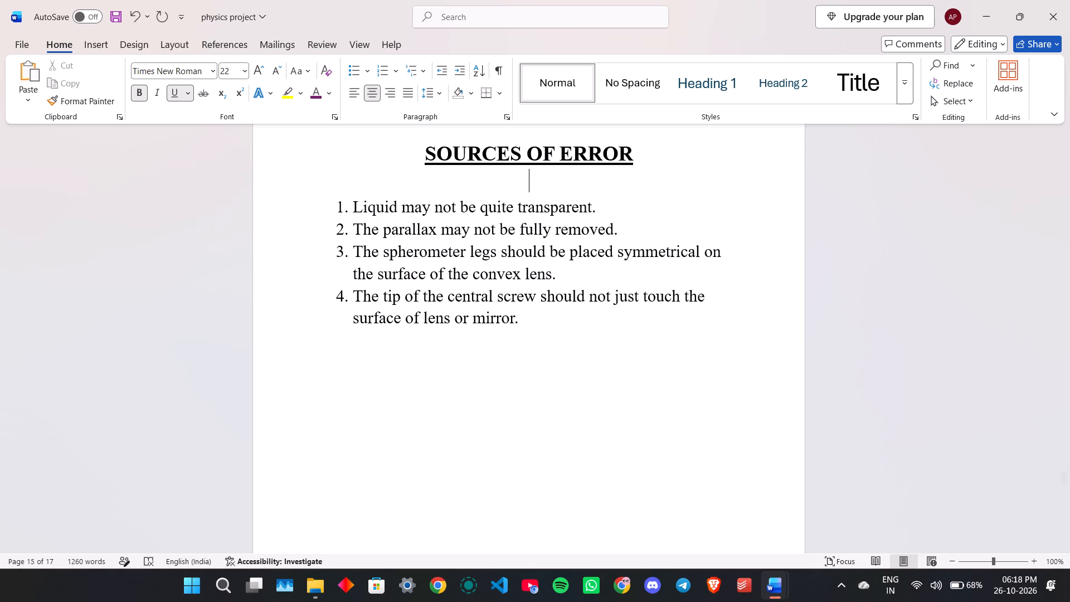
scroll(498, 383, "down", 17)
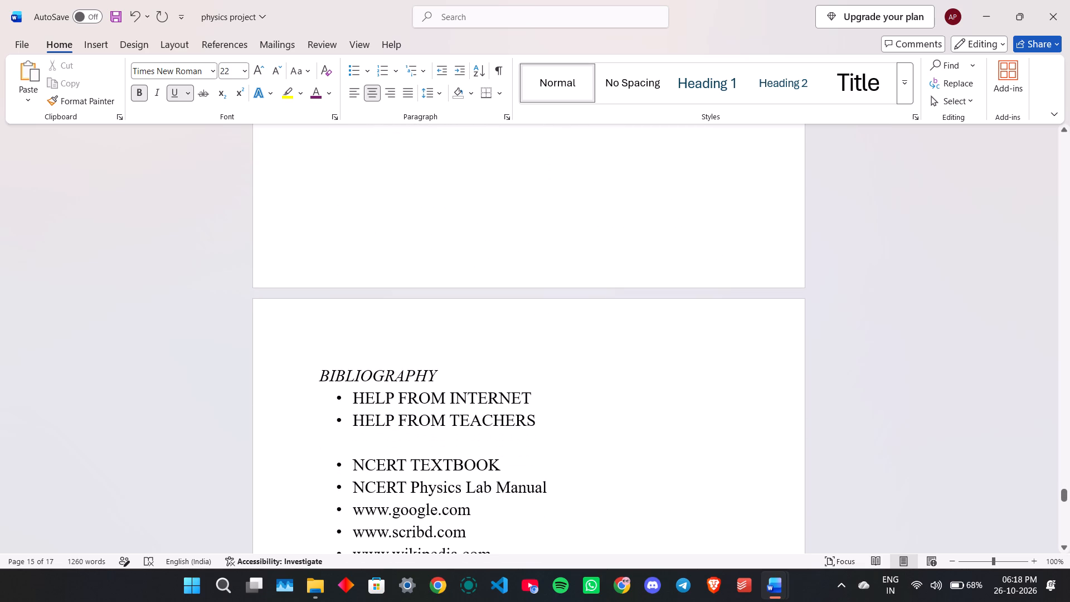
scroll(415, 354, "down", 5)
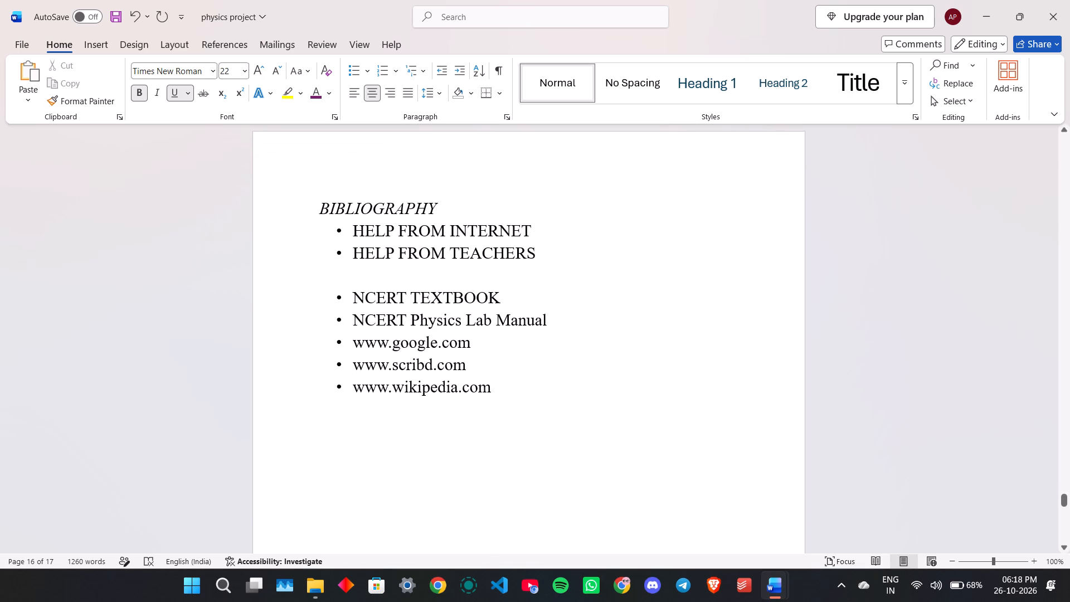
scroll(318, 324, "down", 6)
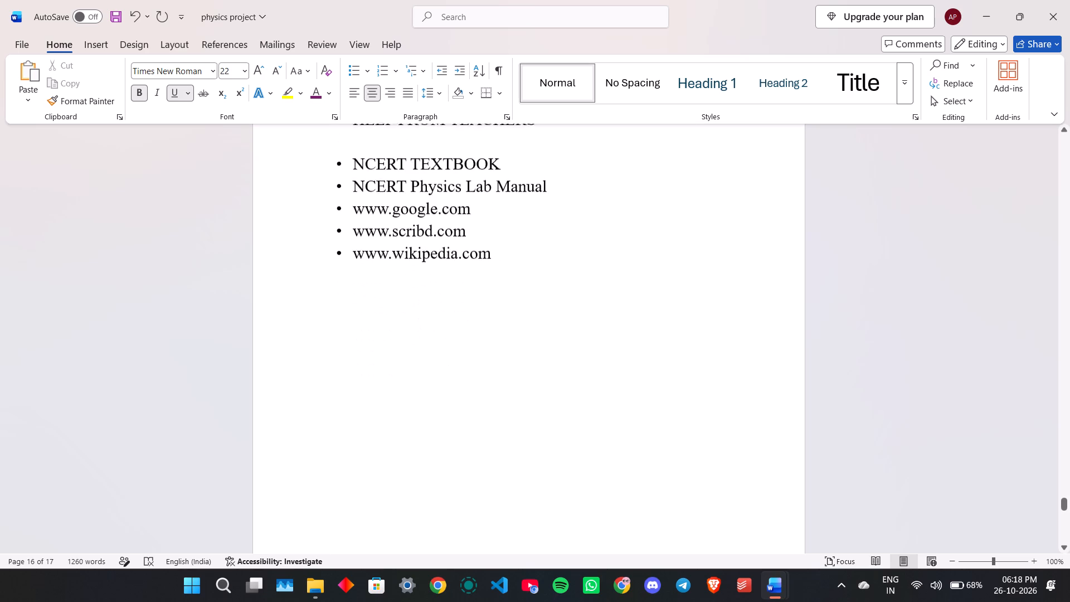
scroll(319, 326, "down", 15)
scroll(393, 421, "up", 1)
scroll(397, 426, "down", 10)
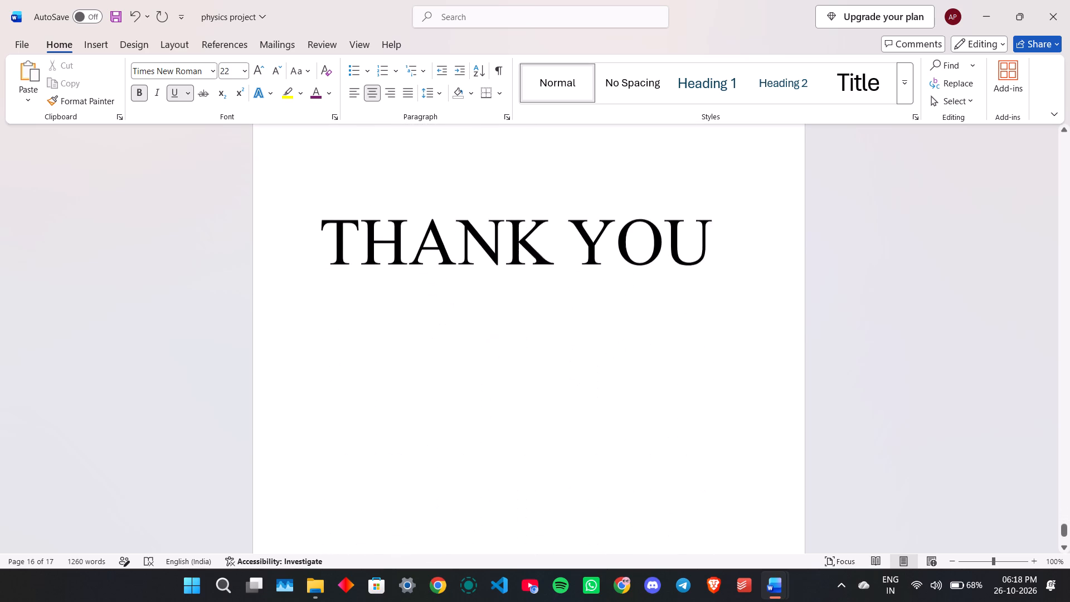
left_click(328, 226)
scroll(342, 215, "down", 1)
left_click_drag(296, 206, 616, 238)
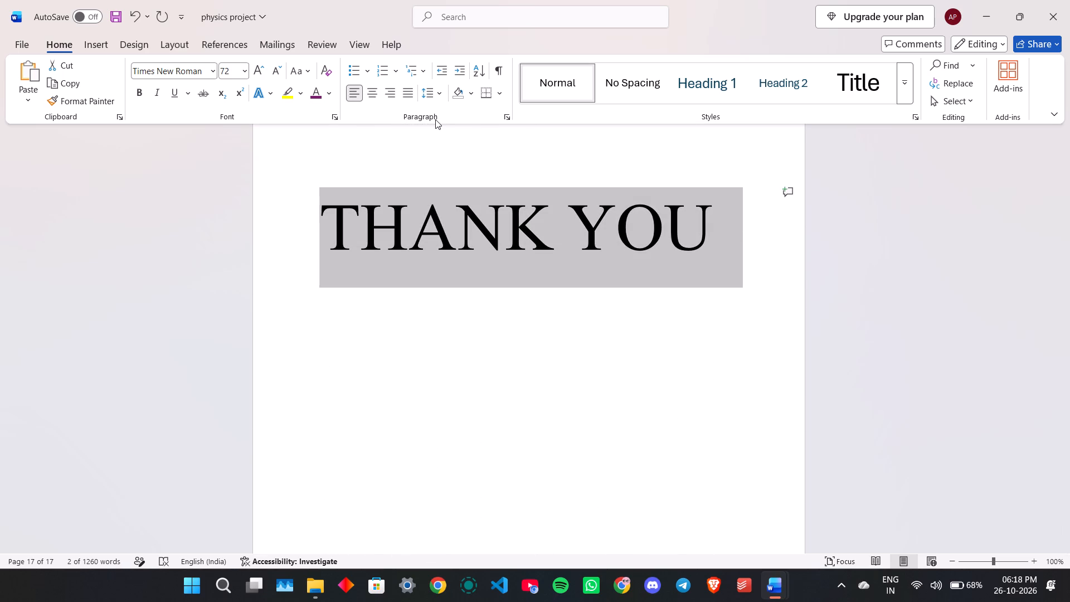
left_click(369, 90)
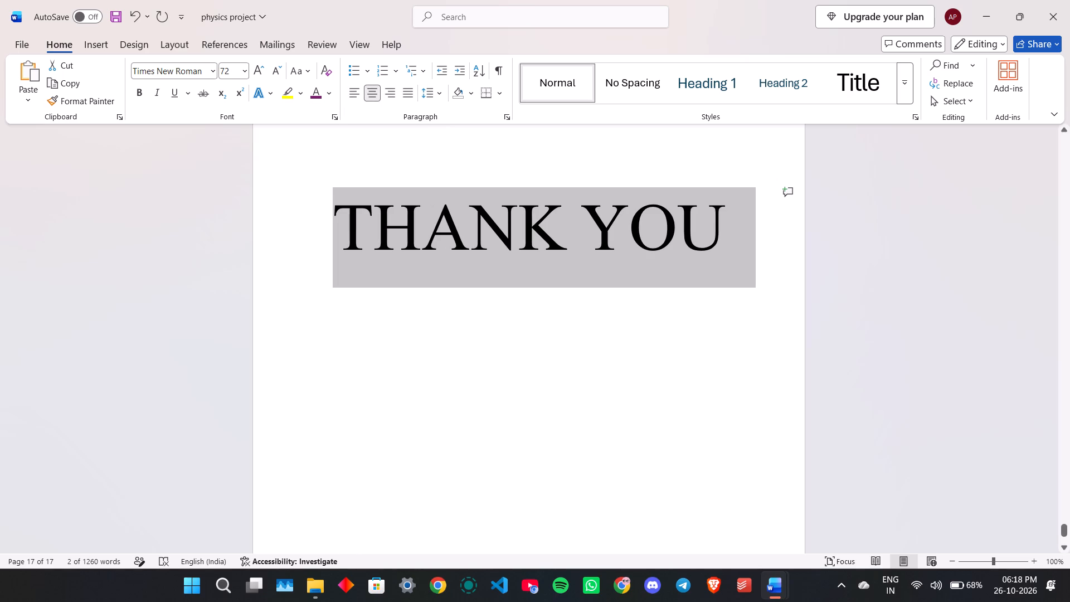
left_click(463, 421)
Enlarge the THANK YOU text on the last page, trying 78 pt and settling on 74 pt.
scroll(342, 312, "up", 2)
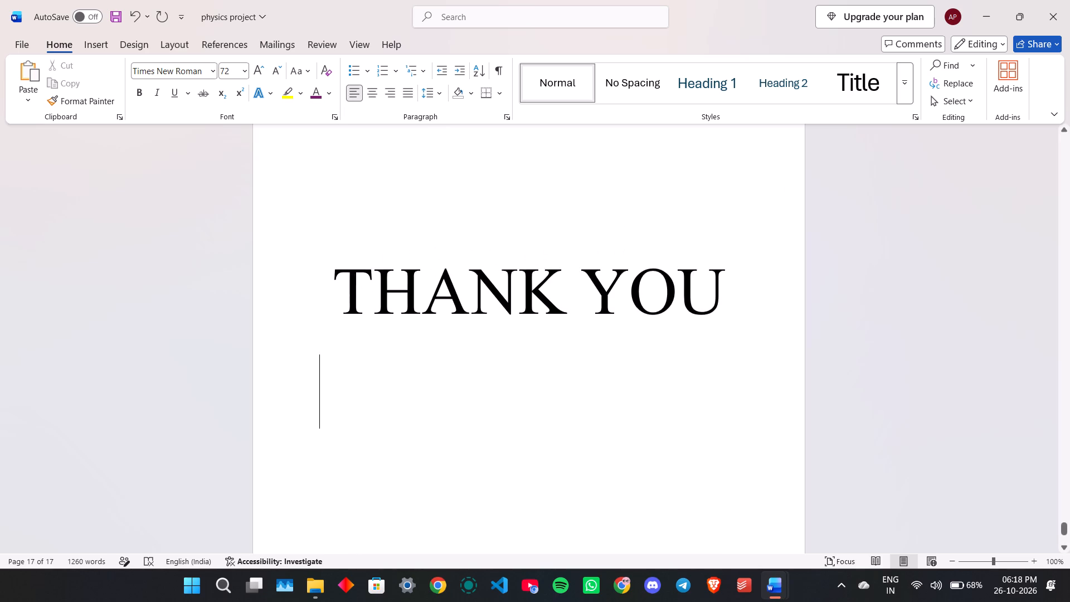
left_click_drag(341, 269, 755, 273)
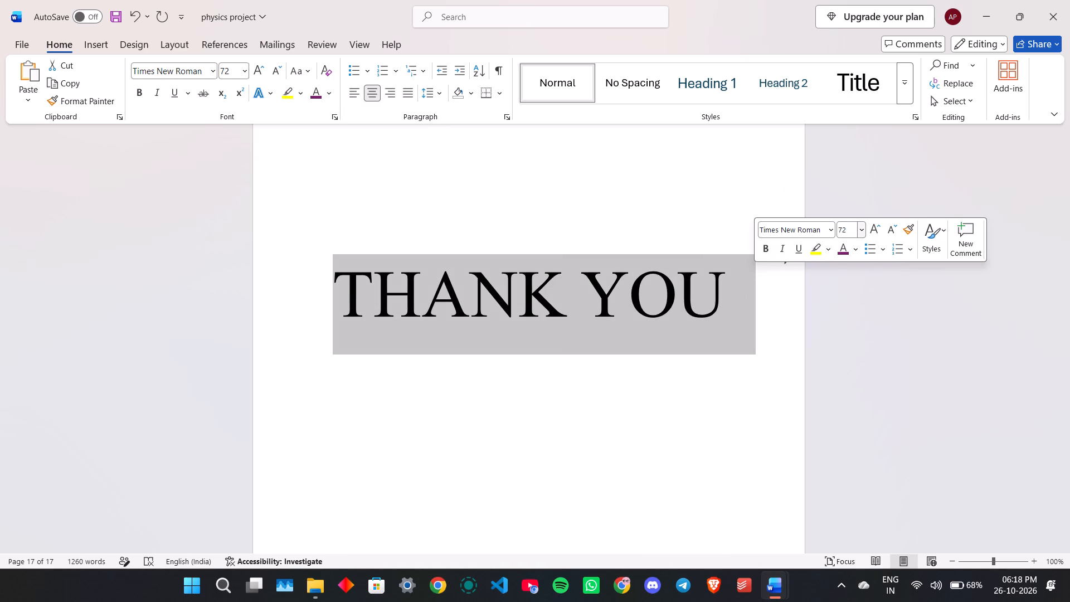
left_click(860, 230)
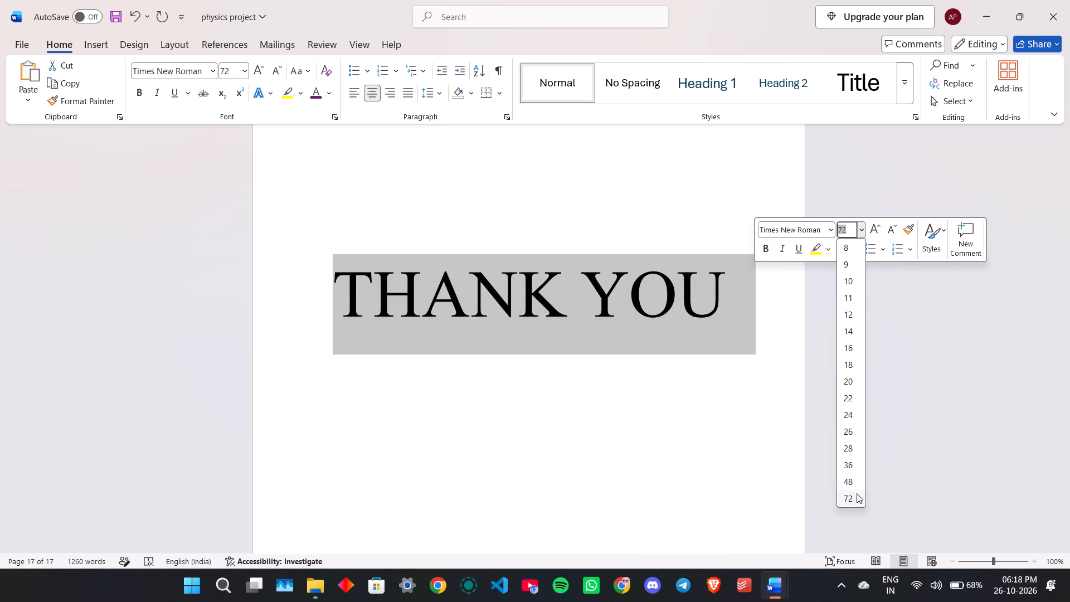
scroll(857, 493, "up", 2)
scroll(857, 493, "down", 3)
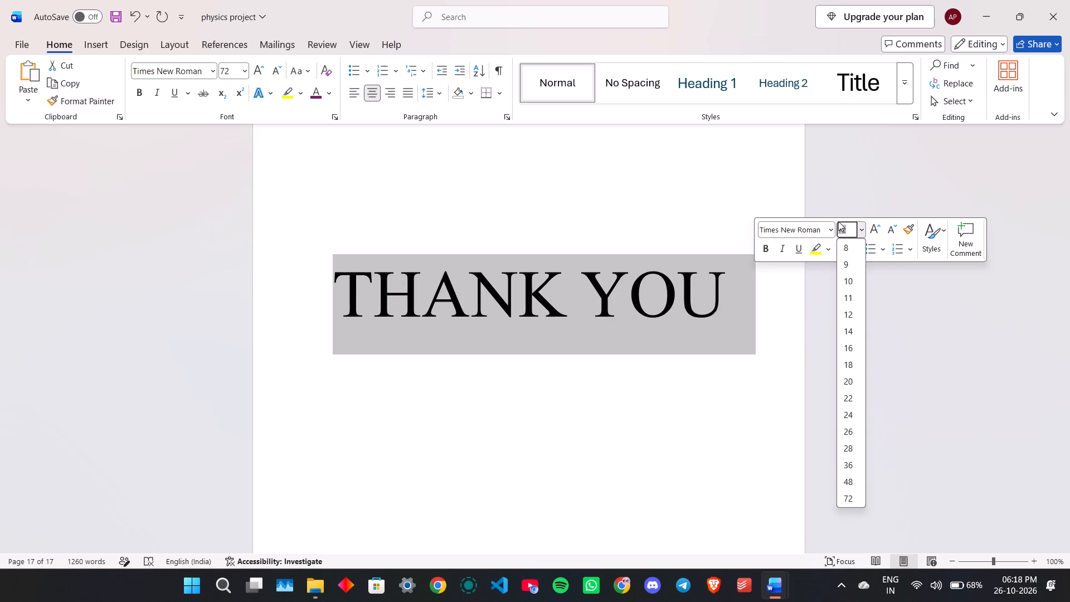
left_click(849, 229)
key("BackSpace")
key("8")
key("Return")
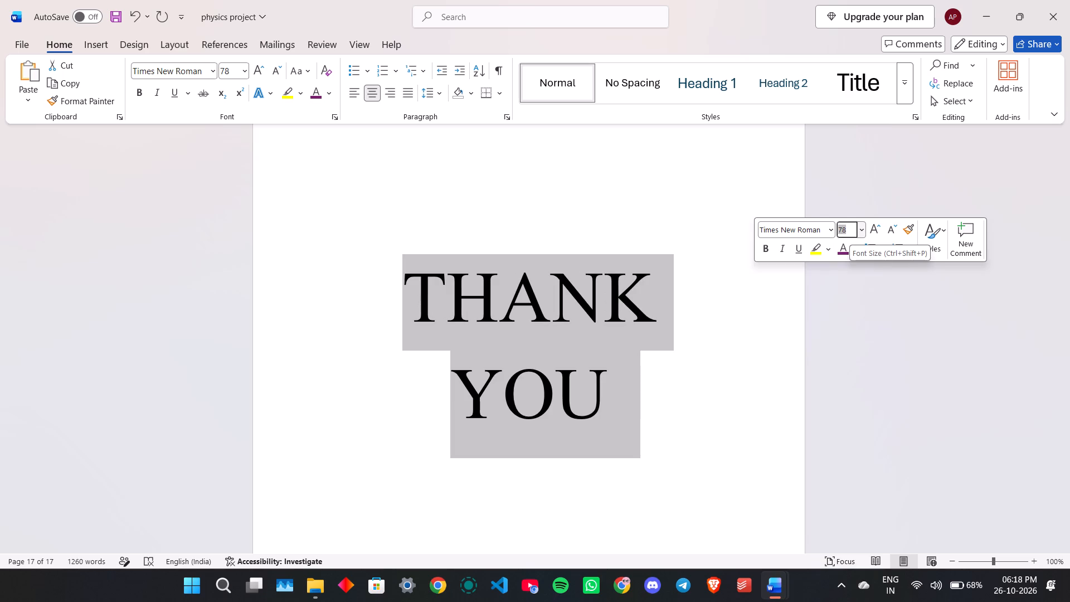
key("BackSpace")
type("74")
key("Return")
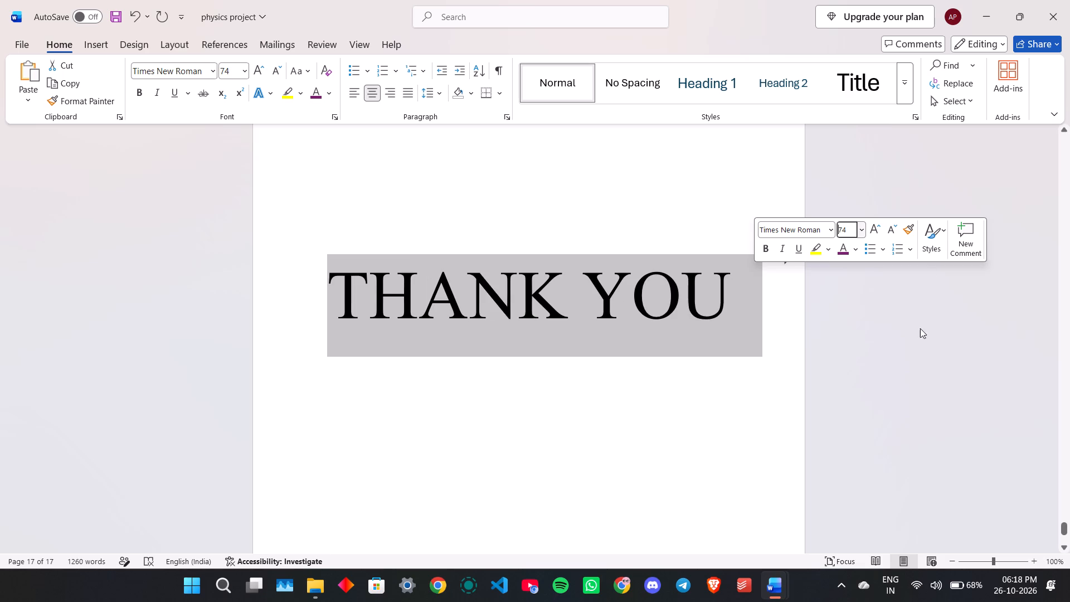
left_click(738, 387)
Review the page layout from the closing page back through the precautions, calculations and measurement tables to the OBSERVATION section.
scroll(755, 247, "up", 3)
scroll(755, 247, "down", 1)
scroll(755, 246, "up", 8)
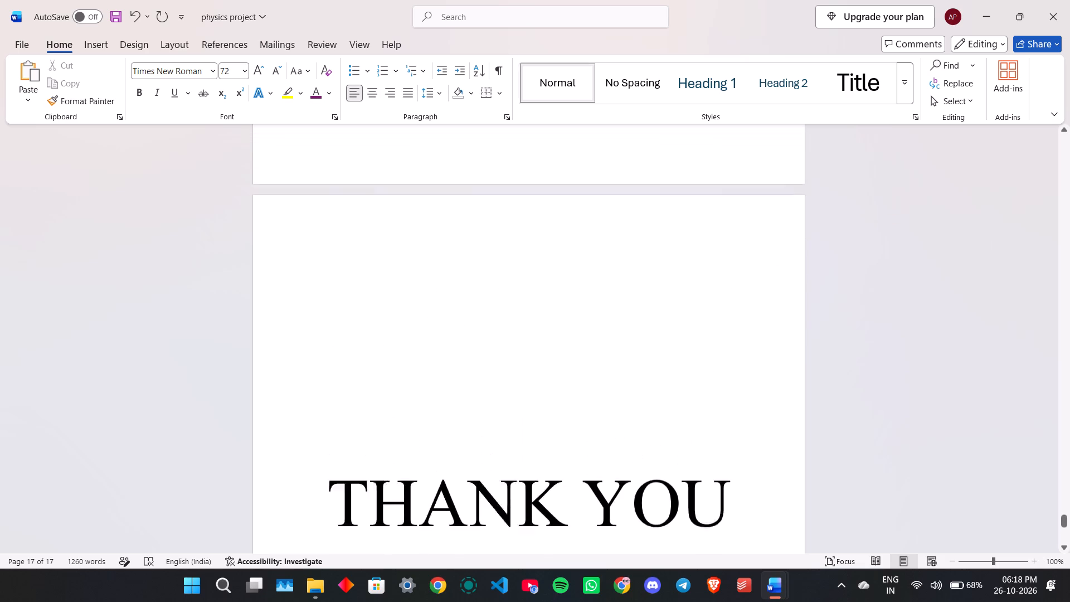
scroll(755, 246, "up", 20)
scroll(755, 246, "up", 14)
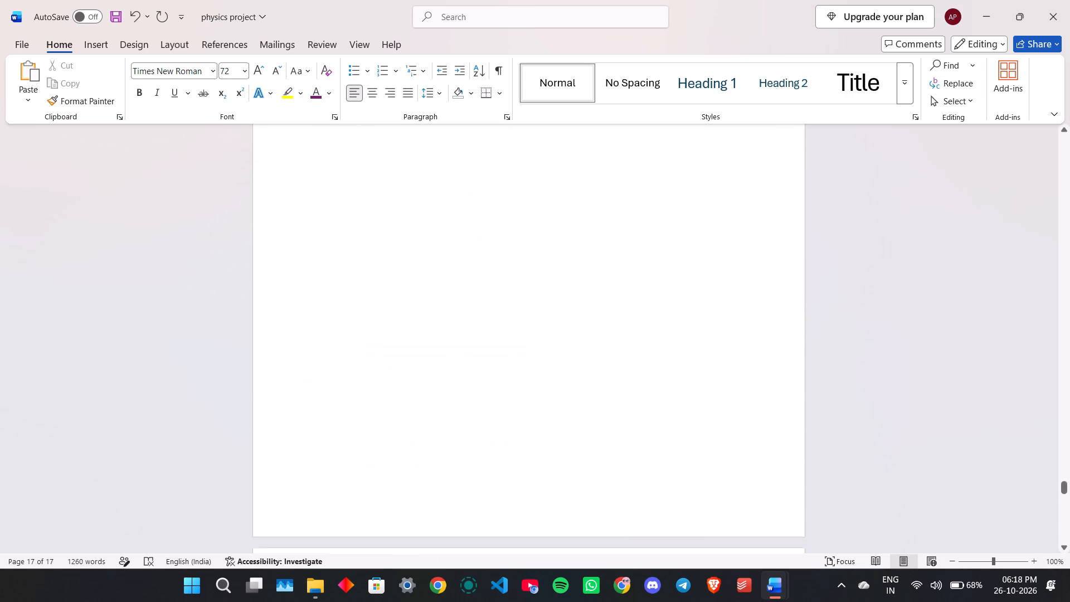
scroll(755, 248, "up", 9)
scroll(755, 249, "down", 1)
scroll(755, 249, "up", 5)
scroll(755, 249, "down", 1)
scroll(755, 249, "up", 11)
scroll(756, 250, "down", 1)
scroll(756, 250, "up", 5)
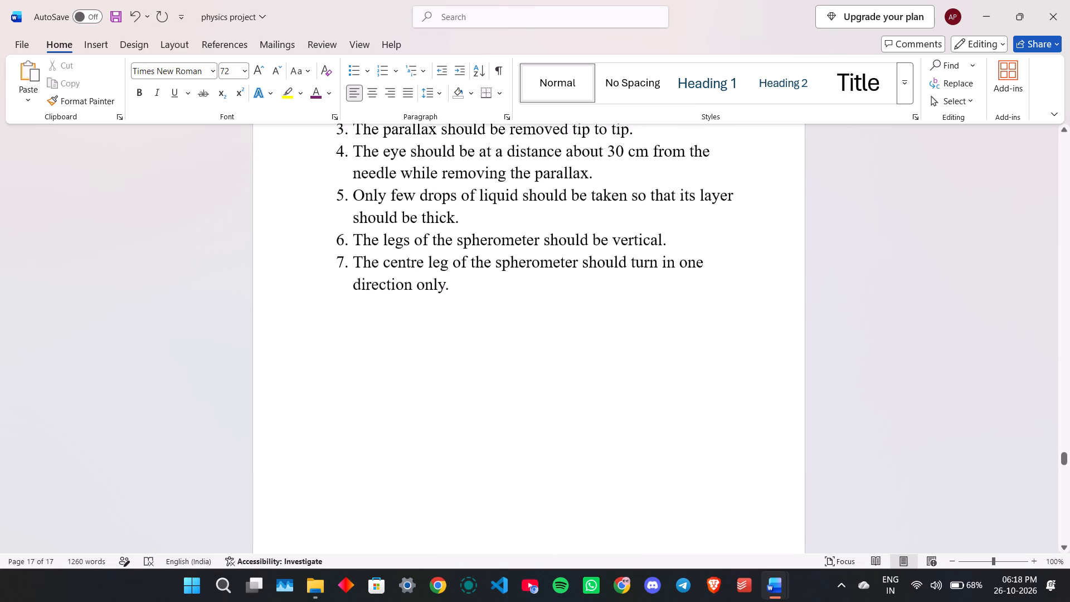
scroll(756, 250, "up", 1)
scroll(756, 250, "down", 1)
scroll(756, 250, "up", 5)
scroll(756, 250, "down", 1)
scroll(756, 250, "up", 1)
scroll(756, 250, "down", 2)
scroll(756, 250, "up", 8)
scroll(756, 250, "down", 1)
scroll(756, 250, "up", 16)
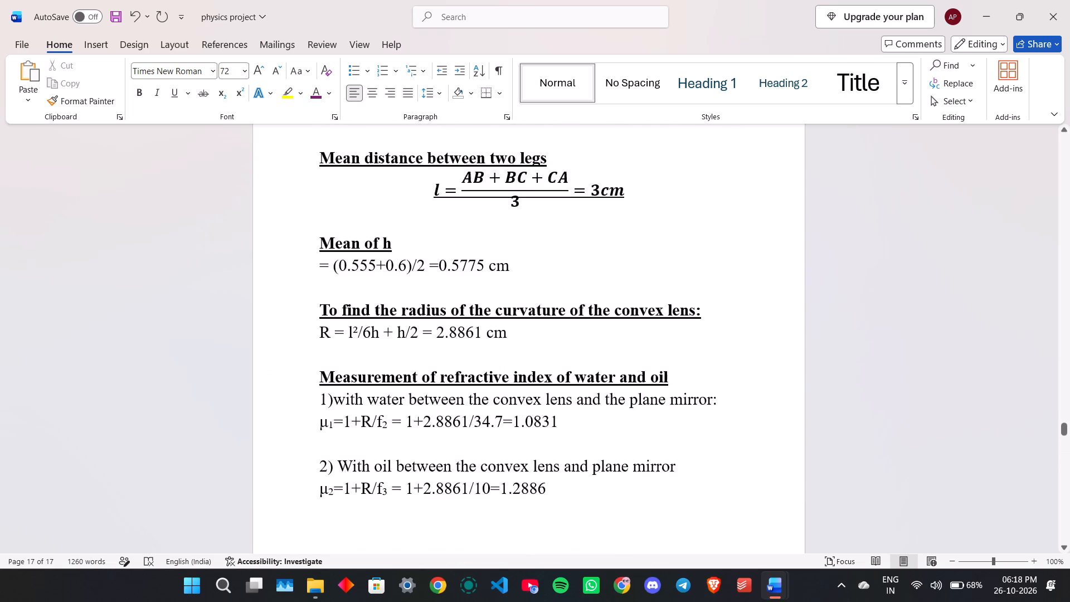
scroll(755, 250, "up", 6)
scroll(755, 251, "up", 16)
scroll(754, 250, "down", 1)
scroll(754, 250, "up", 4)
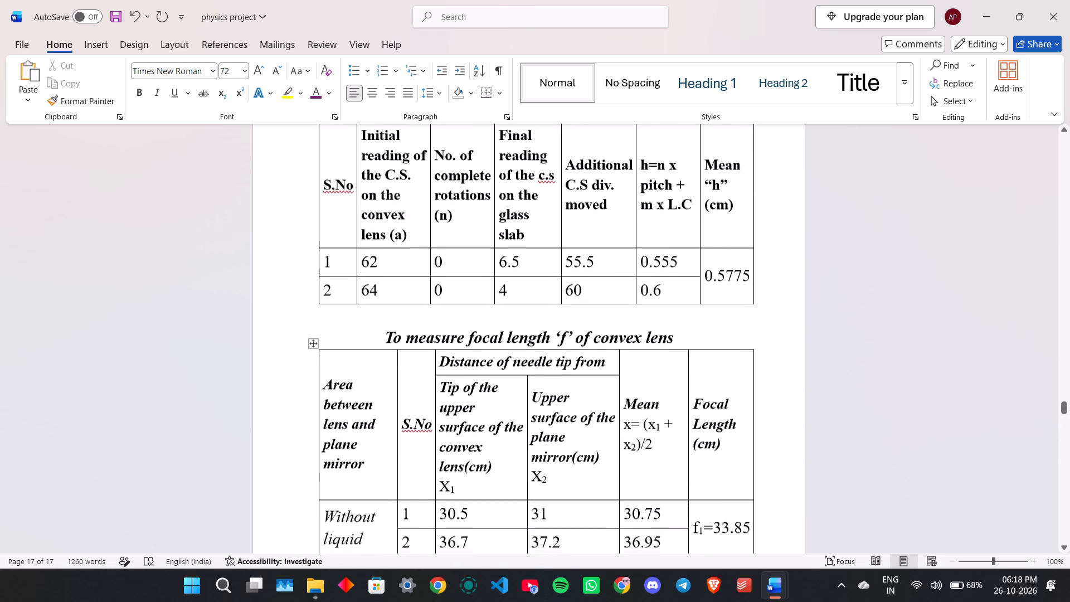
scroll(754, 250, "up", 2)
scroll(754, 250, "down", 1)
scroll(754, 250, "up", 8)
scroll(753, 249, "down", 1)
scroll(753, 249, "up", 6)
scroll(753, 249, "down", 1)
scroll(753, 249, "up", 1)
scroll(753, 249, "down", 1)
scroll(753, 249, "up", 10)
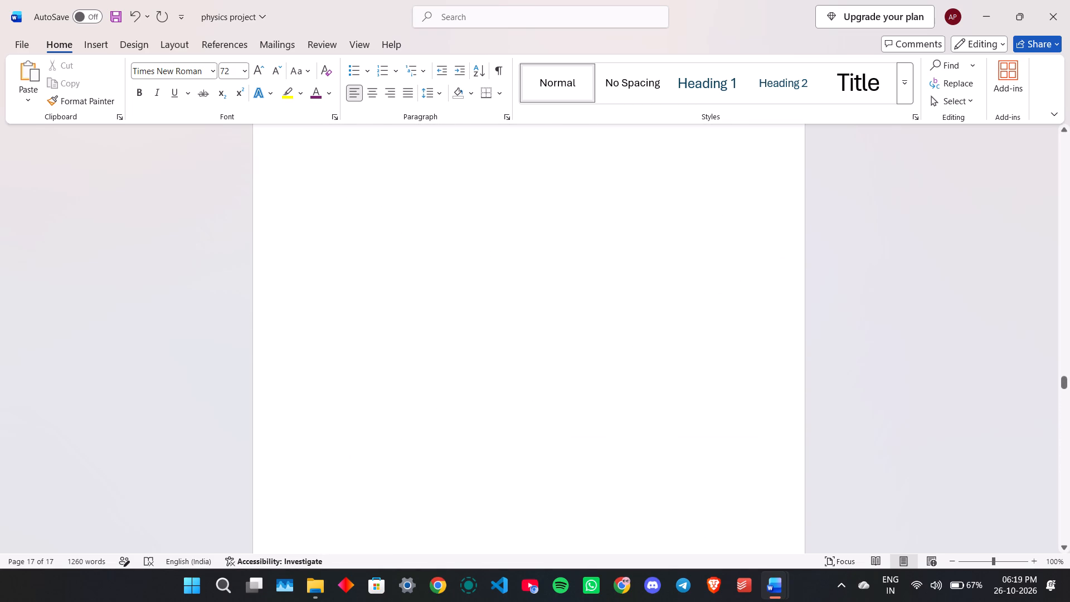
scroll(752, 249, "up", 15)
scroll(752, 249, "down", 1)
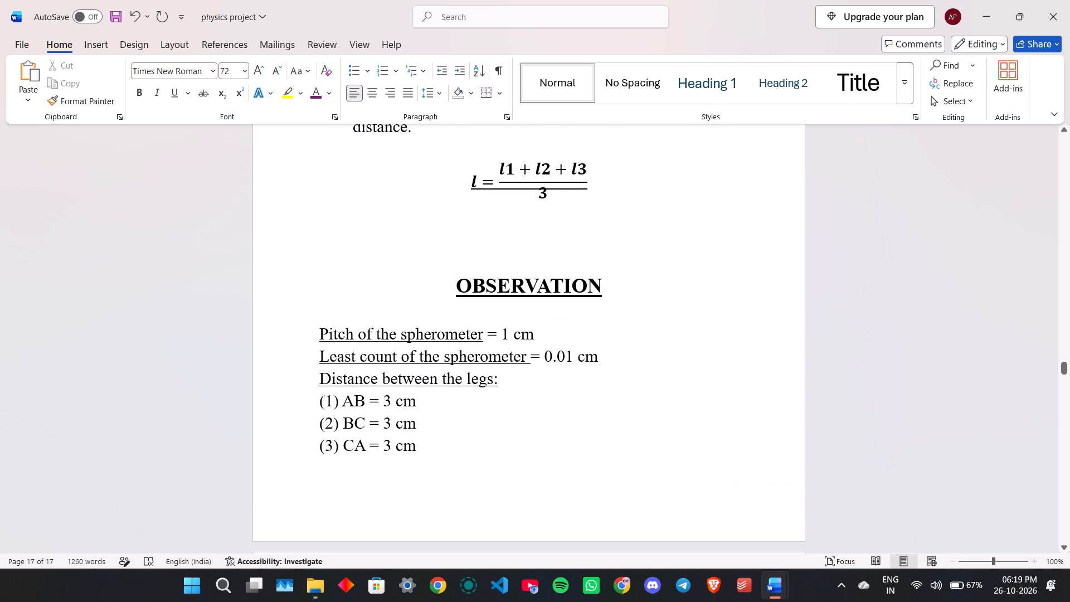
Examine the layout of the OBSERVATION section, the convex lens surface procedure, and the formula and figure pages.
scroll(752, 249, "up", 2)
scroll(752, 249, "down", 4)
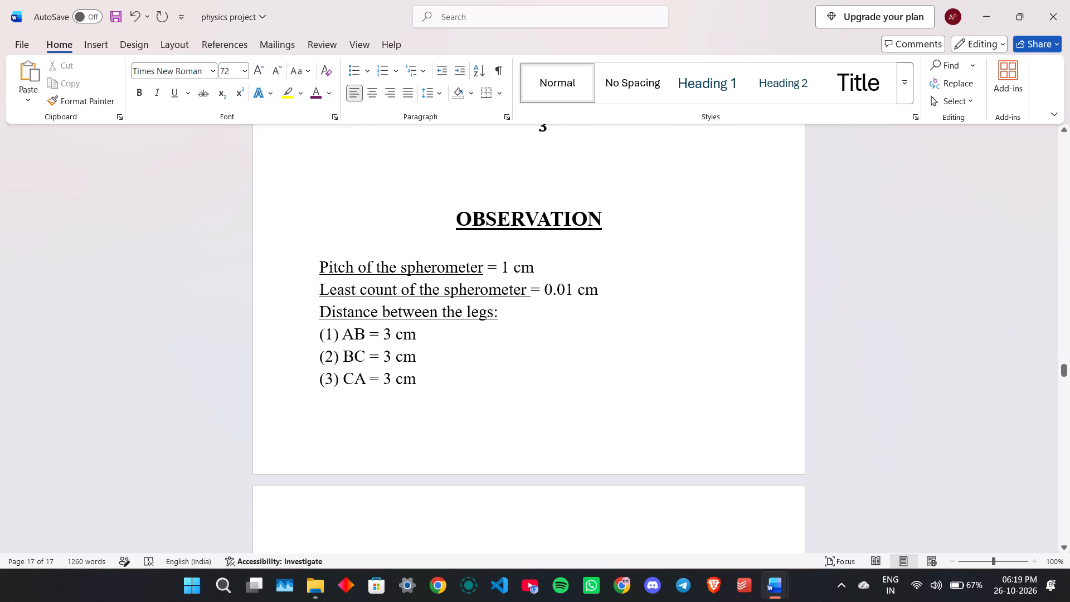
scroll(566, 254, "up", 14)
scroll(553, 345, "down", 4)
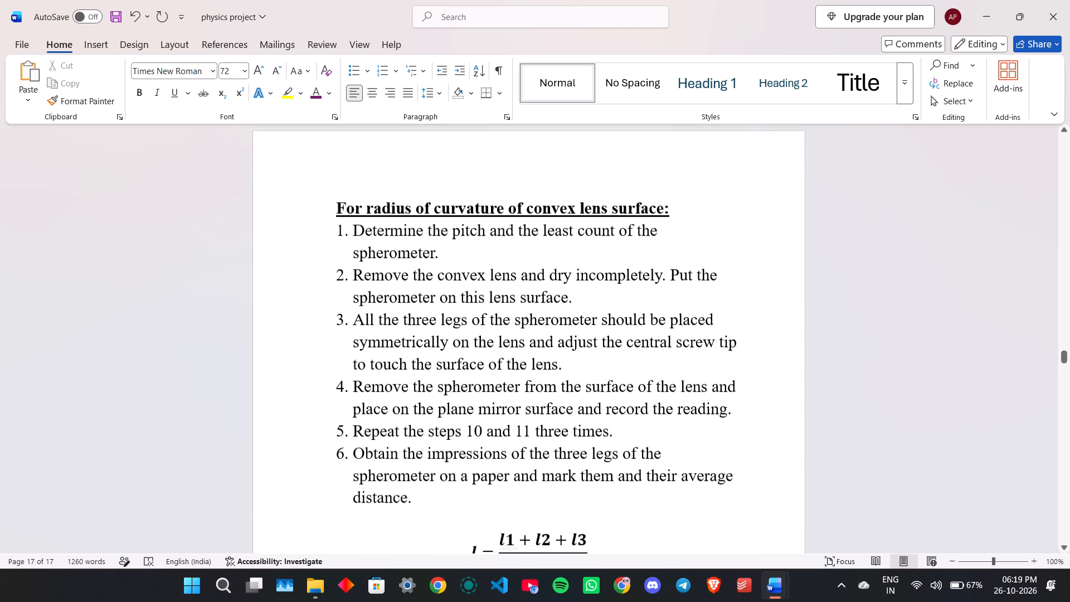
scroll(561, 341, "down", 7)
scroll(566, 333, "up", 10)
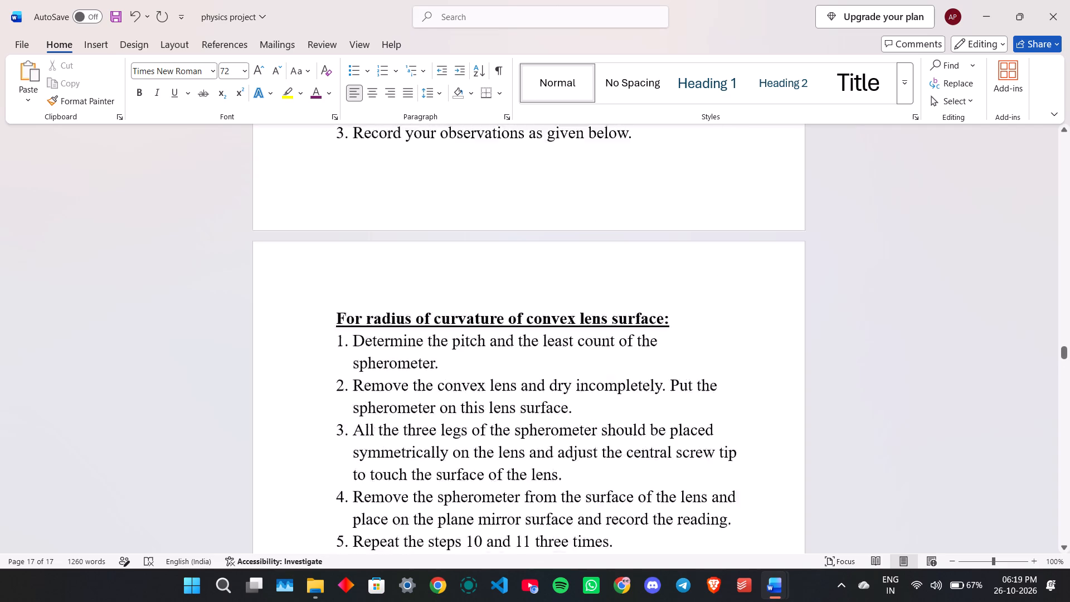
scroll(567, 337, "up", 20)
scroll(567, 337, "up", 14)
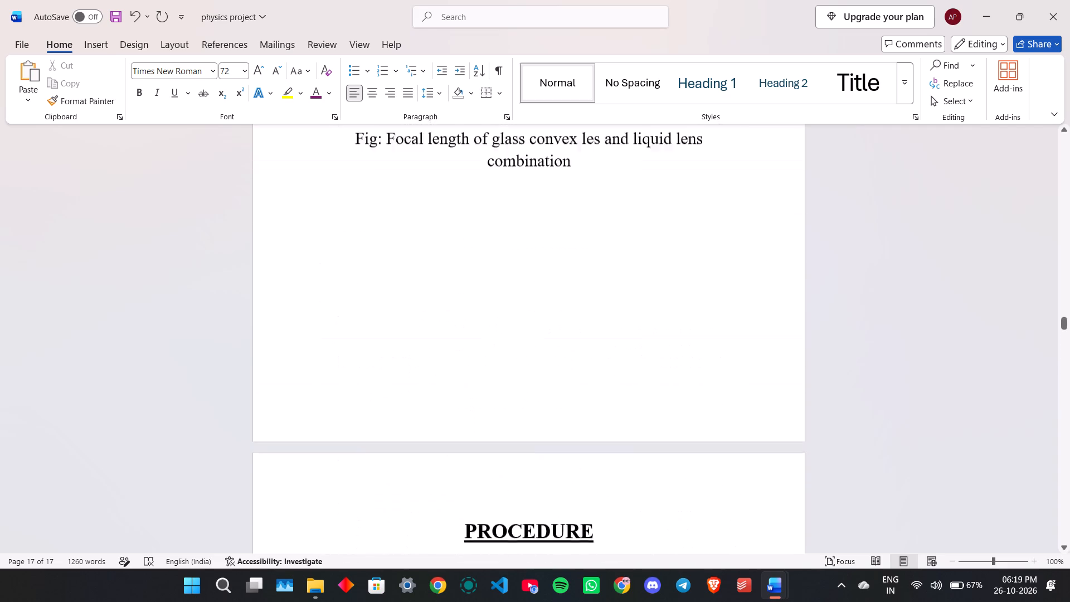
scroll(567, 338, "up", 10)
scroll(567, 338, "down", 1)
scroll(567, 338, "up", 17)
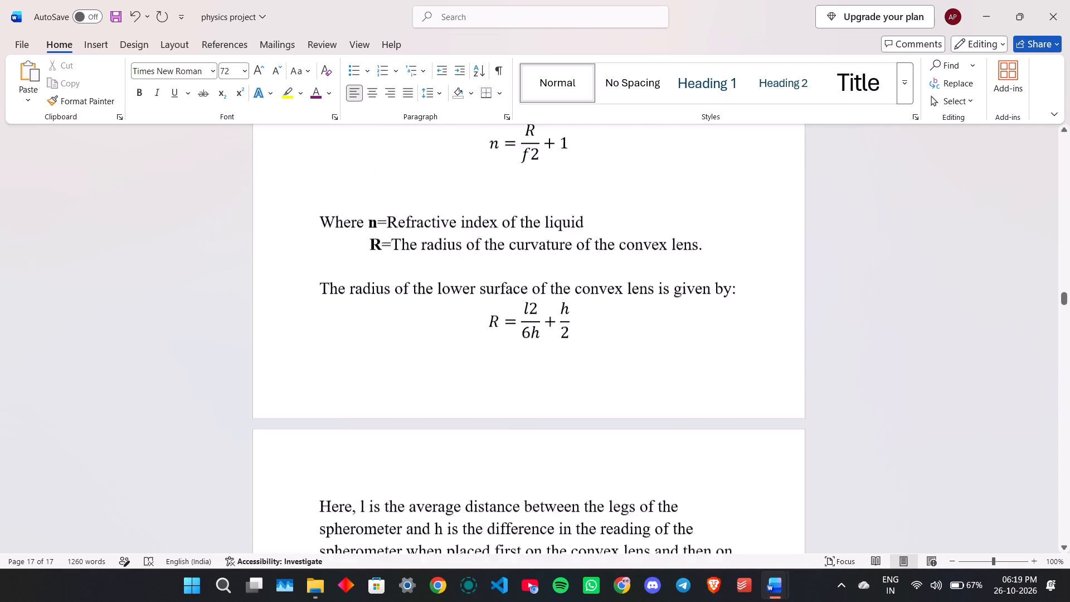
scroll(567, 338, "up", 2)
scroll(567, 338, "down", 18)
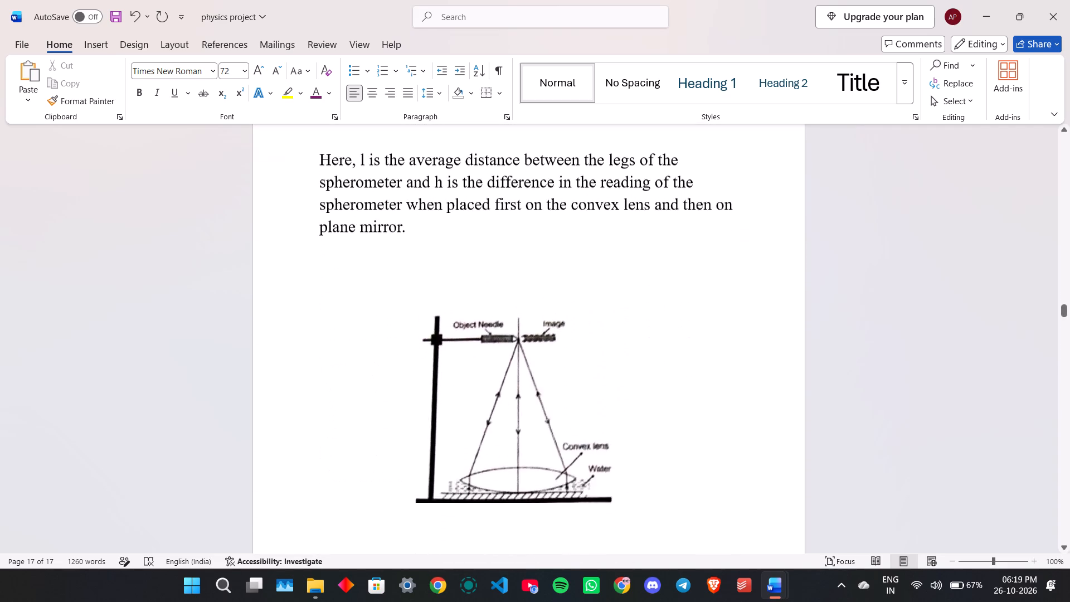
Insert a blank line between the "For focal length of convex lens" subheading and its numbered list under PROCEDURE.
scroll(582, 328, "down", 8)
scroll(616, 337, "up", 1)
scroll(616, 336, "down", 14)
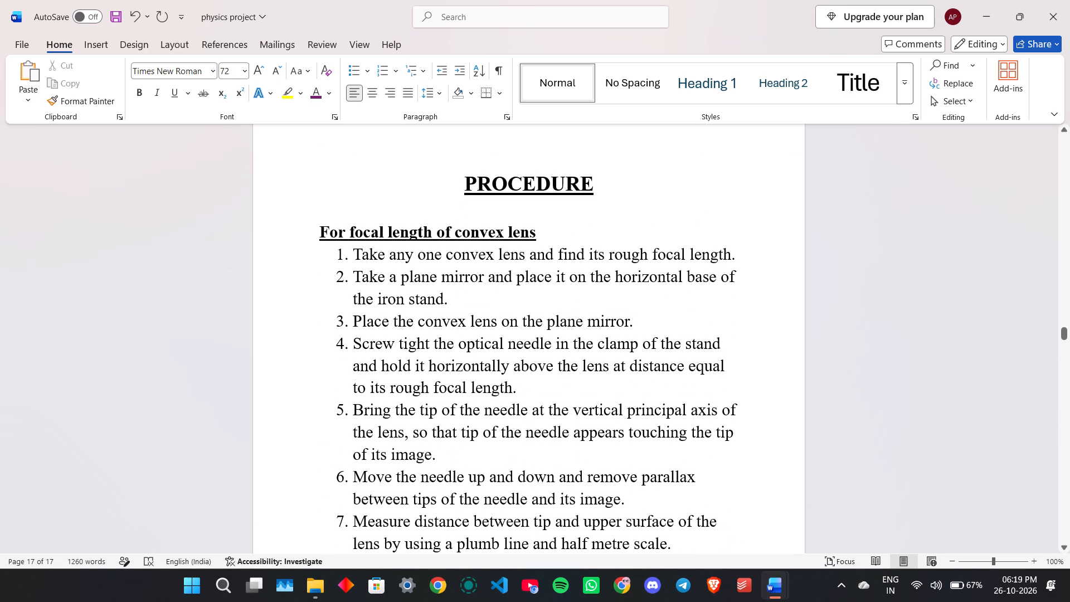
left_click(338, 254)
left_click(337, 254)
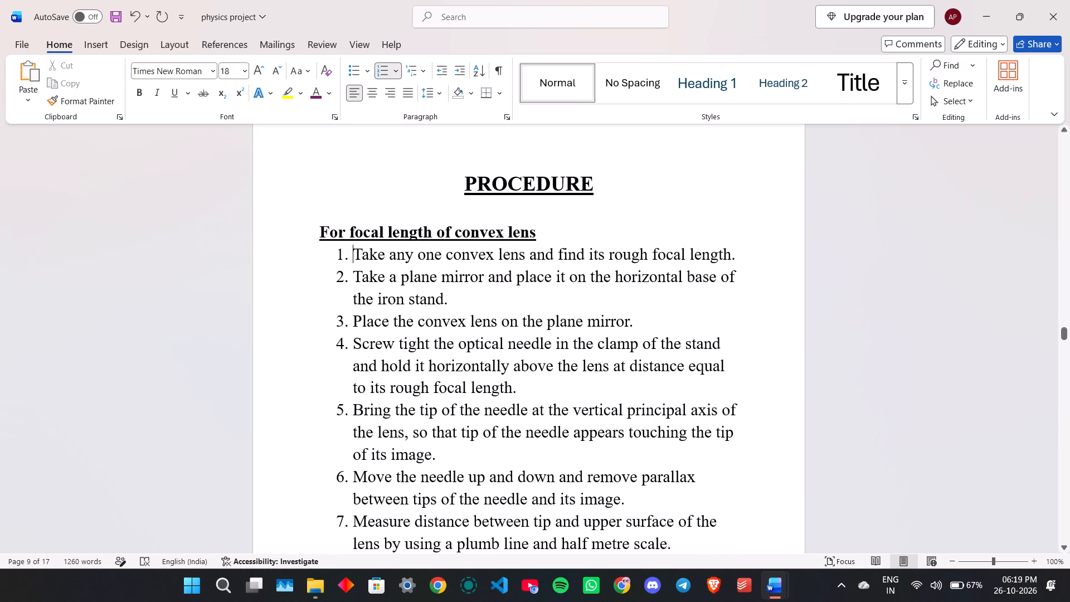
left_click(546, 231)
key("Return")
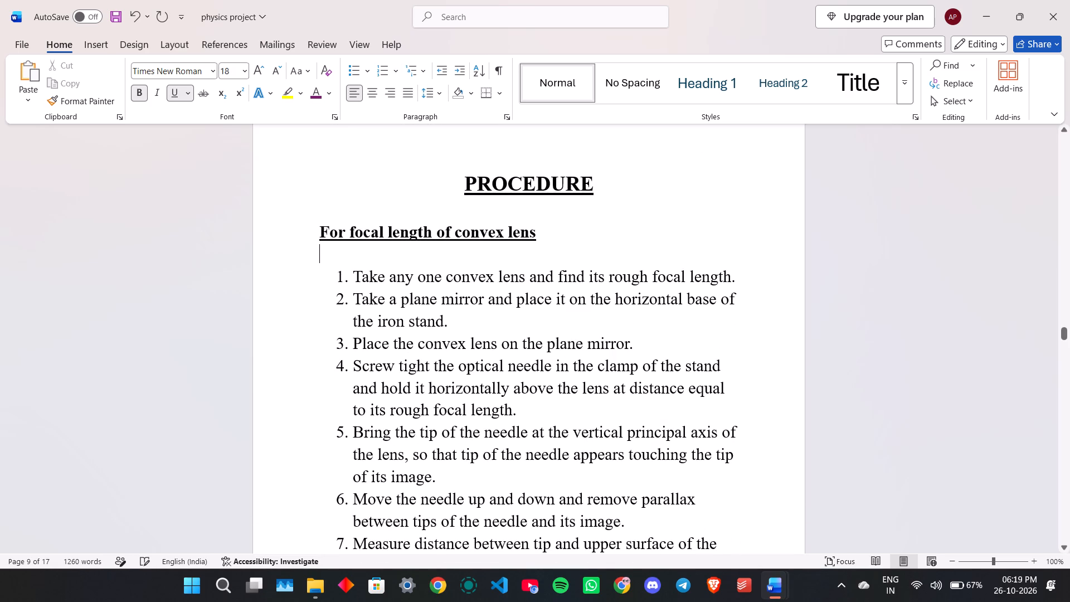
Add an unnumbered blank line between items 1 and 2 of the focal length procedure list.
left_click(332, 301)
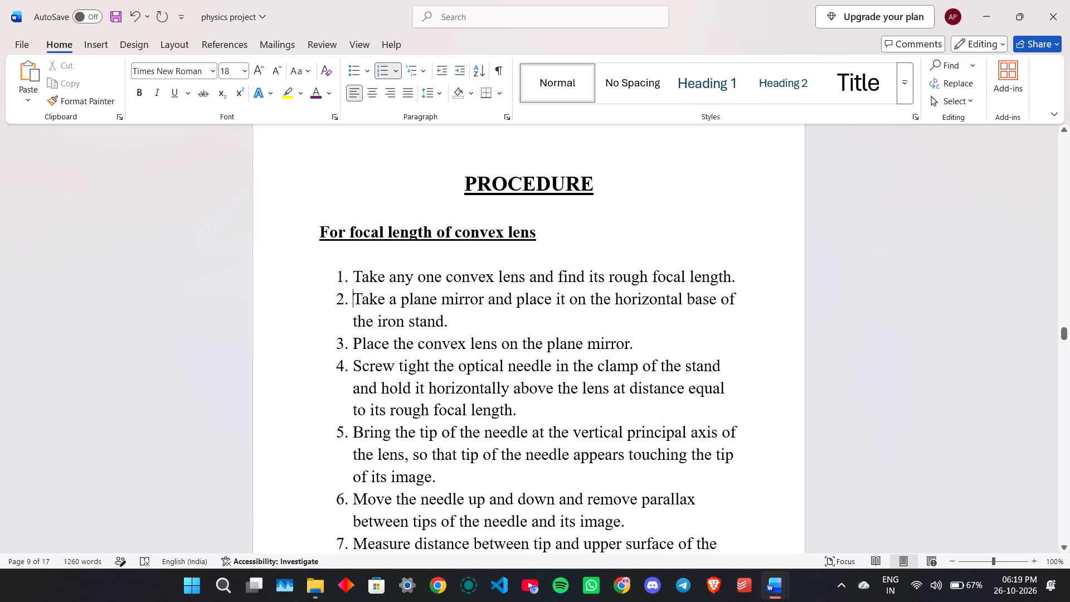
left_click(740, 282)
key("Return")
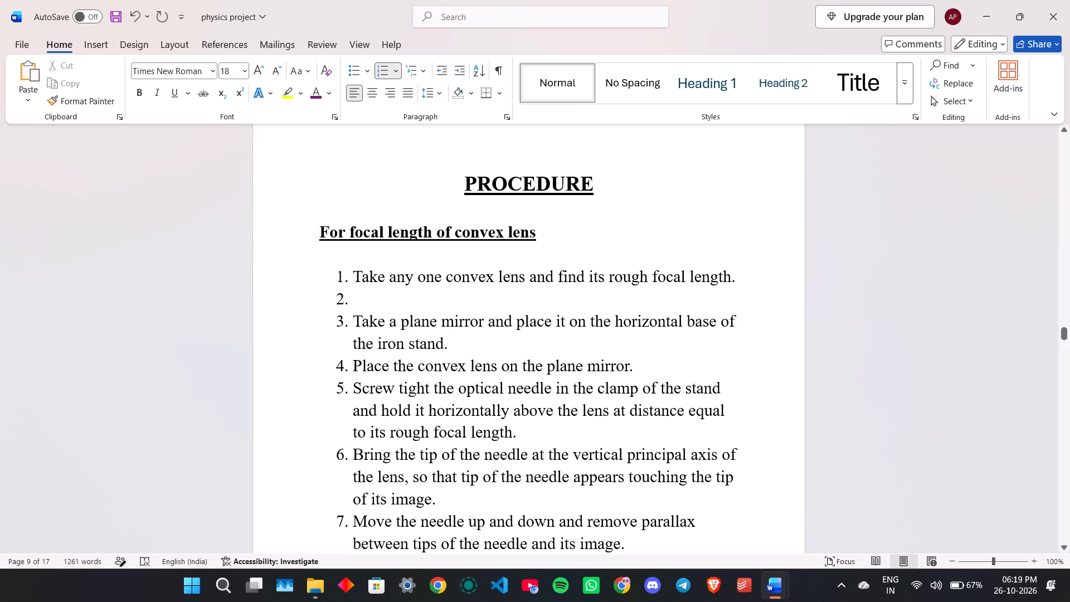
key("BackSpace")
key("BackSpace")
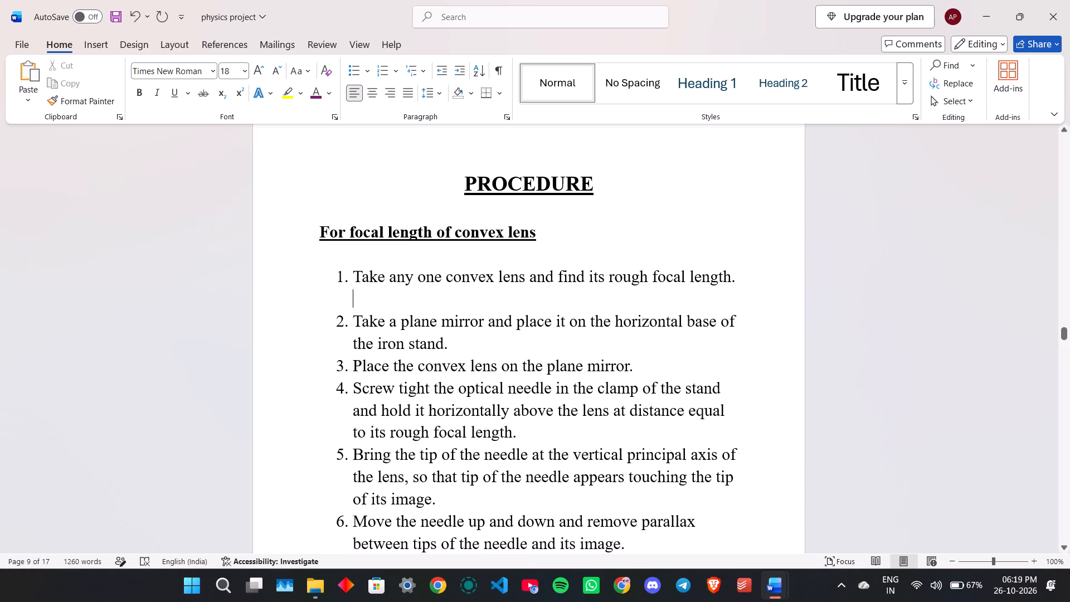
Add a single unnumbered blank line between items 2 and 3 of the focal length procedure list.
left_click(449, 346)
key("Return")
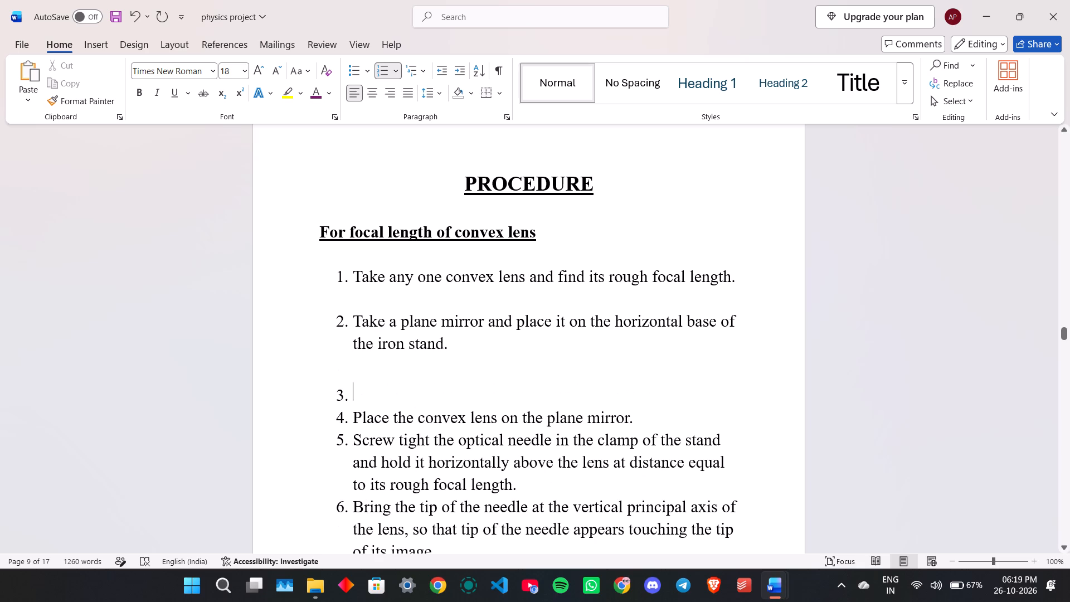
key("BackSpace")
key("BackSpace")
key("BackSpace")
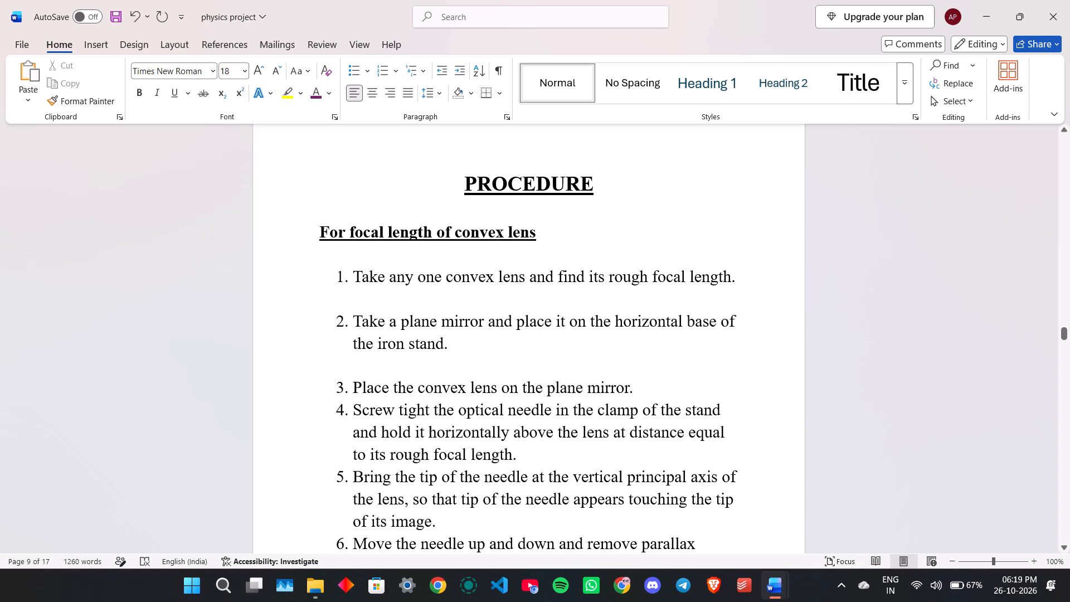
Add a single unnumbered blank line between items 3 and 4 of the focal length procedure list.
left_click(637, 395)
key("Return")
key("BackSpace")
key("BackSpace")
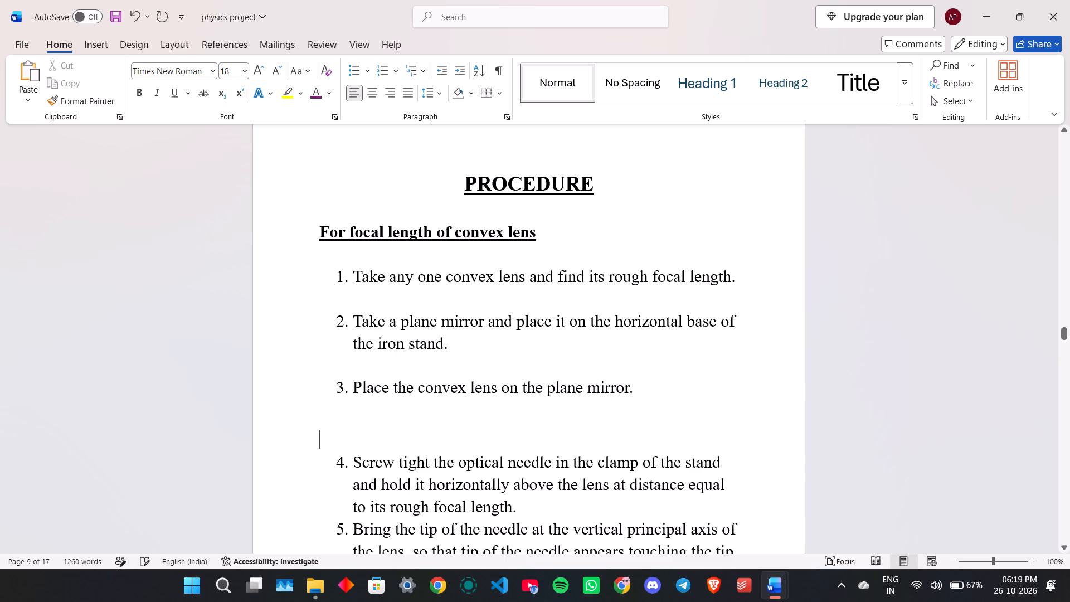
key("BackSpace")
scroll(653, 474, "down", 4)
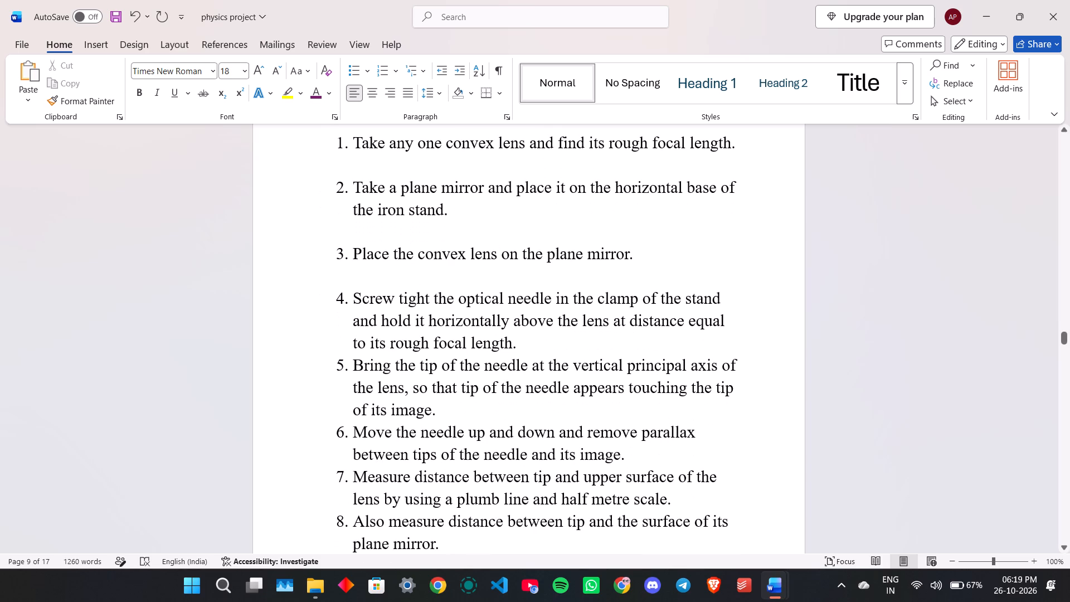
scroll(523, 353, "up", 2)
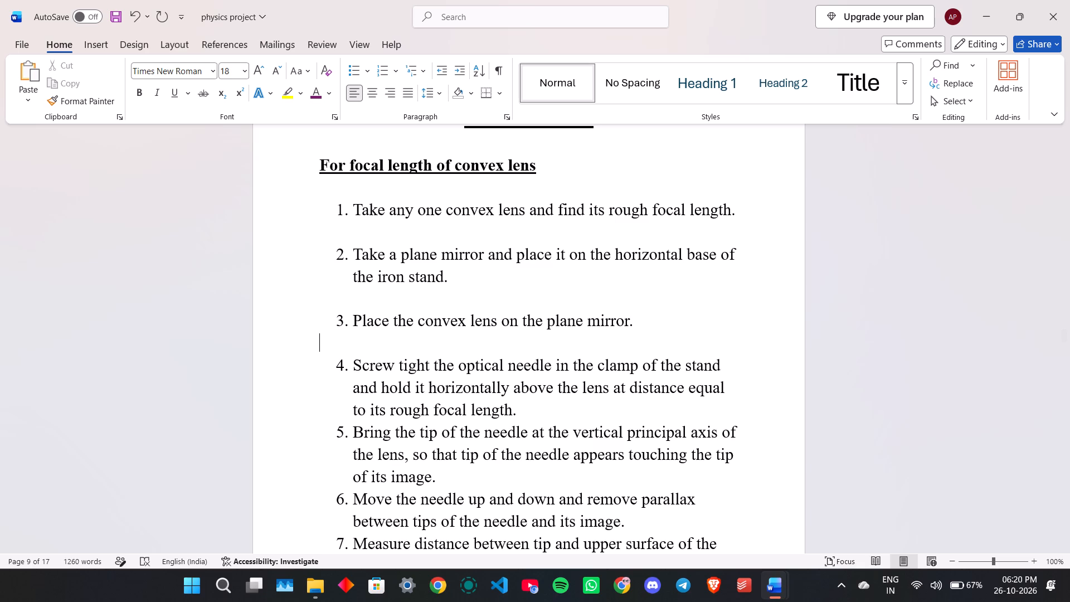
Add a single unnumbered blank line between items 4 and 5 of the convex lens focal length procedure list.
scroll(837, 501, "down", 5)
scroll(837, 504, "up", 3)
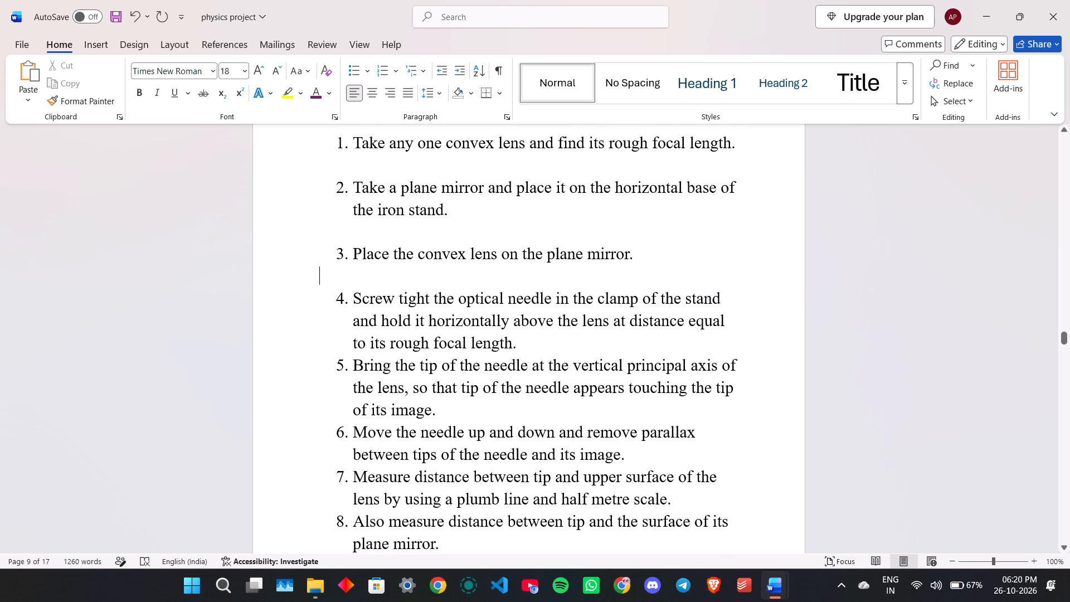
left_click(519, 347)
key("Return")
key("BackSpace")
key("BackSpace")
key("BackSpace")
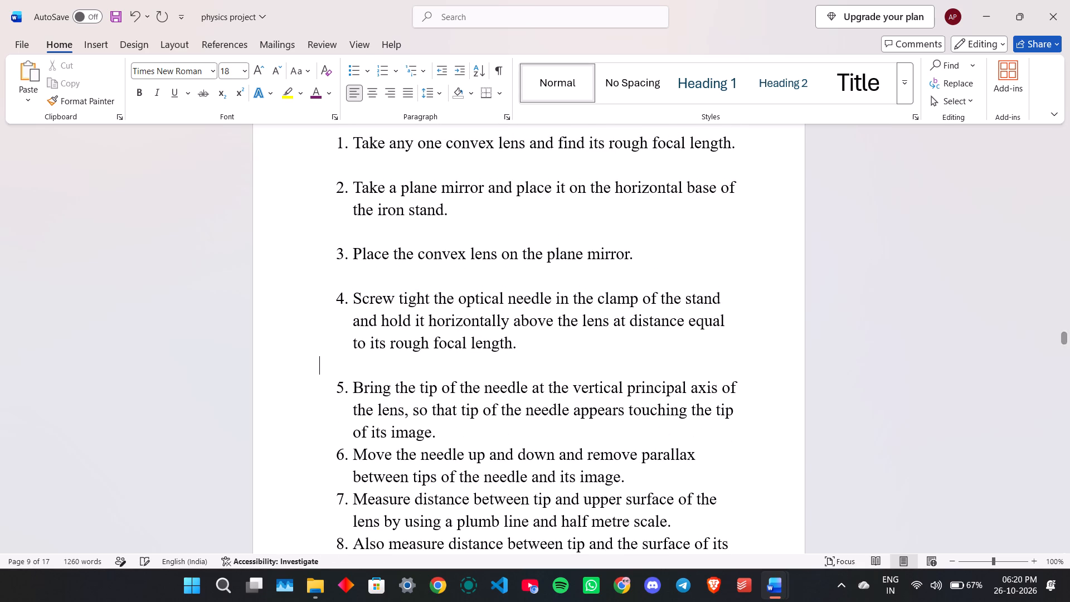
Add a single unnumbered blank line between items 5 and 6 of the convex lens focal length procedure list.
left_click(446, 440)
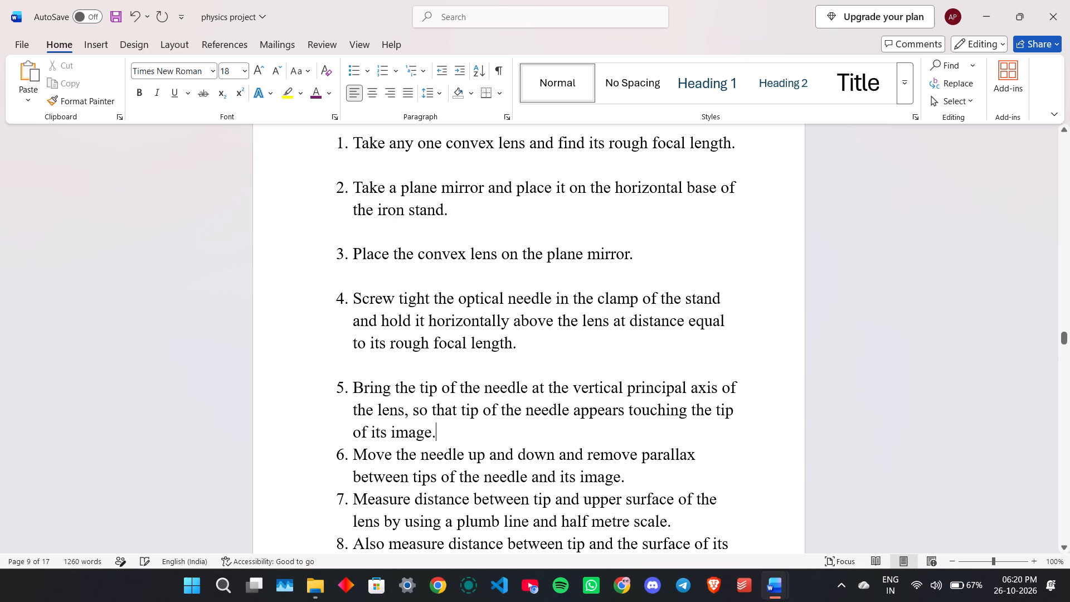
key("Return")
key("BackSpace")
key("BackSpace")
key("BackSpace")
Add a single unnumbered blank line between items 6 and 7 of the convex lens focal length procedure list.
scroll(447, 443, "down", 3)
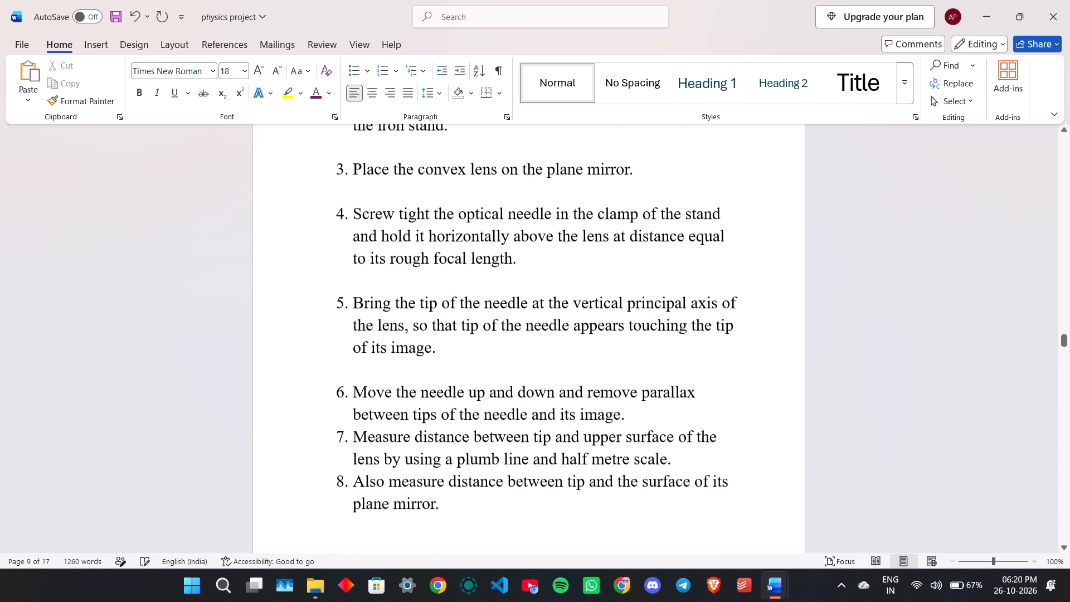
scroll(447, 443, "down", 2)
left_click(634, 343)
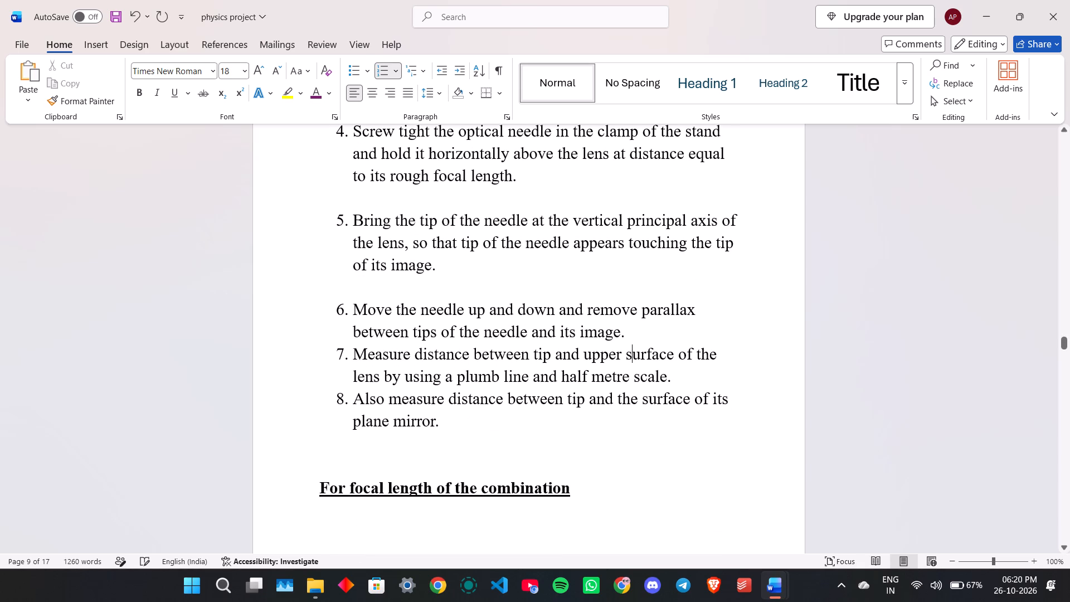
left_click(626, 334)
key("Return")
key("BackSpace")
key("BackSpace")
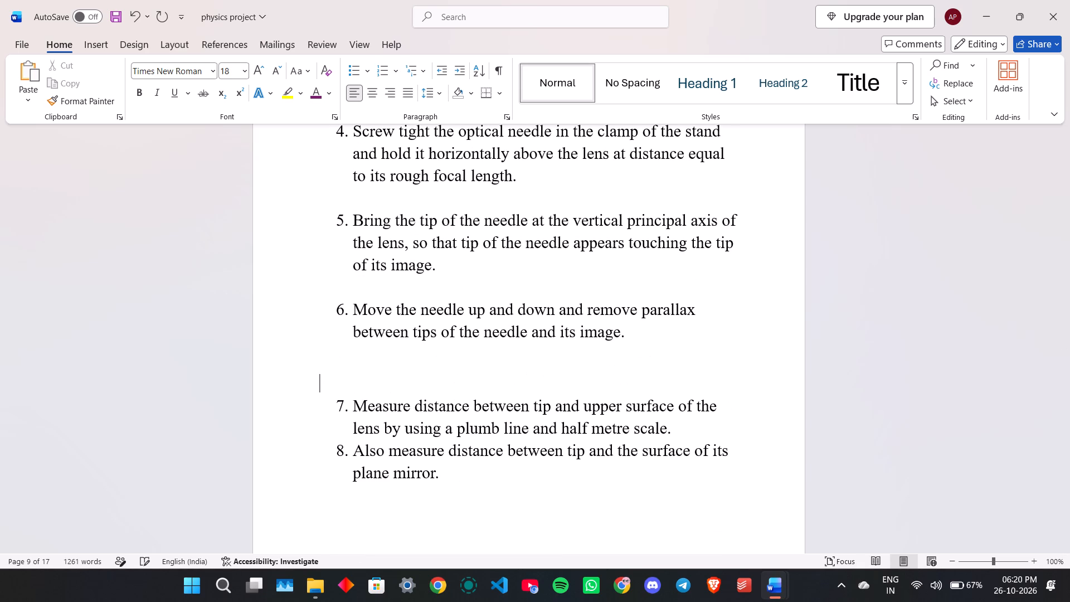
key("BackSpace")
Add a single unnumbered blank line between items 7 and 8 of the convex lens focal length procedure list.
scroll(626, 334, "down", 3)
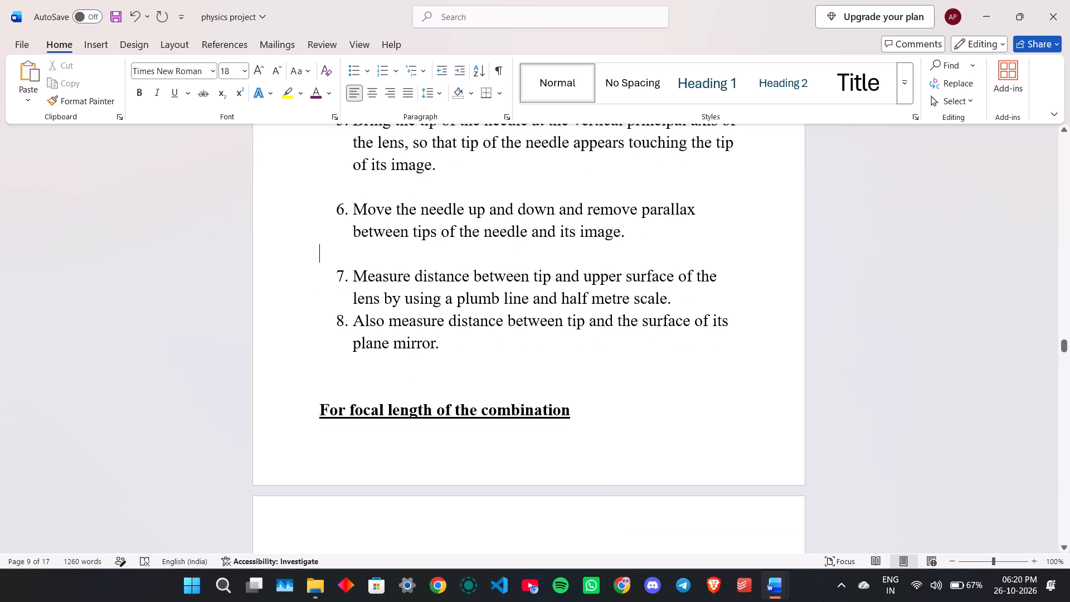
left_click(678, 302)
key("Return")
key("BackSpace")
key("BackSpace")
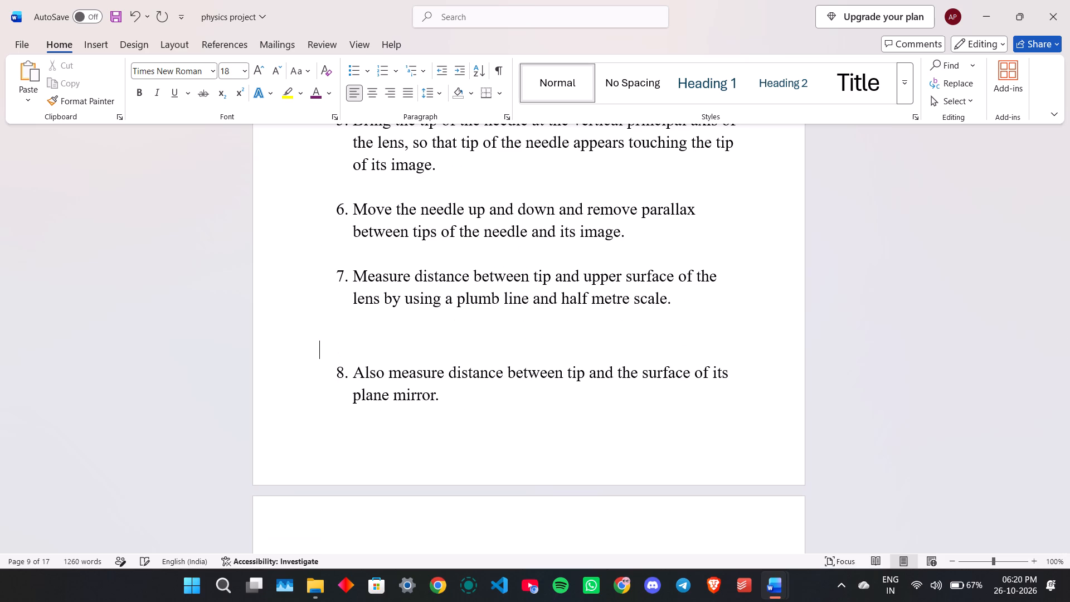
key("BackSpace")
Review the spacing between the items of the convex lens focal length procedure list.
scroll(678, 303, "up", 9)
scroll(580, 579, "up", 1)
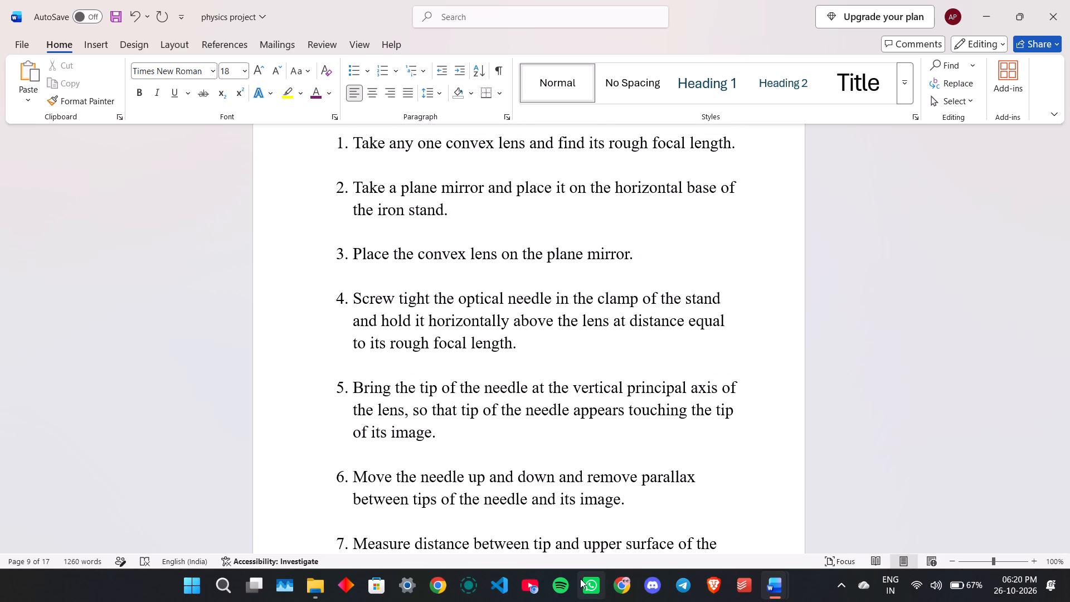
scroll(580, 579, "up", 5)
scroll(566, 402, "up", 5)
scroll(578, 441, "down", 4)
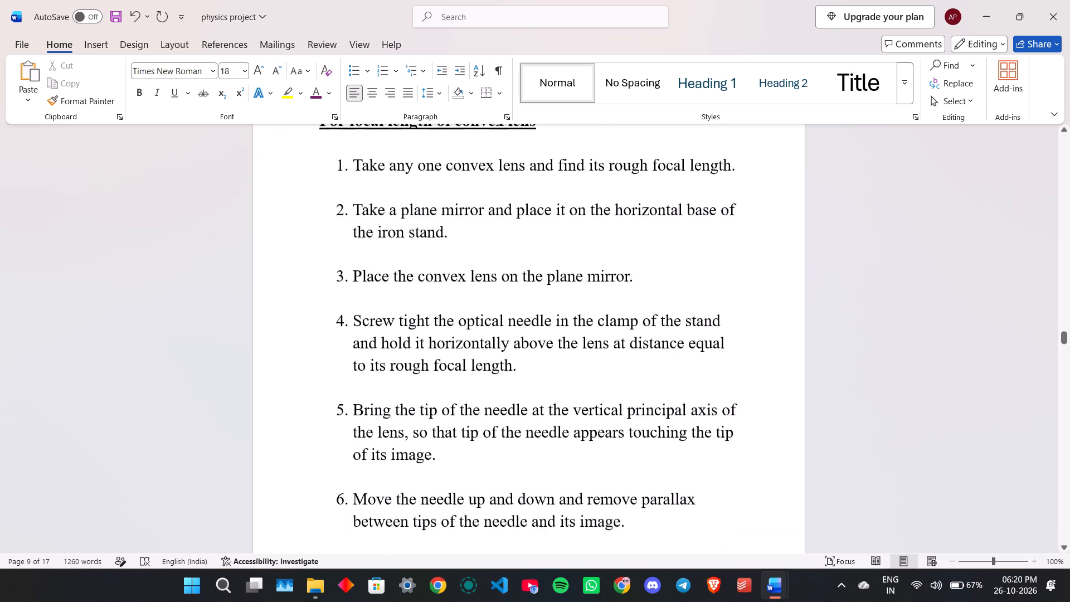
scroll(578, 441, "down", 6)
scroll(578, 458, "up", 1)
Insert a blank line between the "For focal length of the combination" subheading and its numbered list.
scroll(580, 465, "down", 13)
scroll(585, 466, "up", 1)
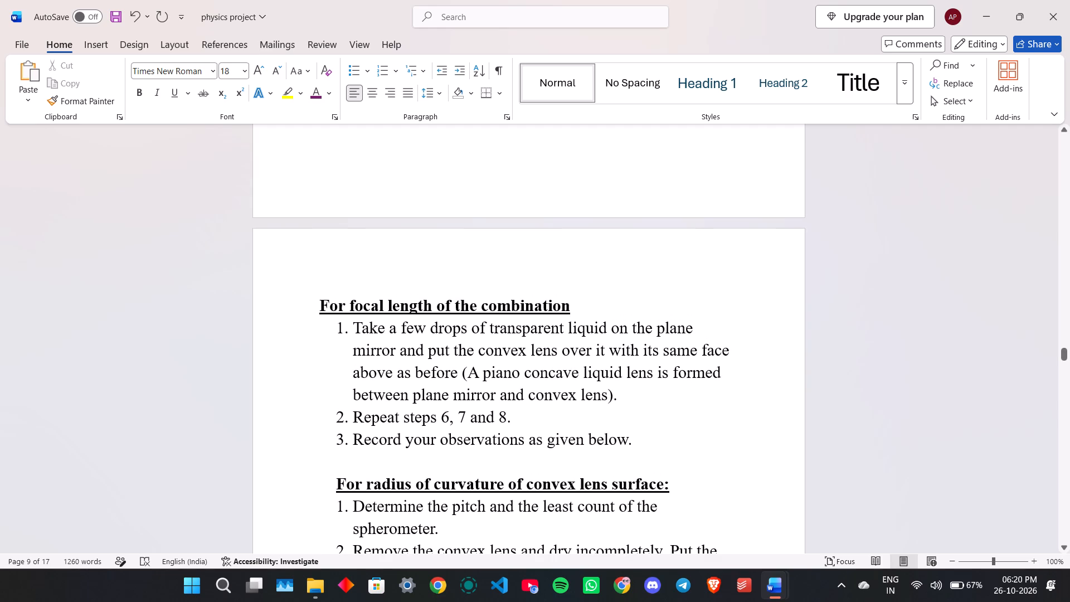
left_click(332, 332)
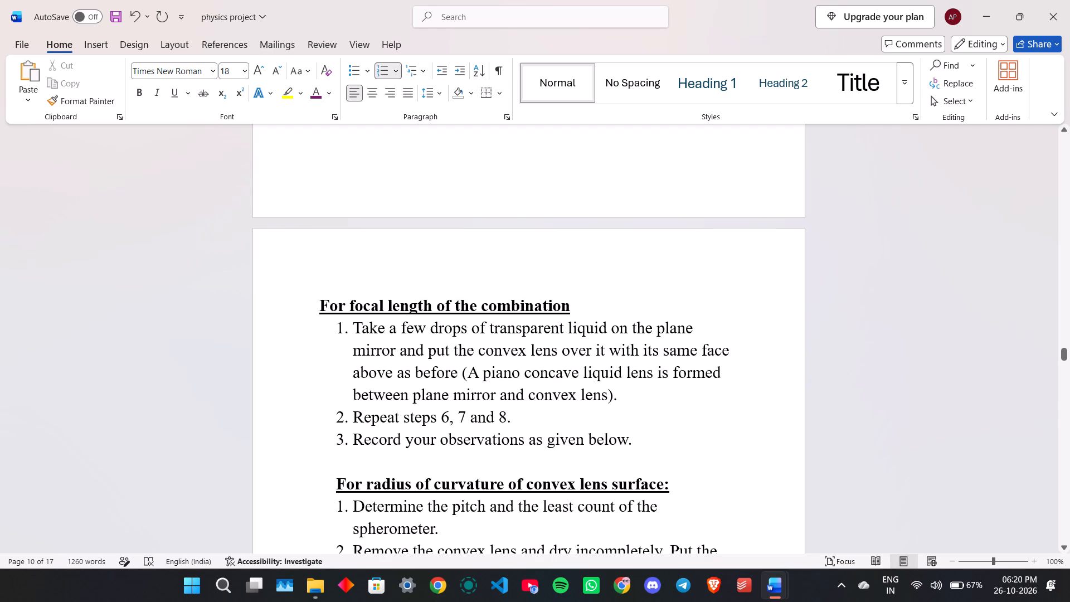
left_click(573, 305)
key("Return")
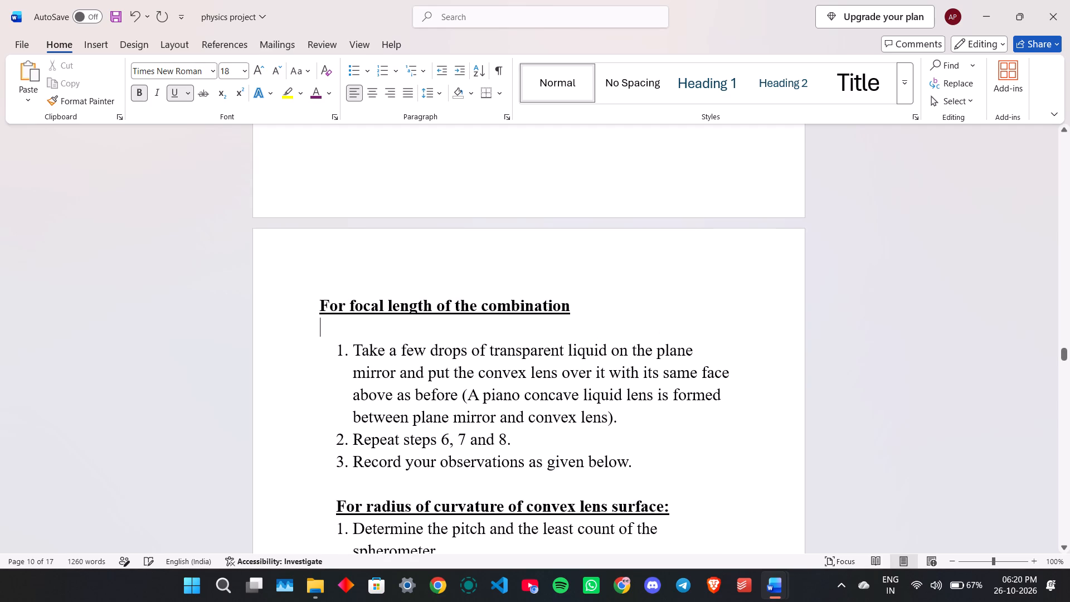
key("BackSpace")
key("Return")
Add an unnumbered blank line between items 1 and 2 of the "For focal length of the combination" list.
left_click(614, 421)
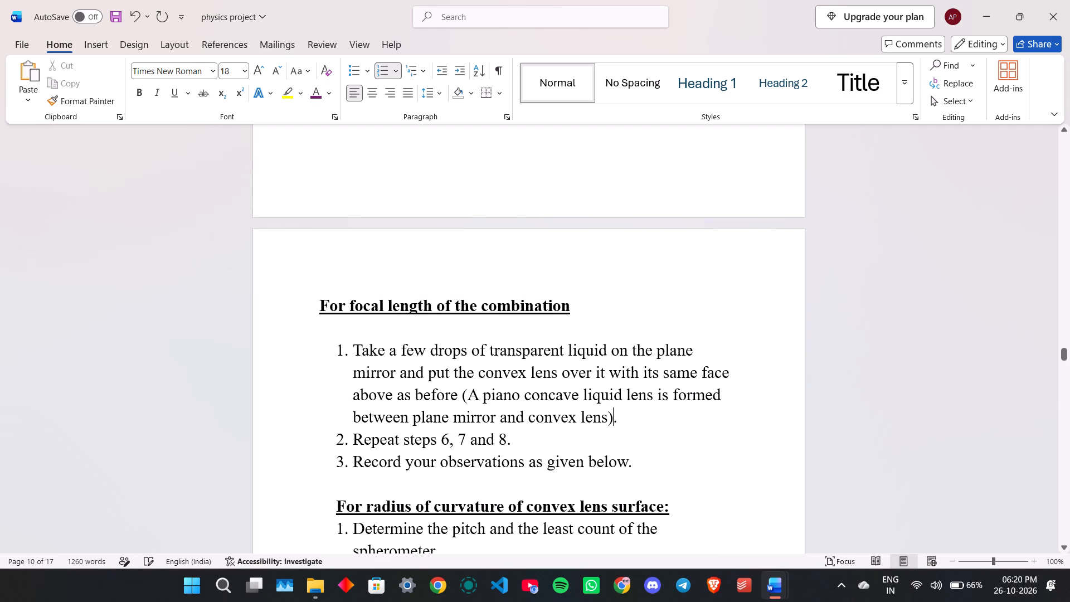
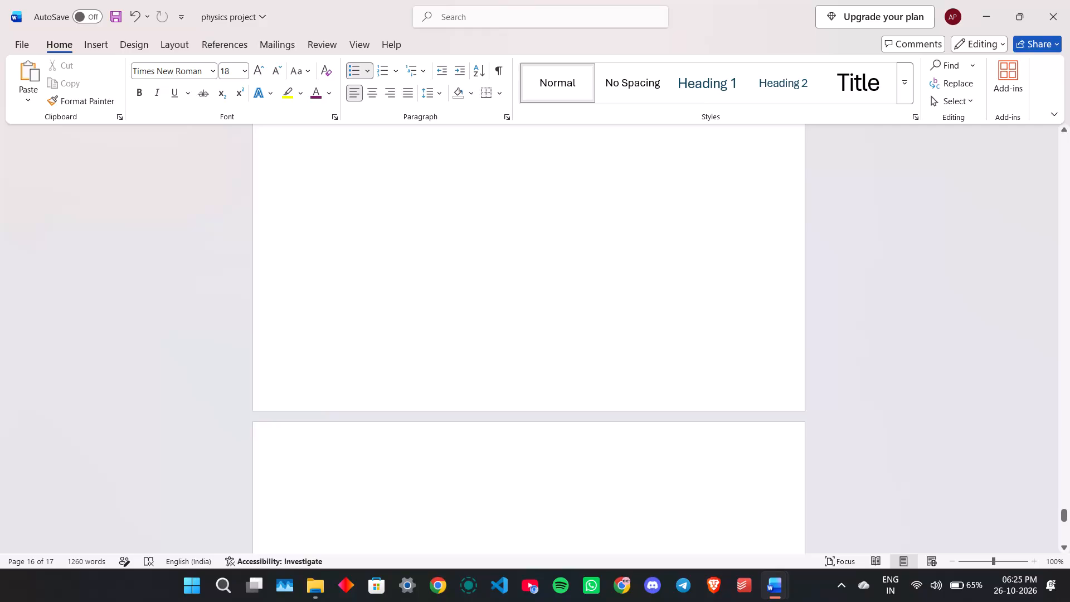
Add a 3-D page border to the whole document in a 3 pt double-line style with a wide gap.
scroll(739, 331, "up", 12)
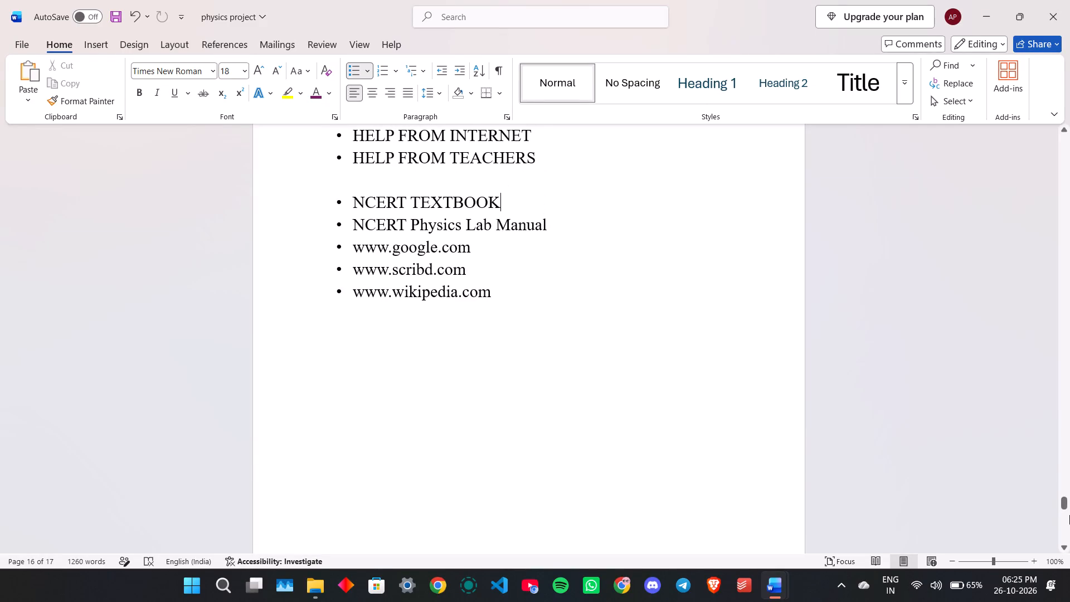
left_click_drag(1064, 504, 1069, 67)
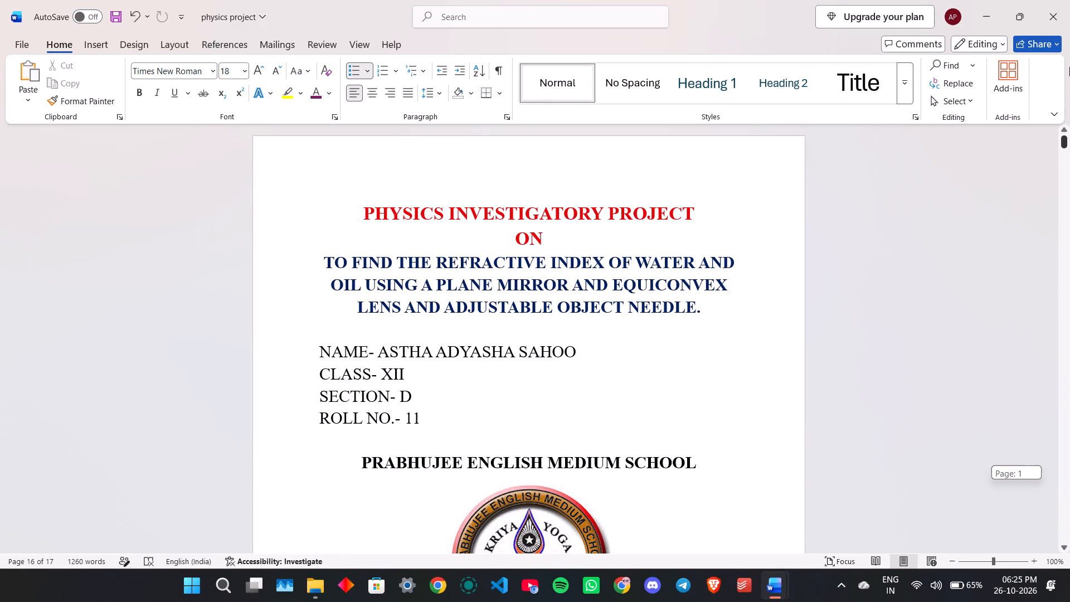
left_click_drag(1069, 67, 1069, 62)
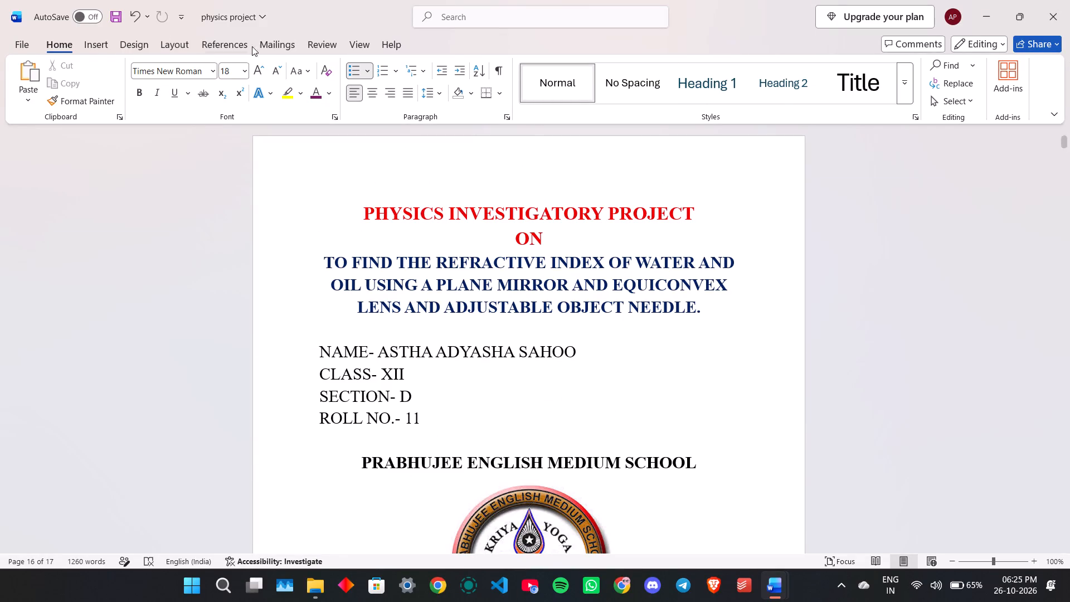
left_click(97, 51)
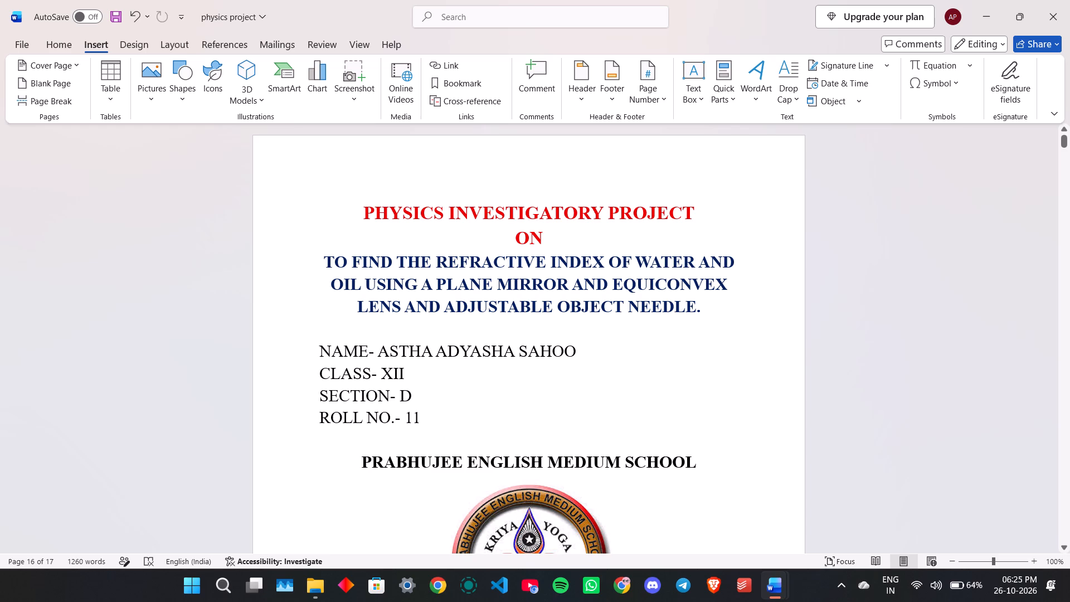
left_click(130, 40)
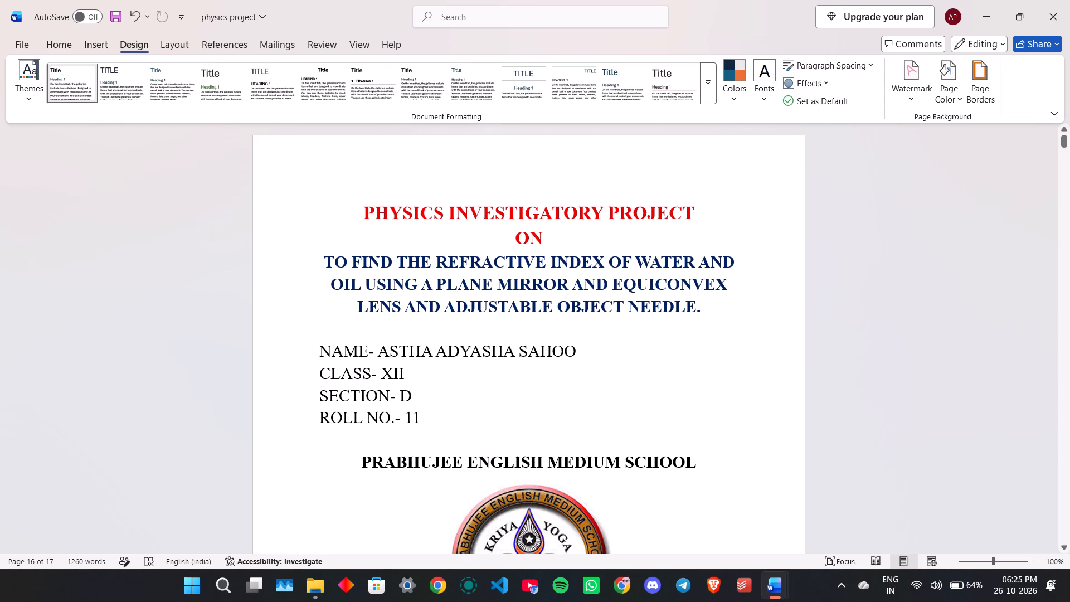
left_click(984, 96)
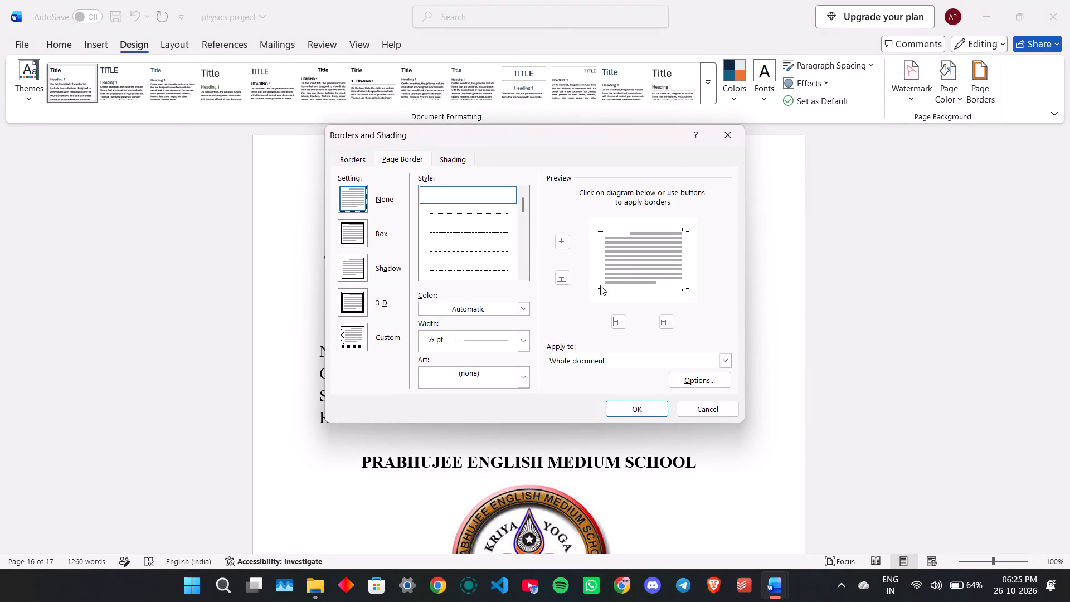
left_click(350, 238)
left_click(347, 270)
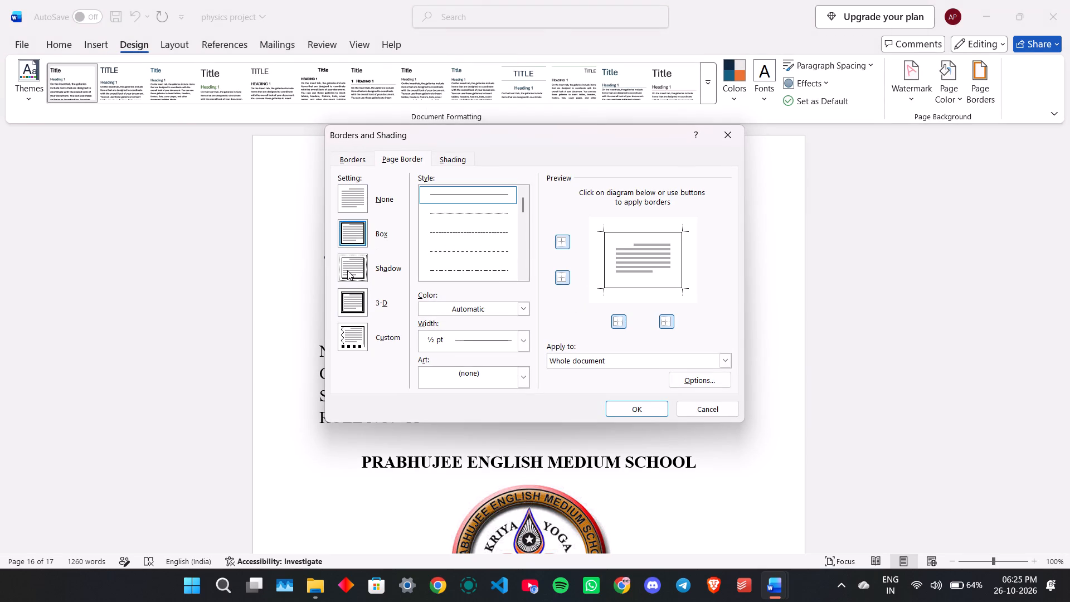
left_click(351, 299)
left_click(355, 335)
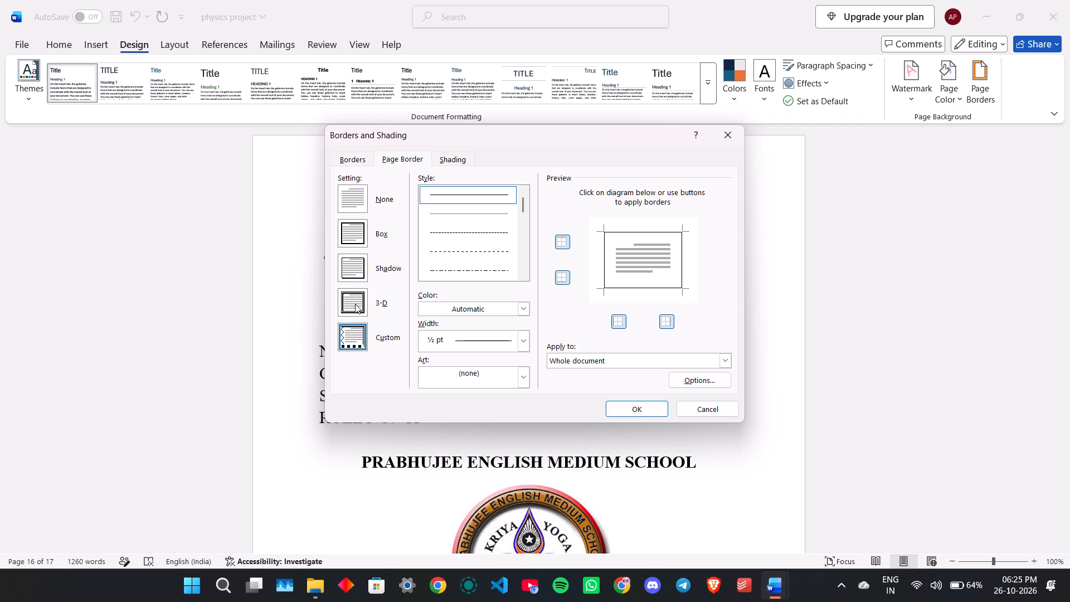
left_click(354, 303)
left_click(481, 312)
left_click(484, 310)
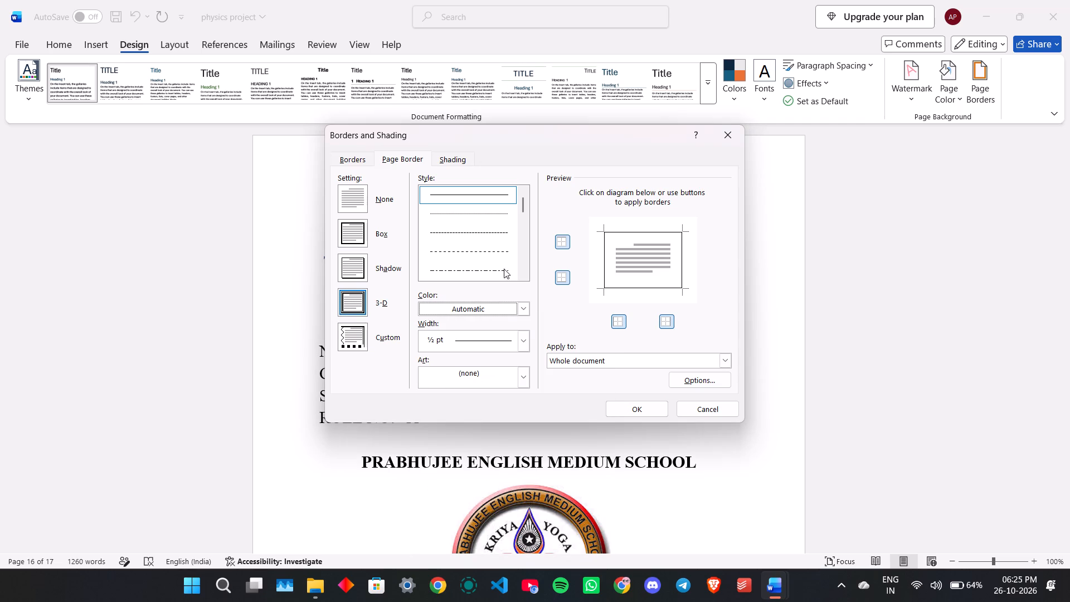
left_click_drag(526, 207, 526, 242)
left_click_drag(523, 235, 523, 236)
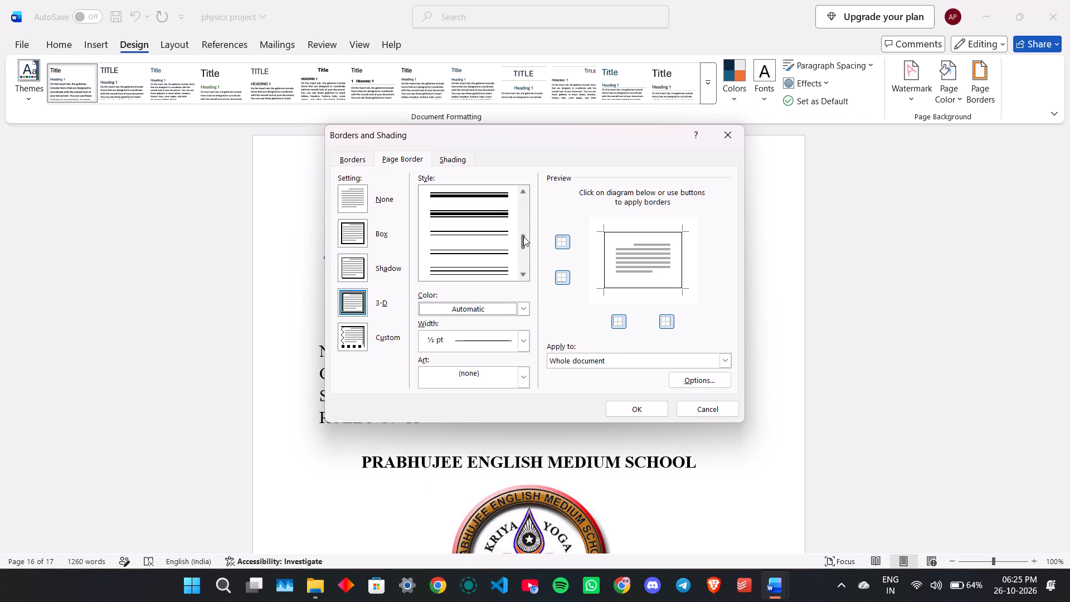
left_click_drag(523, 236, 524, 241)
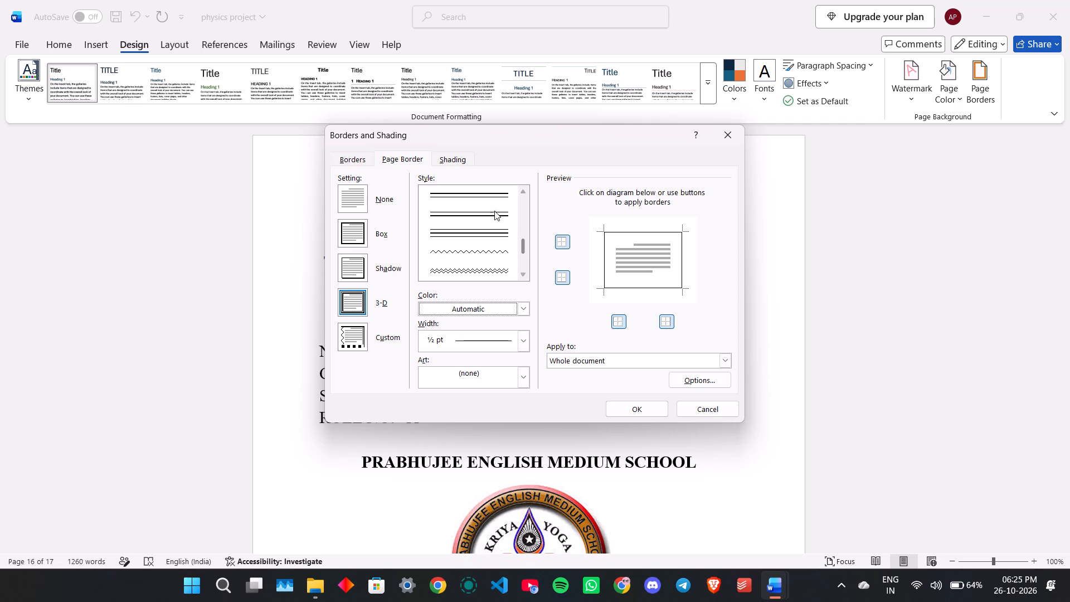
left_click(481, 195)
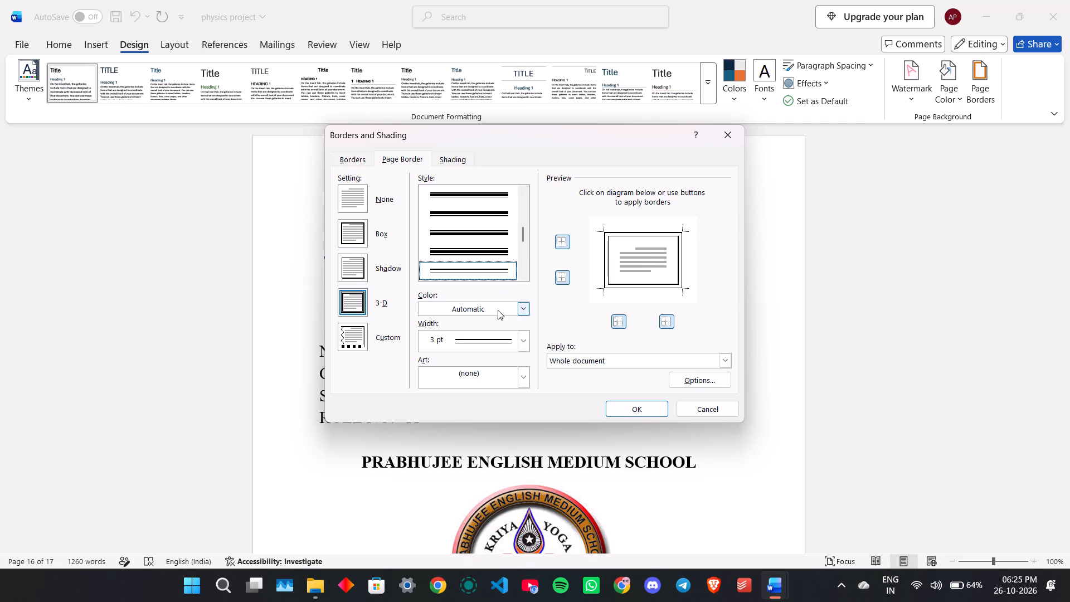
left_click(633, 407)
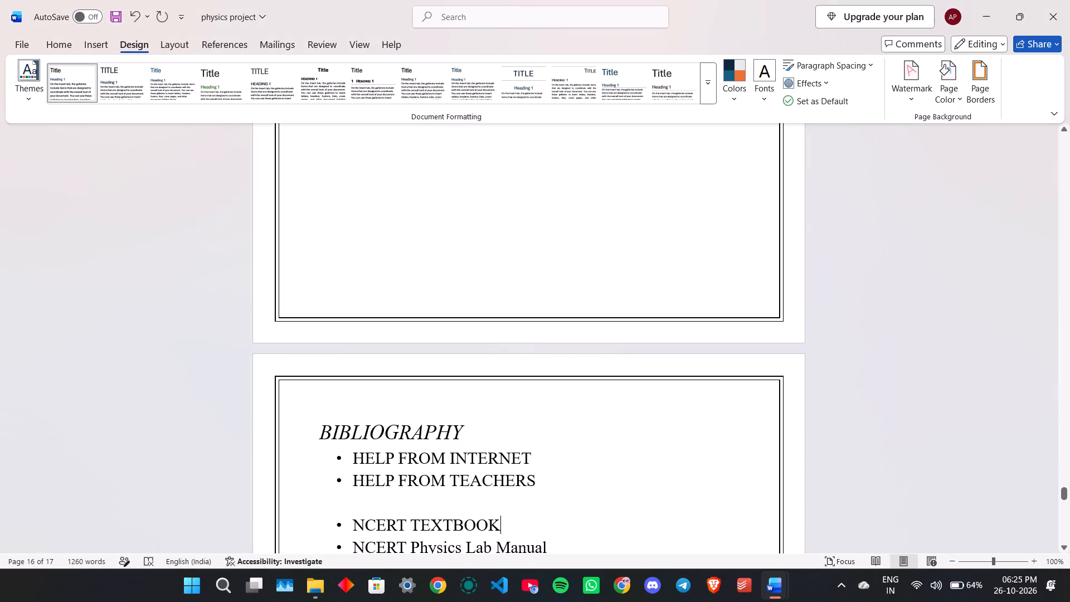
Examine how the new border looks on the pages around the bibliography and on the title page.
scroll(587, 405, "down", 7)
scroll(655, 391, "up", 6)
scroll(655, 391, "down", 1)
scroll(655, 391, "up", 3)
scroll(655, 391, "down", 1)
scroll(655, 391, "up", 1)
scroll(655, 391, "down", 1)
scroll(655, 391, "up", 1)
scroll(655, 391, "down", 1)
scroll(655, 391, "up", 2)
scroll(655, 391, "down", 1)
scroll(655, 391, "up", 2)
scroll(655, 391, "down", 1)
scroll(655, 391, "up", 1)
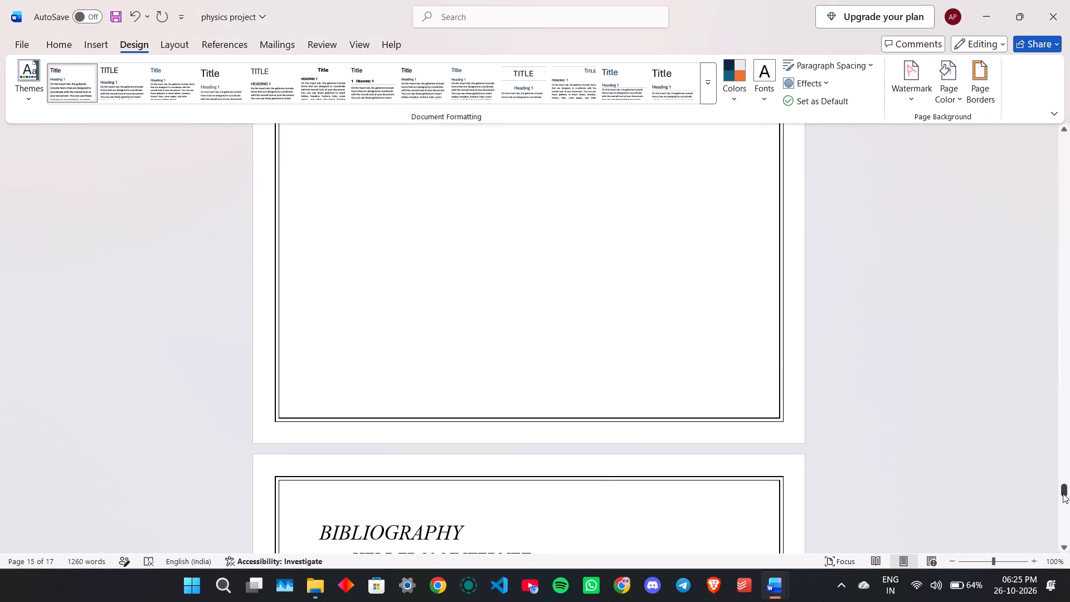
left_click_drag(1068, 490, 1059, 126)
scroll(434, 399, "up", 5)
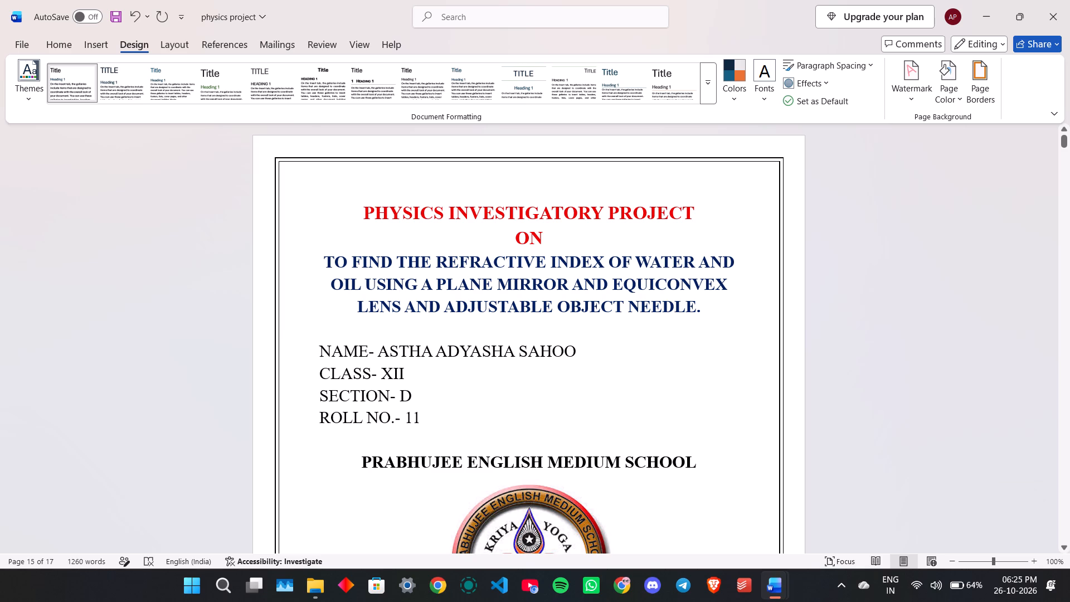
Change the whole document's page border to a heavier thick-and-thin double-line style, 3 pt wide.
left_click(984, 93)
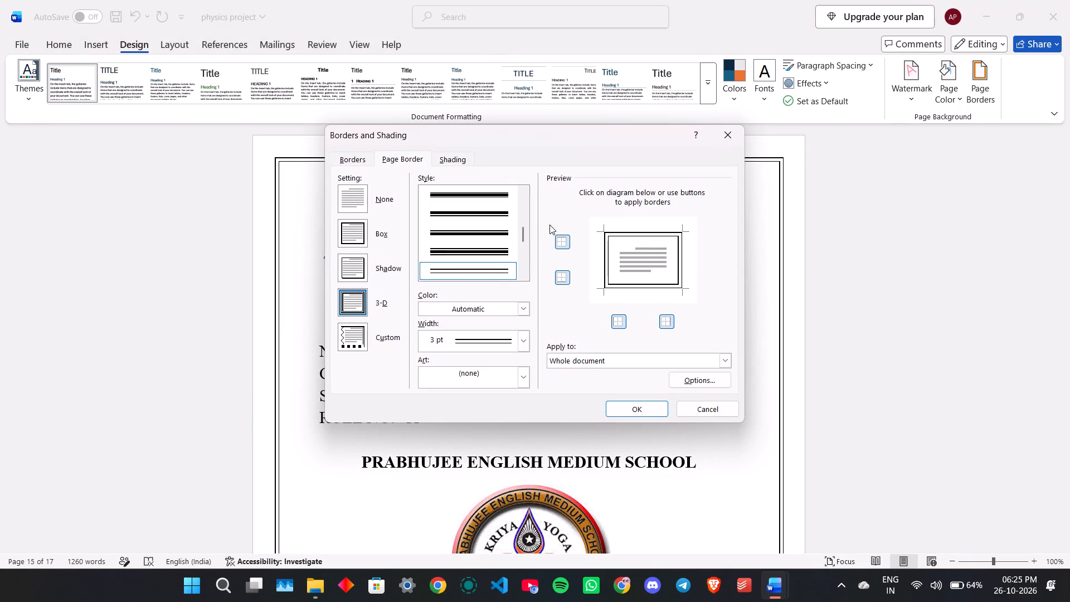
left_click(501, 215)
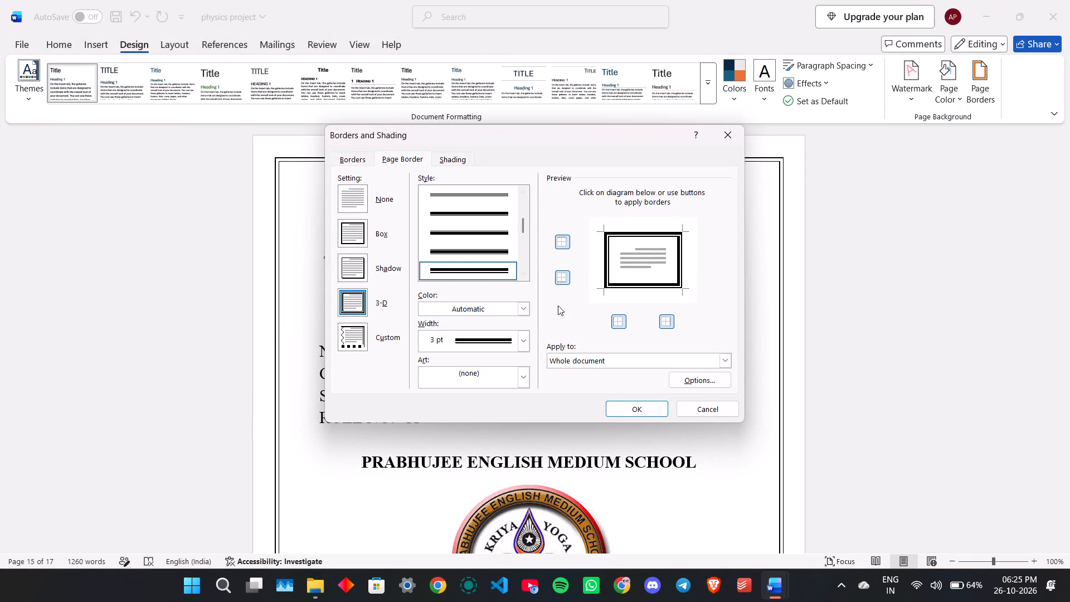
left_click(616, 402)
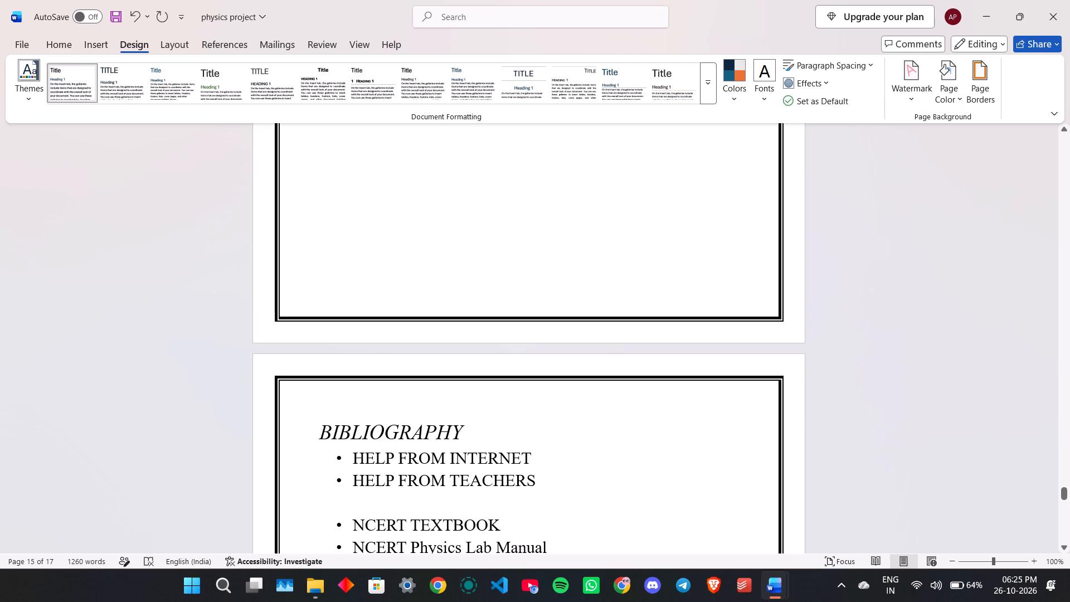
Check the border on the title page and examine the available border widths, colours, line styles and paragraph border settings.
left_click_drag(1066, 495, 1066, 71)
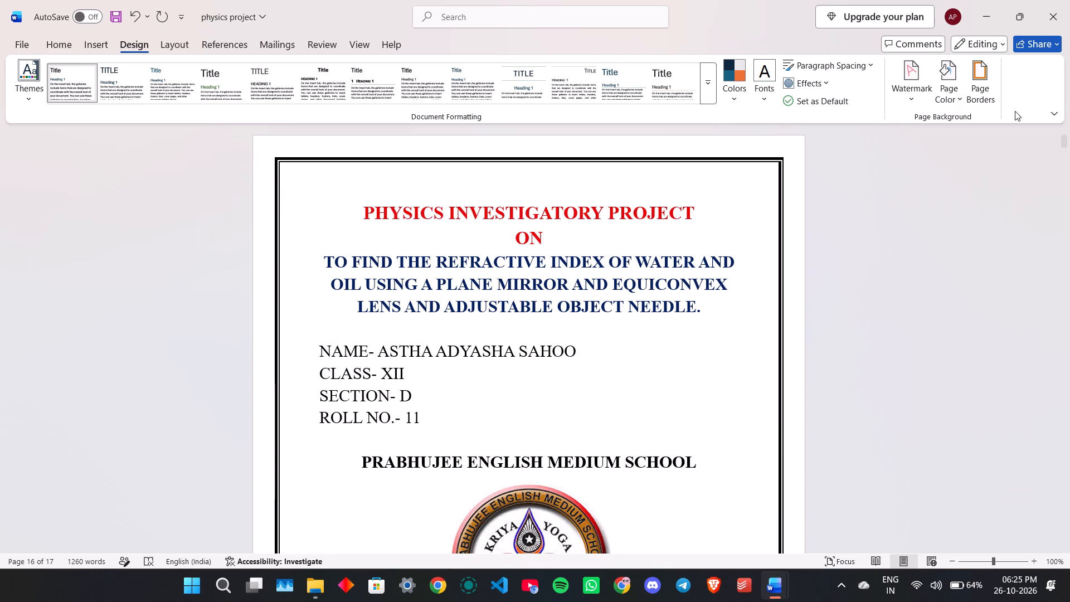
left_click(985, 86)
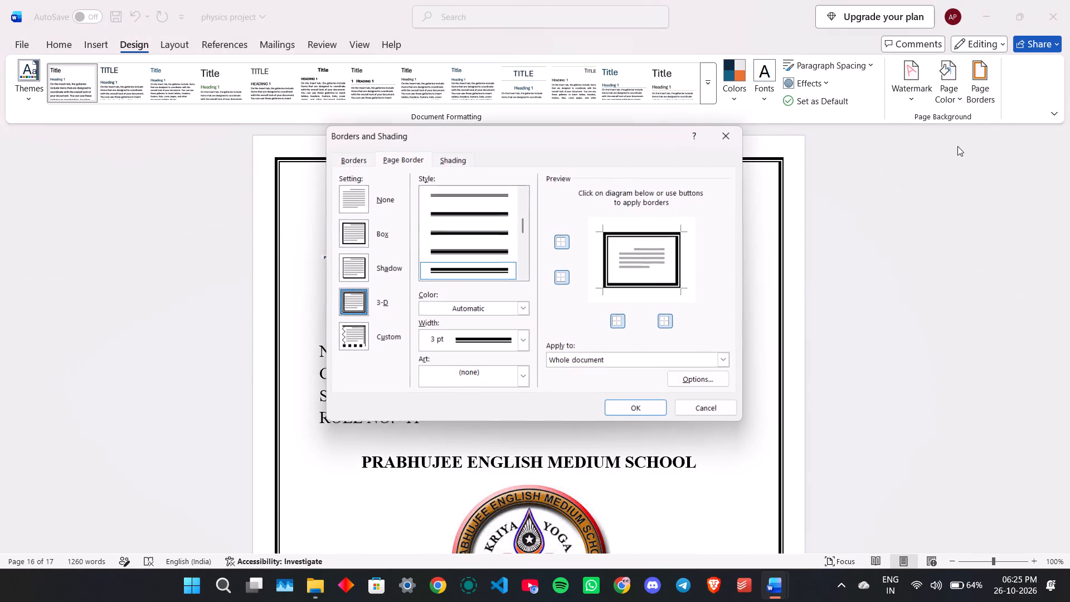
scroll(394, 311, "down", 8)
scroll(485, 360, "up", 5)
scroll(504, 375, "down", 5)
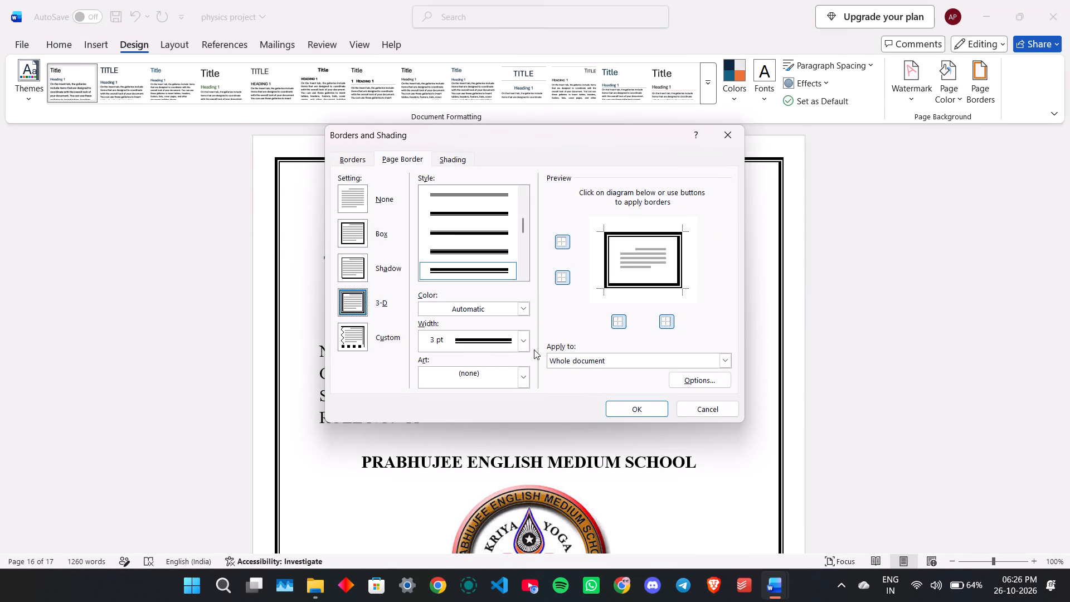
left_click(527, 343)
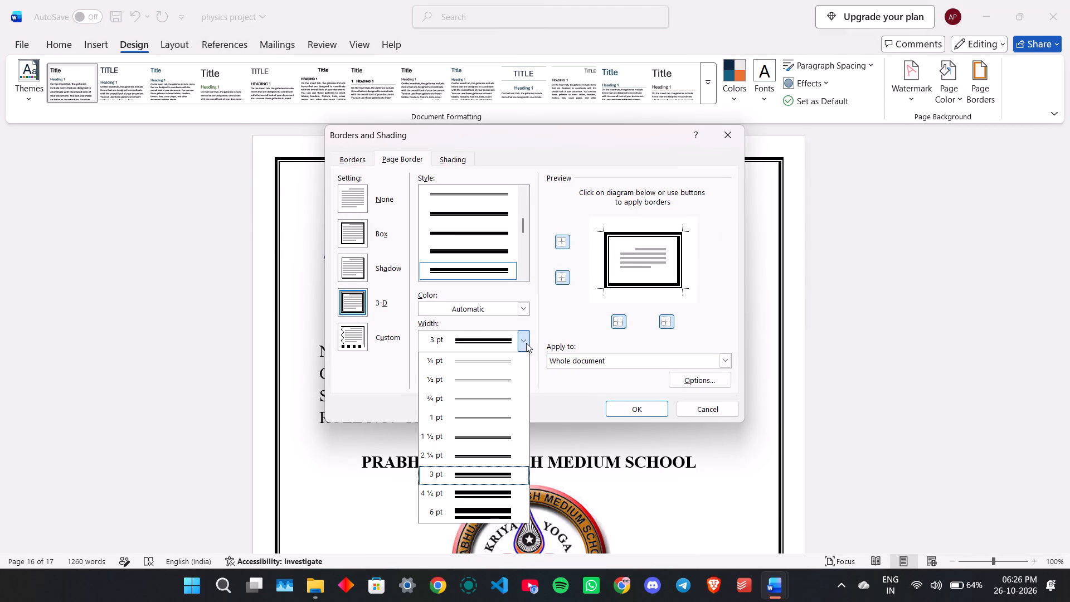
left_click(526, 343)
left_click(524, 308)
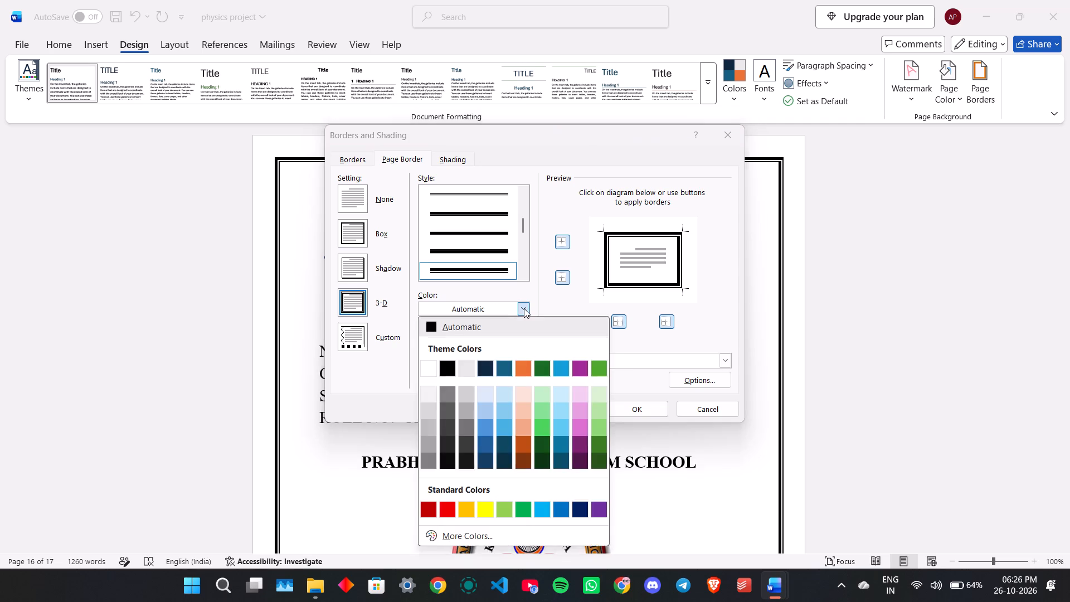
left_click(524, 308)
left_click_drag(522, 225, 523, 282)
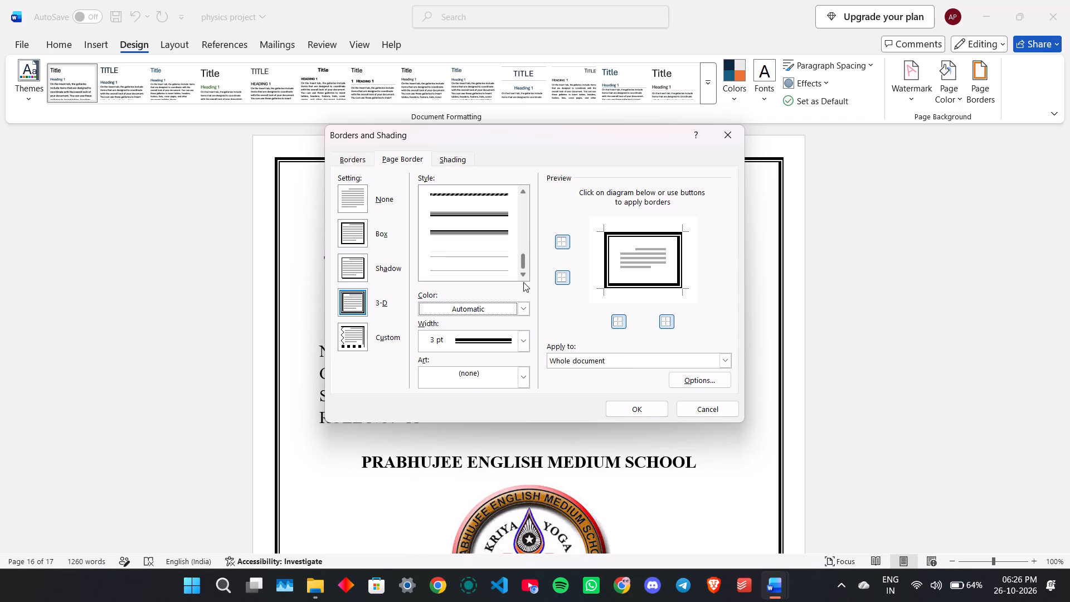
left_click_drag(523, 282, 519, 232)
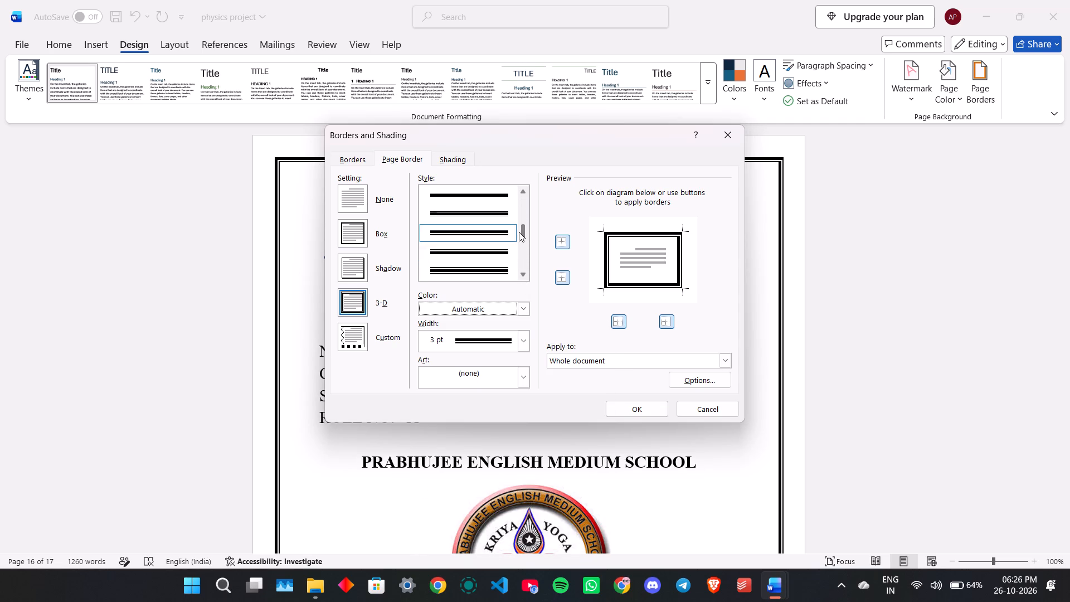
left_click_drag(519, 232, 528, 232)
left_click_drag(528, 232, 544, 248)
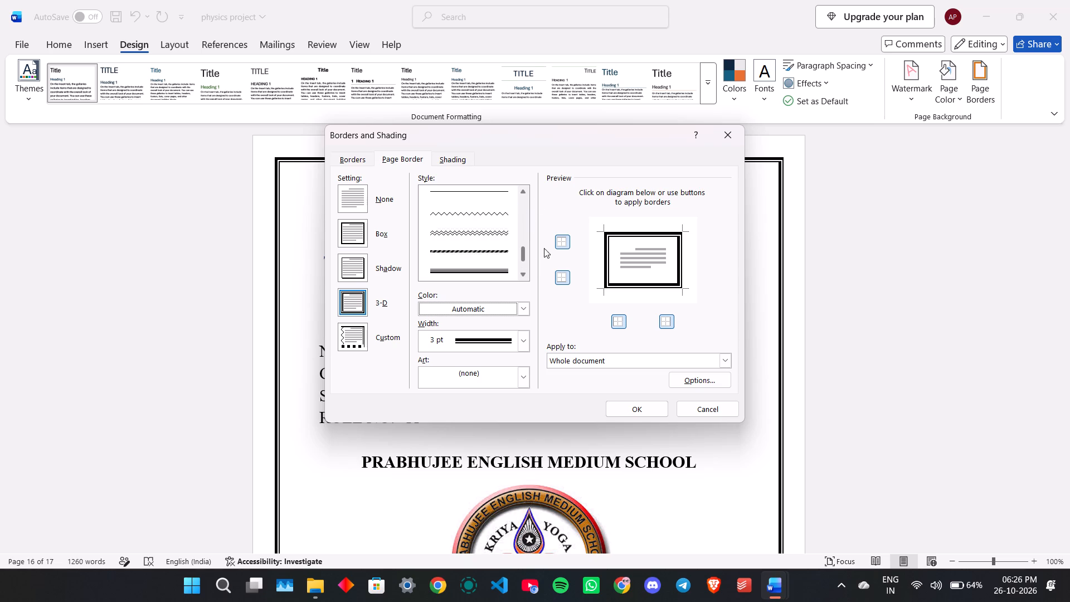
left_click_drag(544, 248, 563, 190)
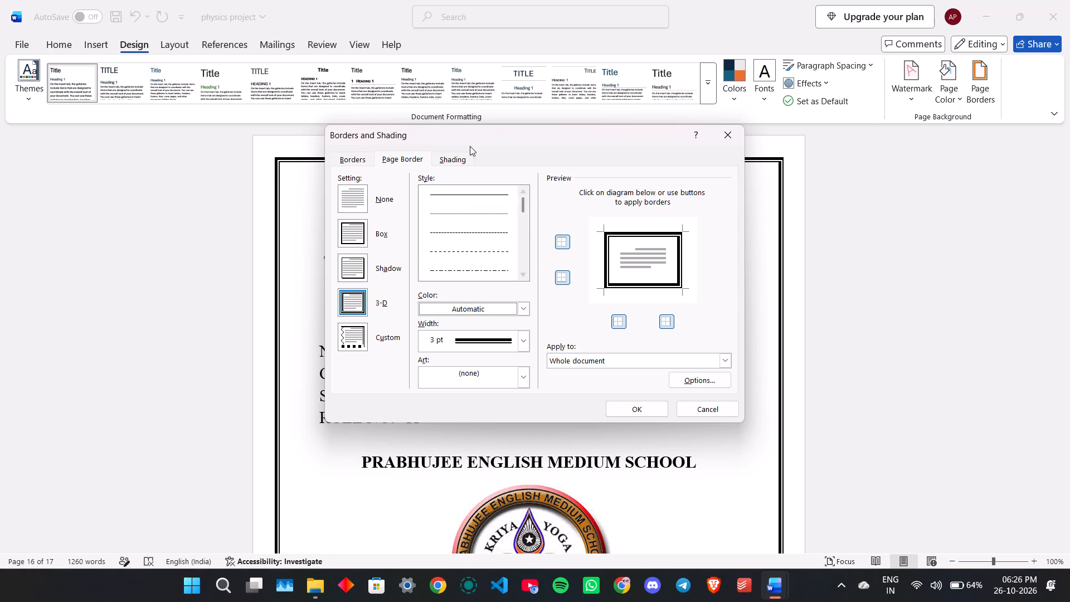
left_click(463, 153)
left_click(362, 163)
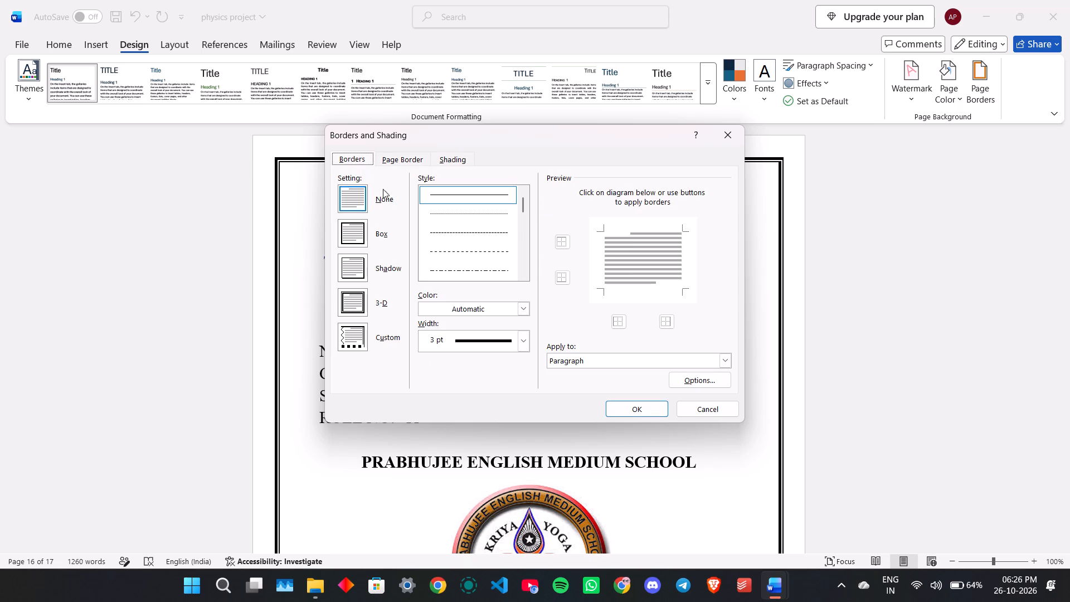
scroll(365, 354, "down", 8)
scroll(514, 310, "down", 7)
left_click(655, 406)
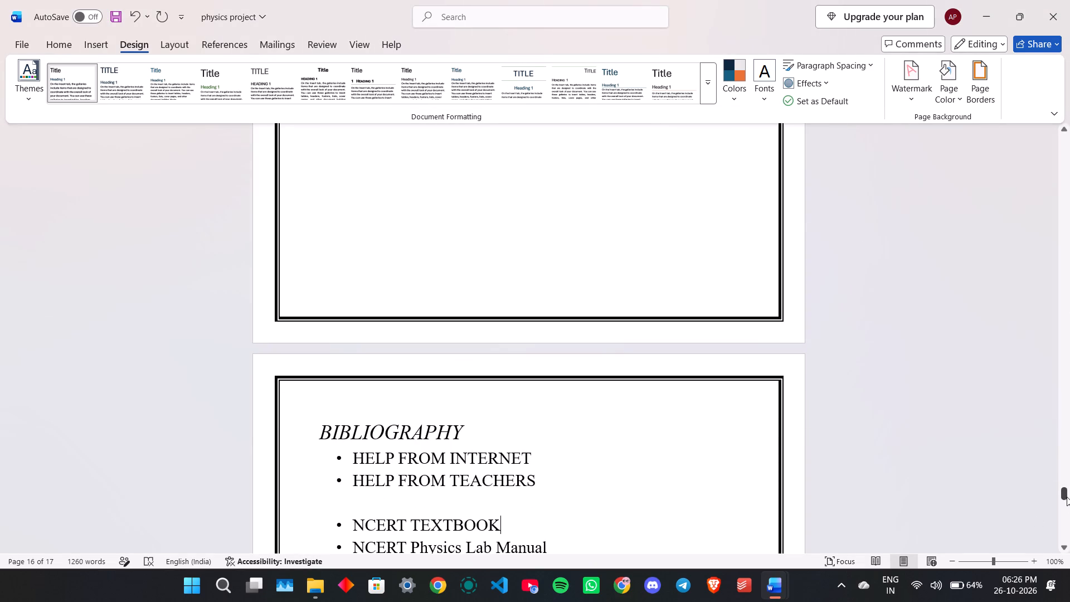
Review the page border on the title page and the certificate page.
left_click_drag(1066, 491, 1054, 119)
scroll(738, 360, "up", 4)
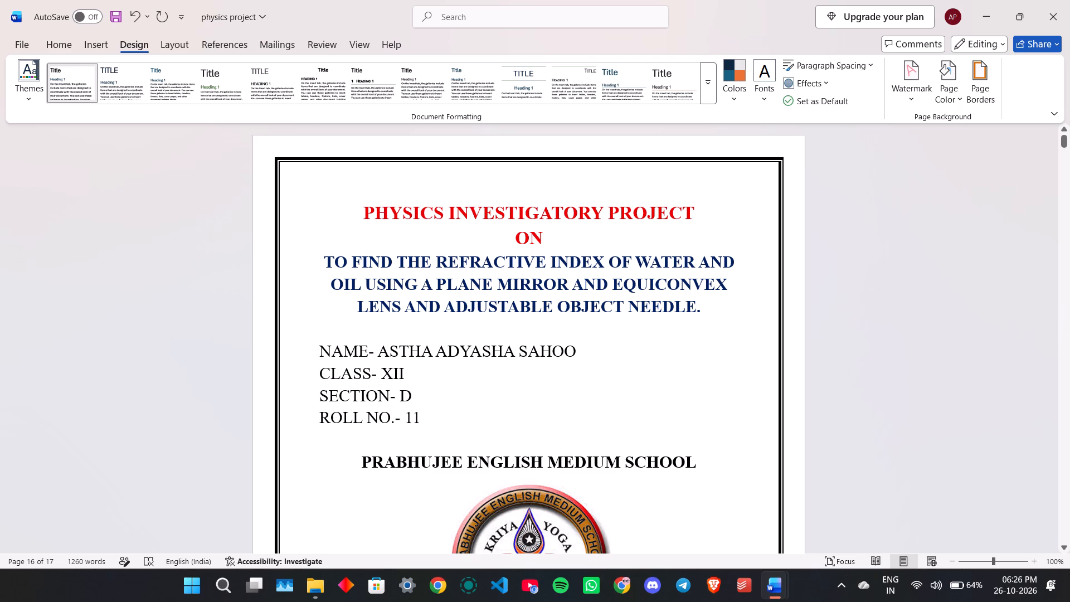
scroll(992, 339, "down", 1)
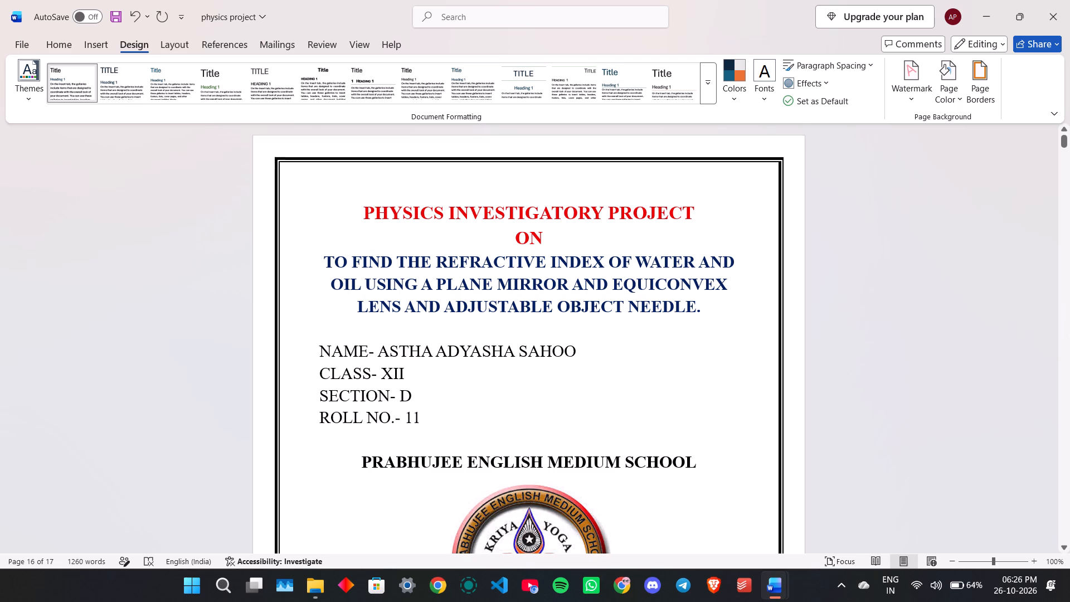
scroll(992, 339, "down", 4)
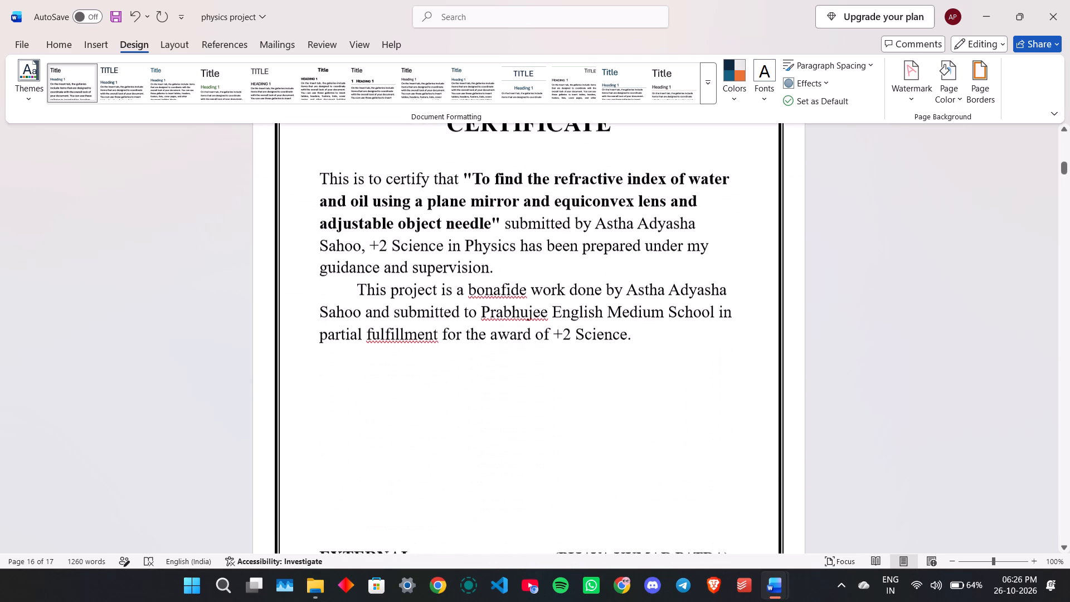
scroll(992, 339, "up", 1)
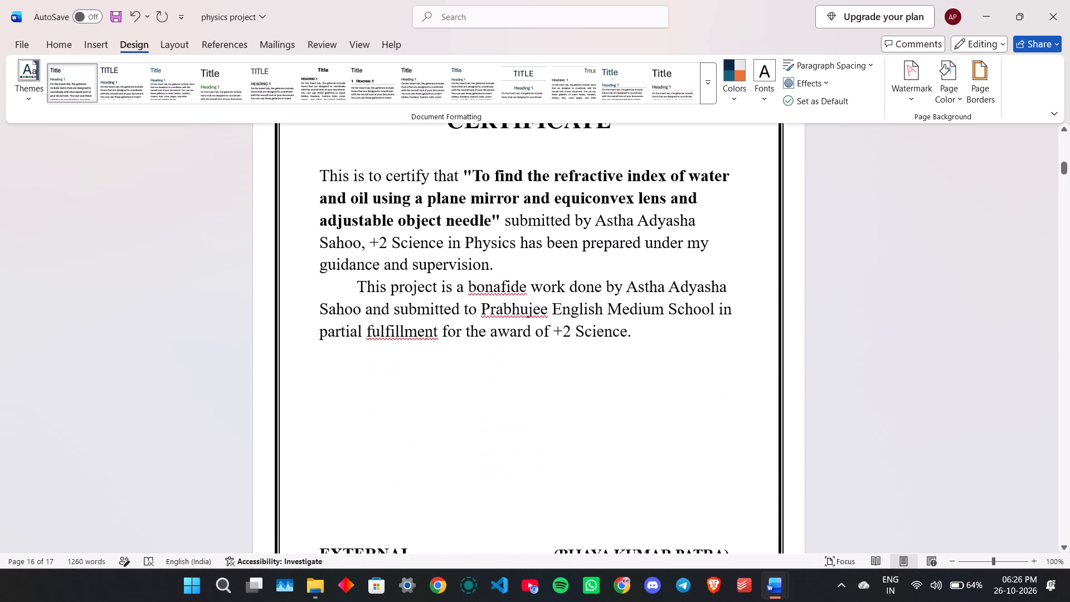
Review the page border and layout from the certificate and acknowledgement pages through to the start of the theory section.
scroll(992, 339, "up", 1)
scroll(905, 327, "up", 1)
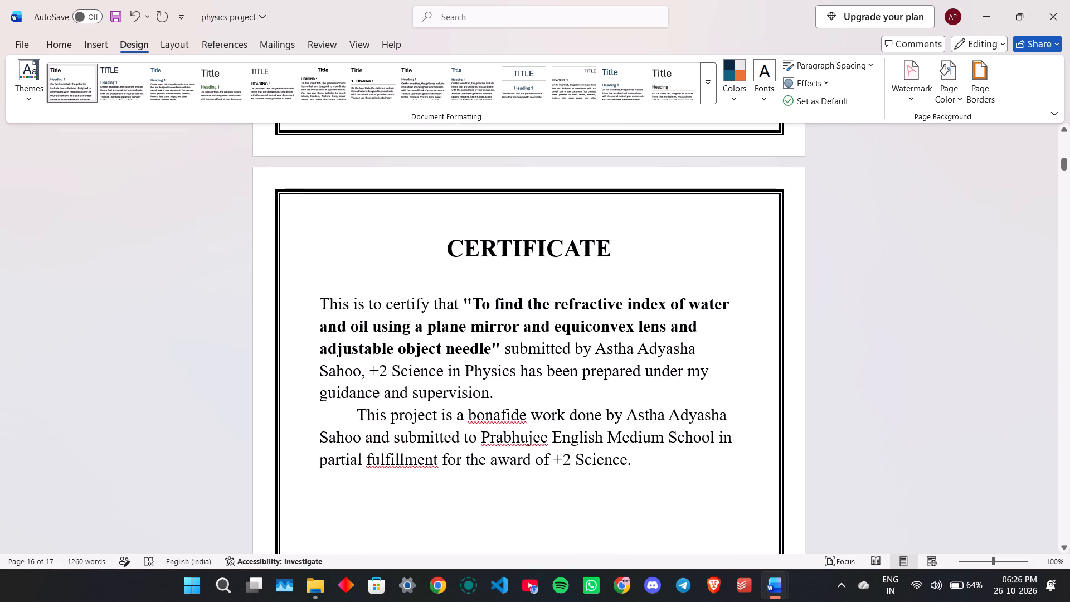
scroll(905, 327, "down", 1)
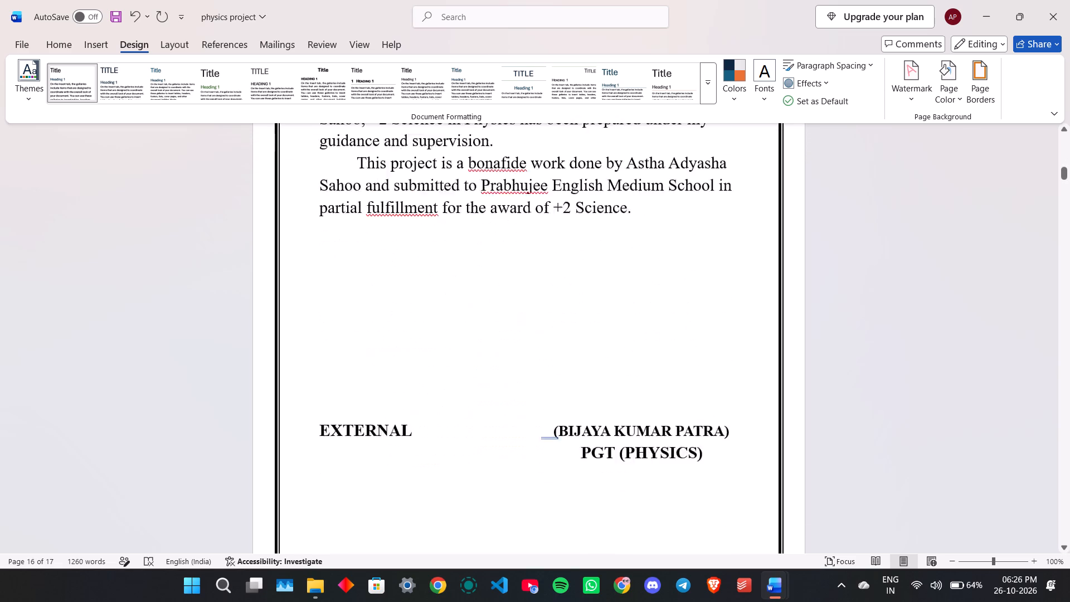
scroll(905, 327, "down", 5)
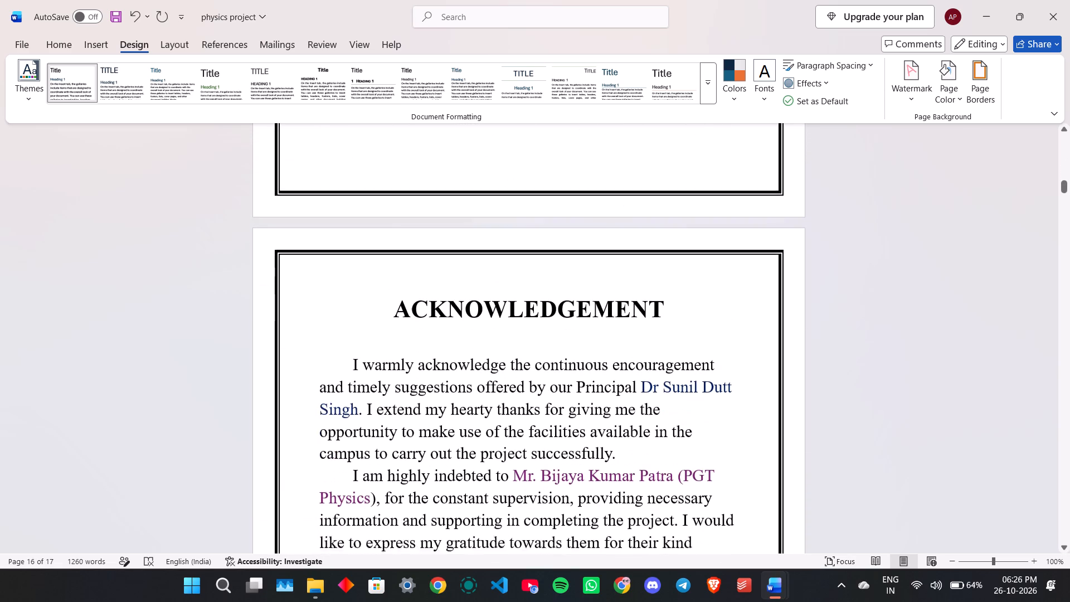
scroll(905, 327, "down", 3)
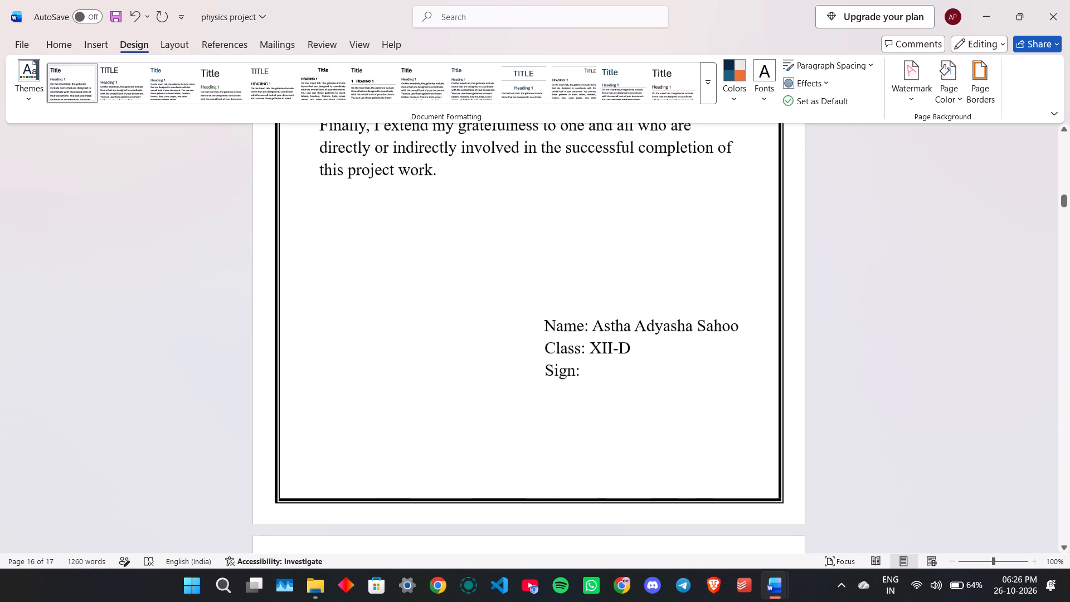
scroll(905, 327, "down", 4)
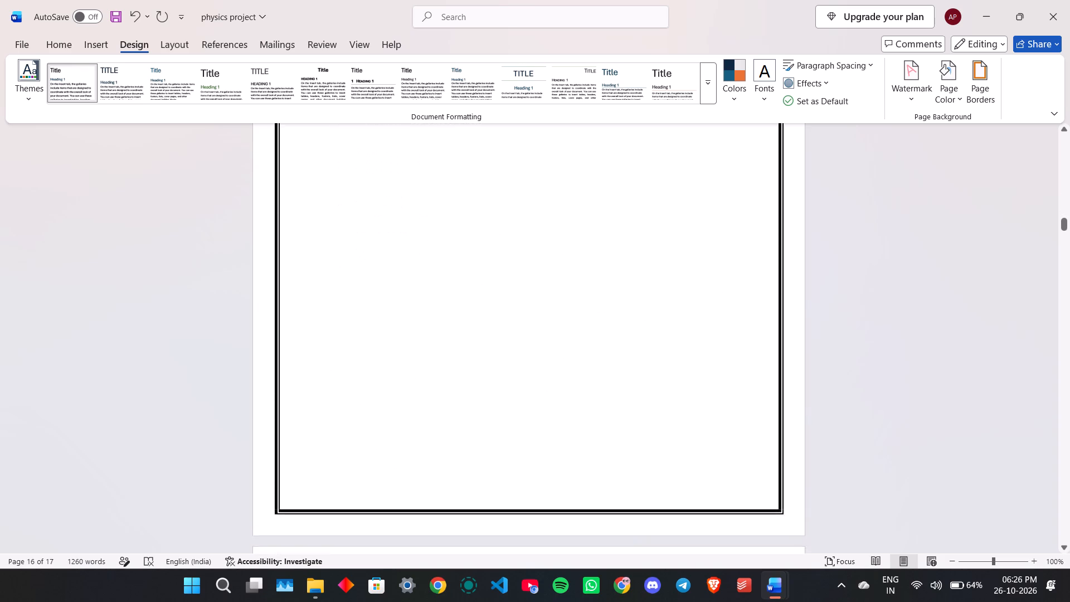
scroll(905, 327, "down", 7)
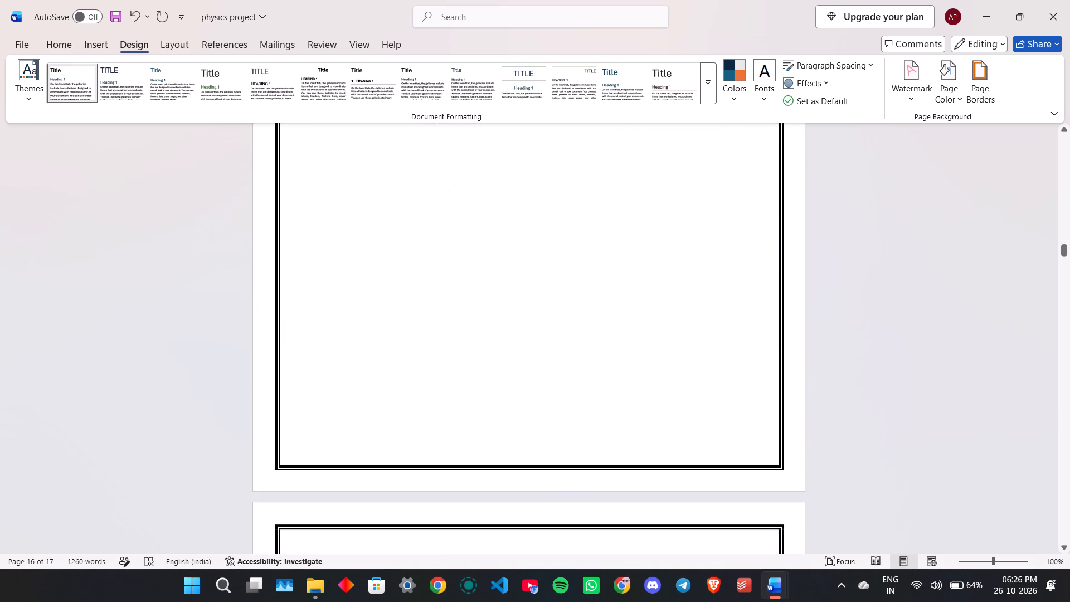
scroll(905, 327, "down", 4)
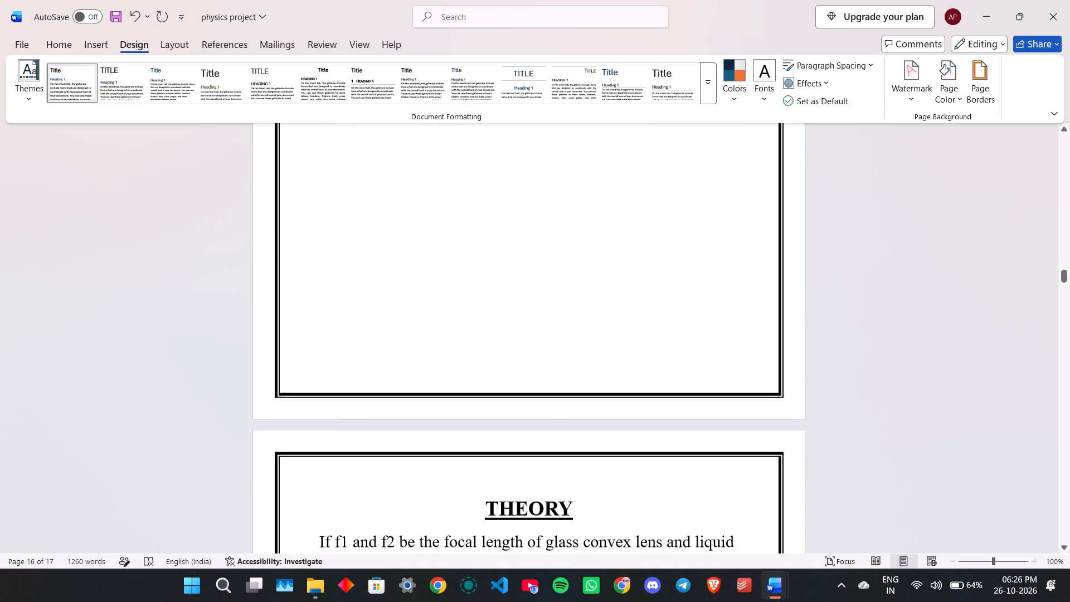
Review the border and formatting of the theory, procedure, observation table and calculation pages.
scroll(905, 327, "up", 4)
scroll(905, 327, "down", 3)
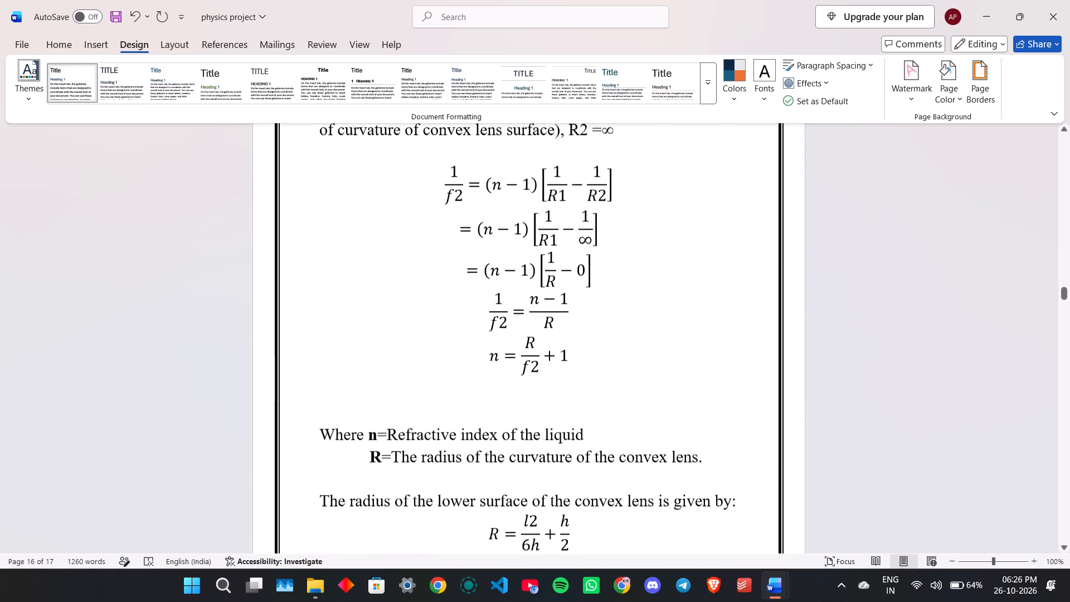
scroll(905, 327, "down", 1)
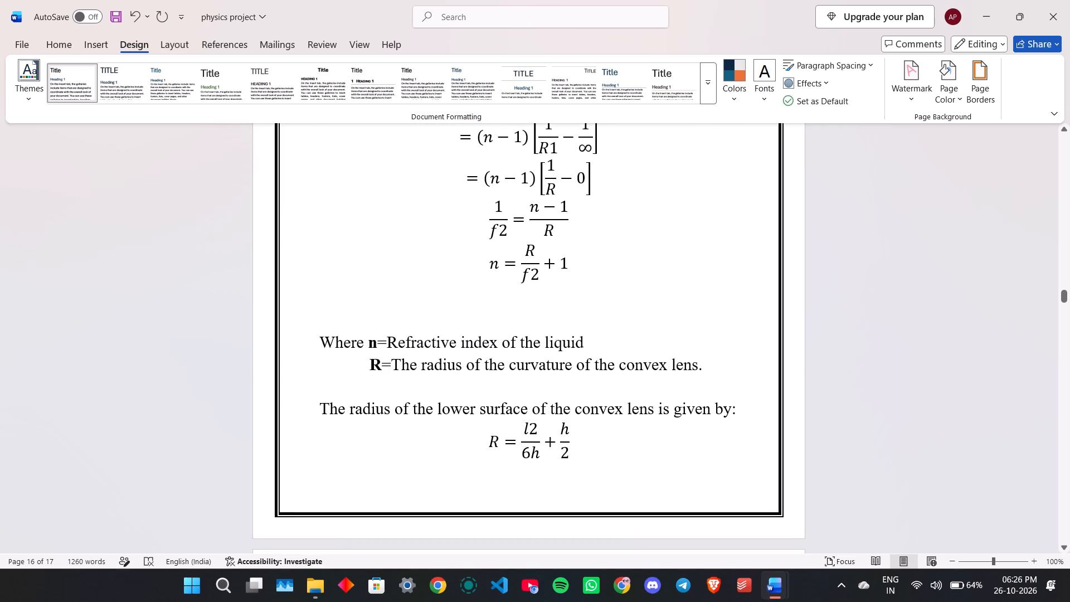
scroll(905, 327, "down", 3)
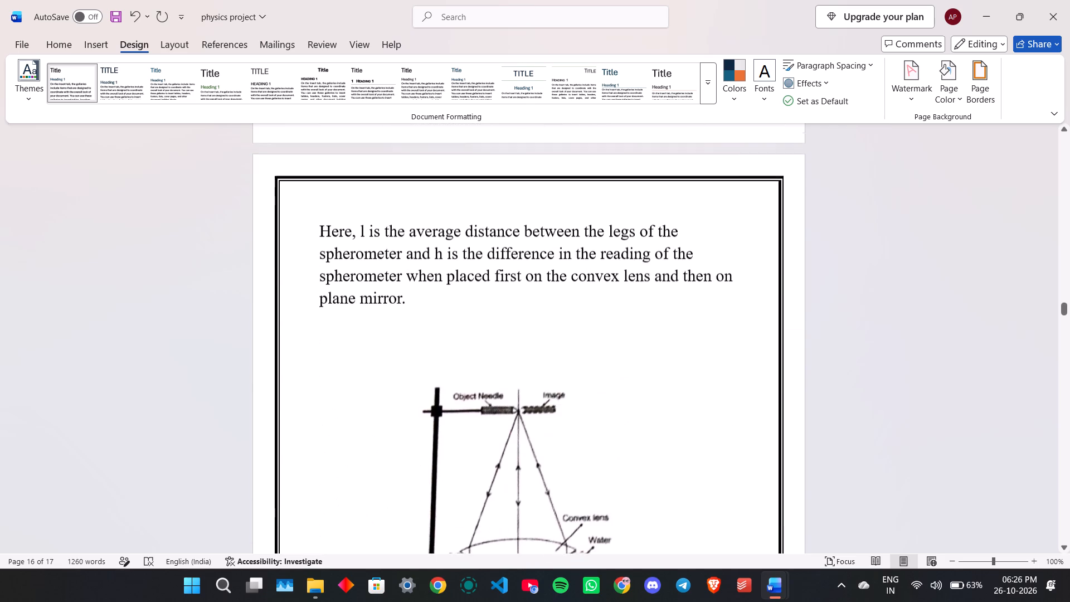
scroll(905, 327, "down", 7)
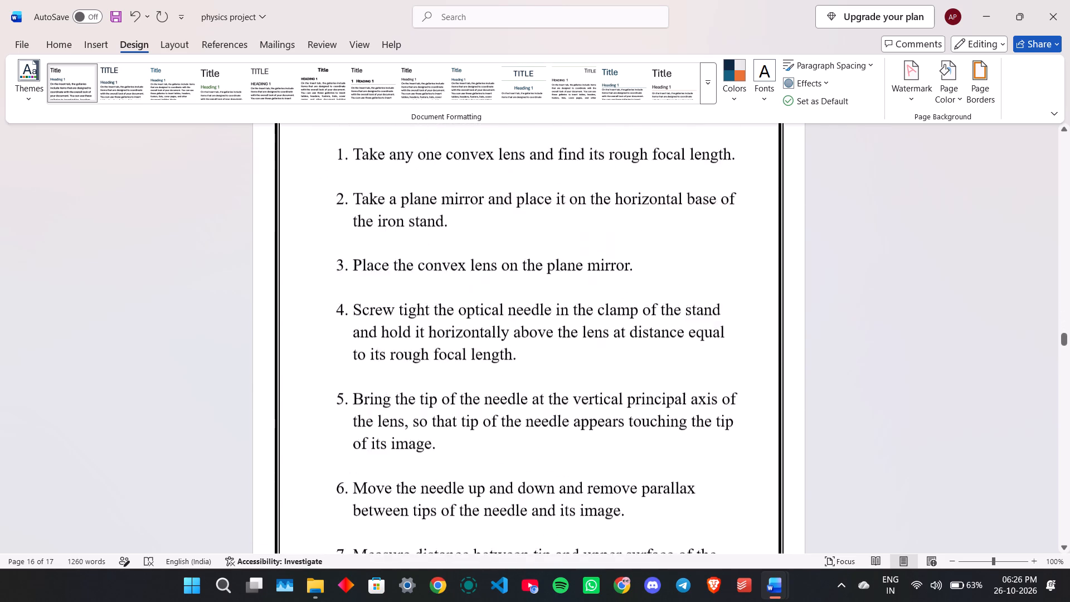
scroll(905, 327, "down", 1)
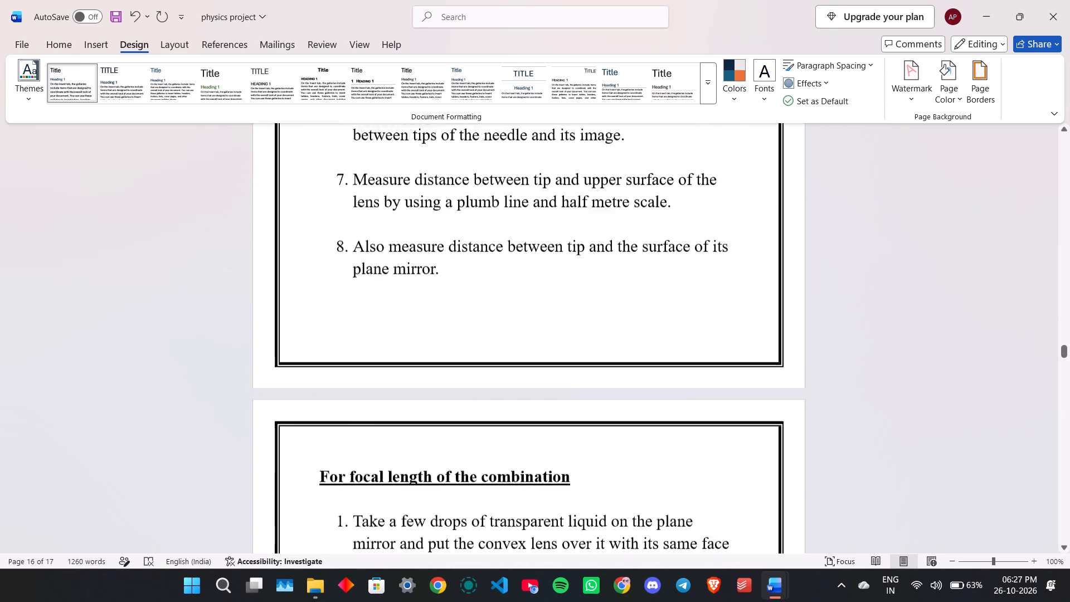
scroll(905, 327, "down", 6)
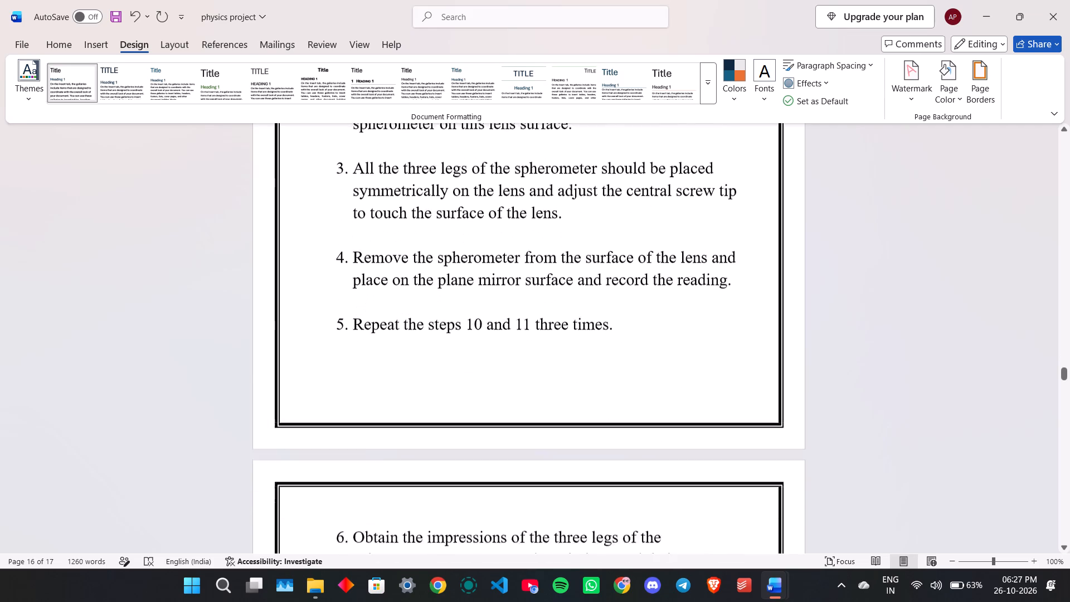
scroll(905, 327, "down", 4)
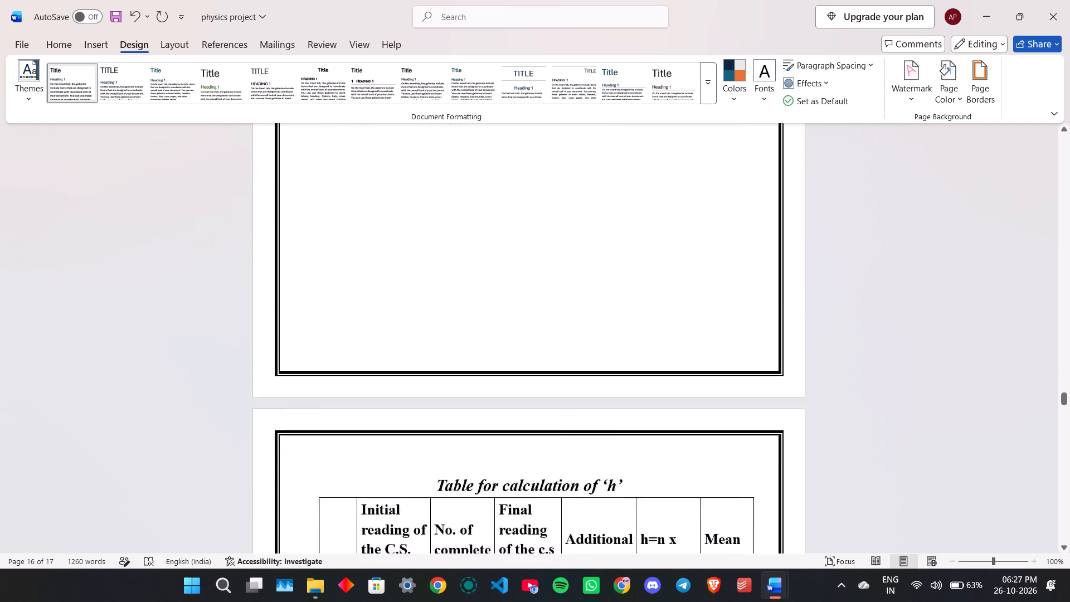
scroll(905, 327, "down", 7)
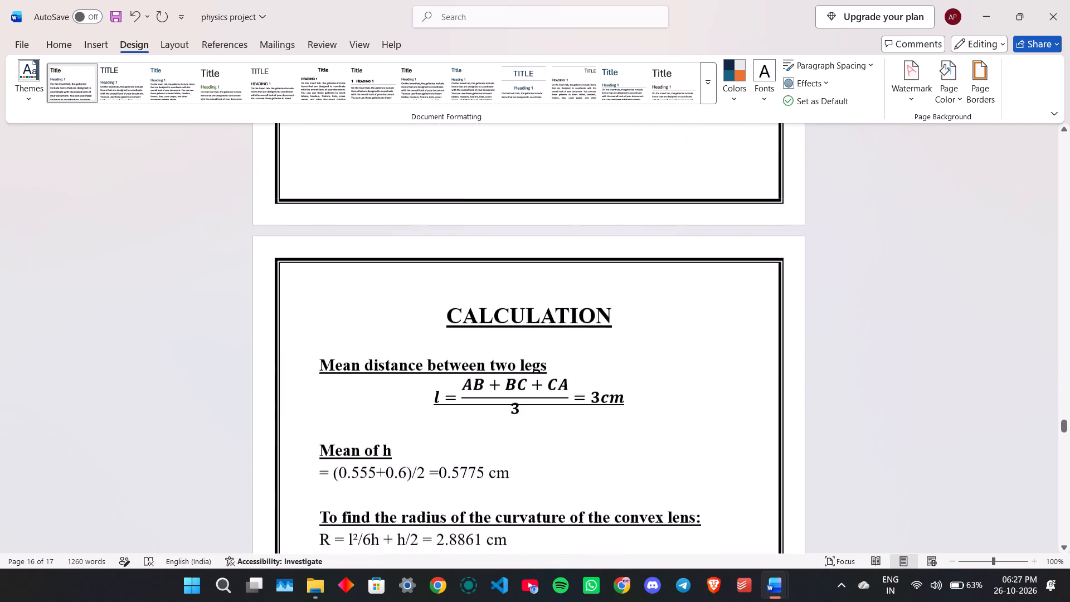
scroll(905, 327, "down", 1)
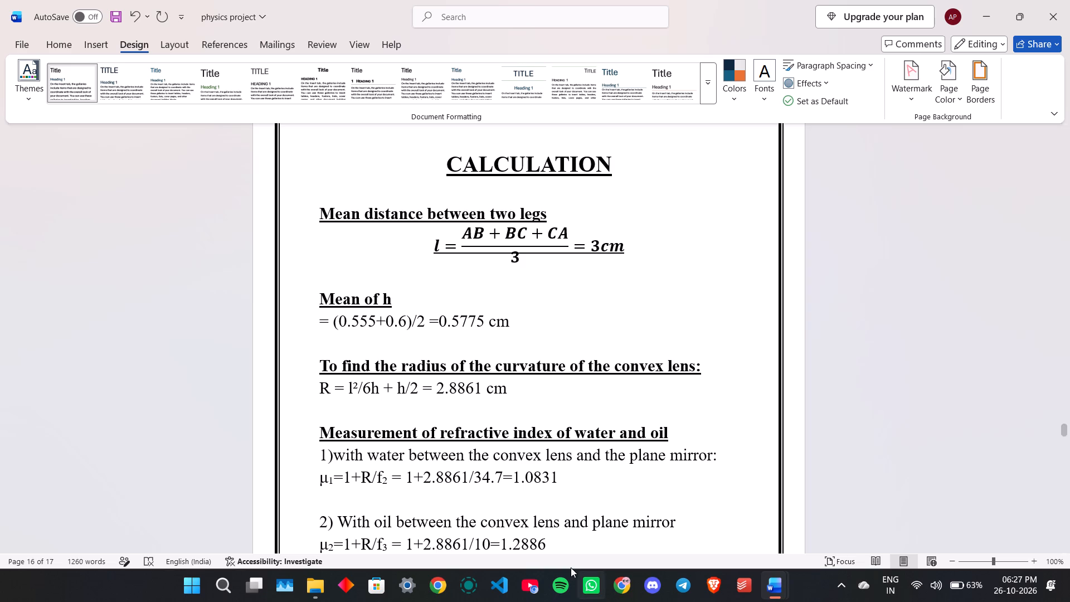
Remove the underline from the mean distance between two legs equation on the calculation page.
left_click(566, 255)
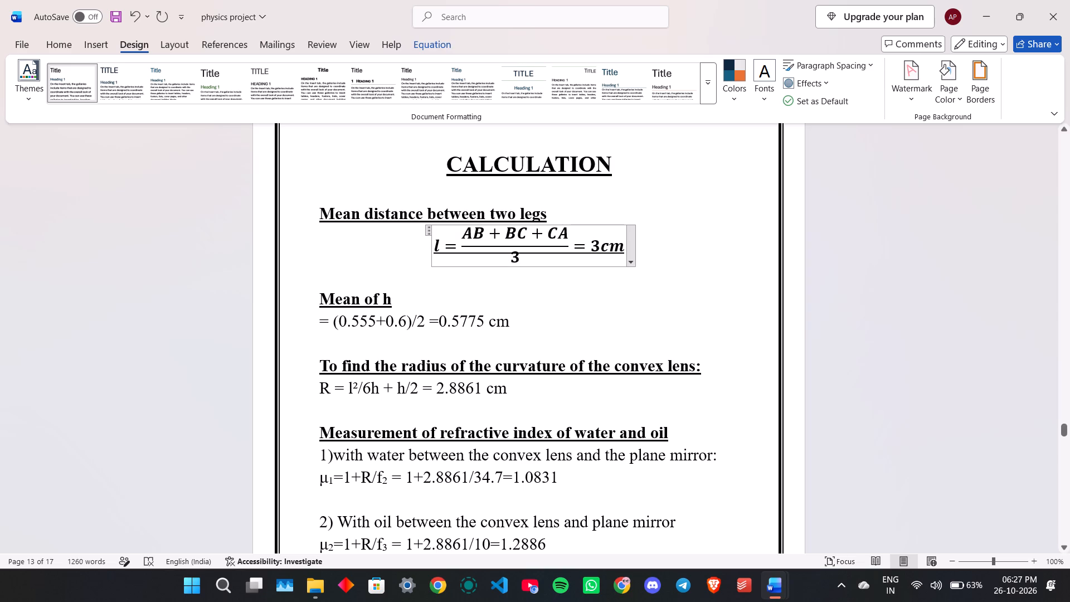
left_click(586, 256)
left_click(590, 246)
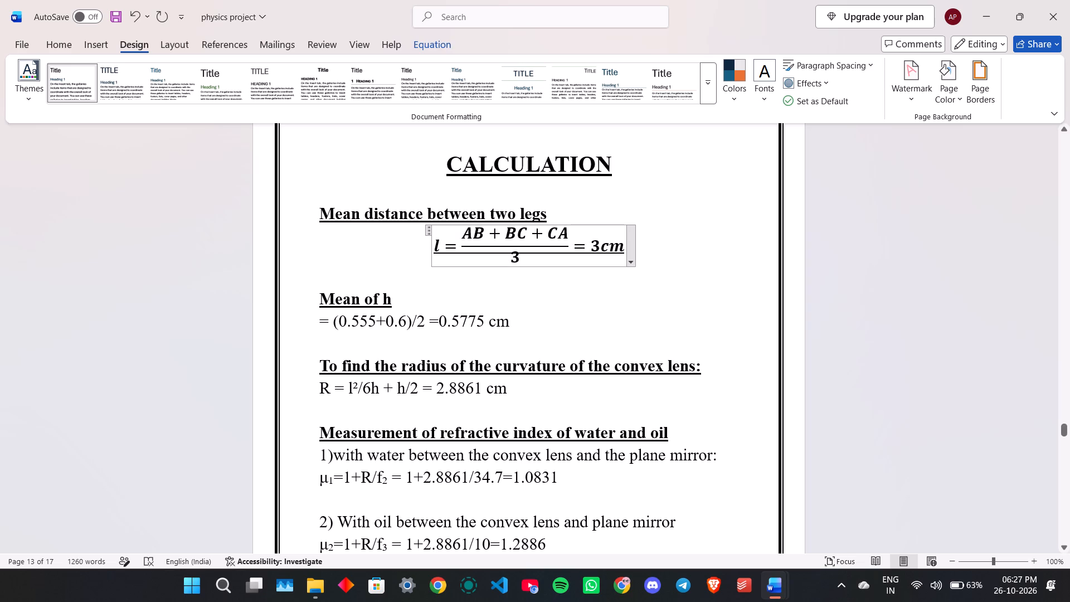
left_click(500, 256)
left_click(523, 255)
left_click(672, 258)
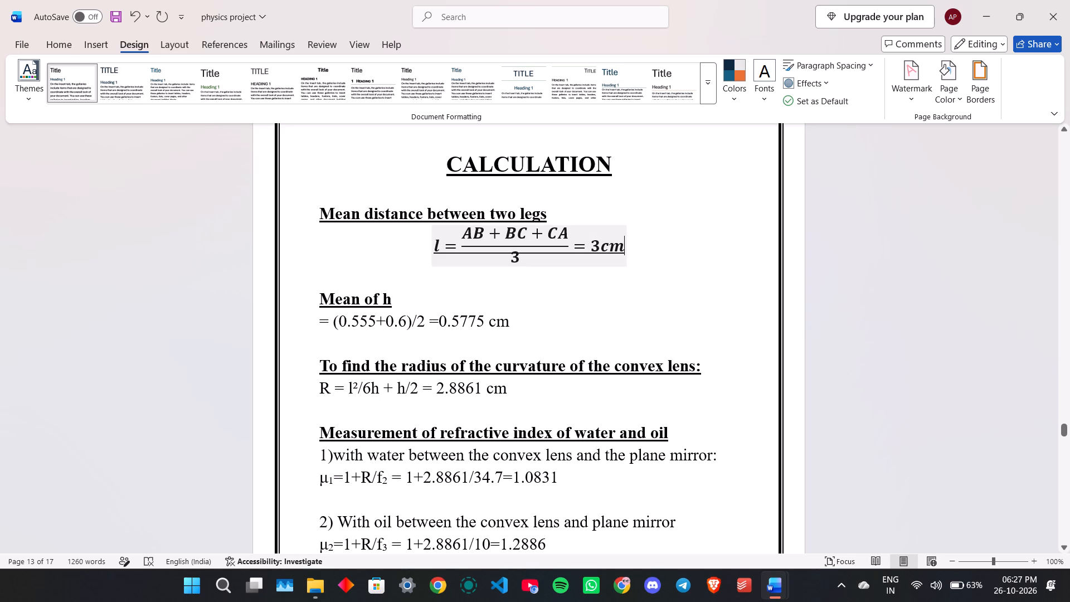
left_click(610, 252)
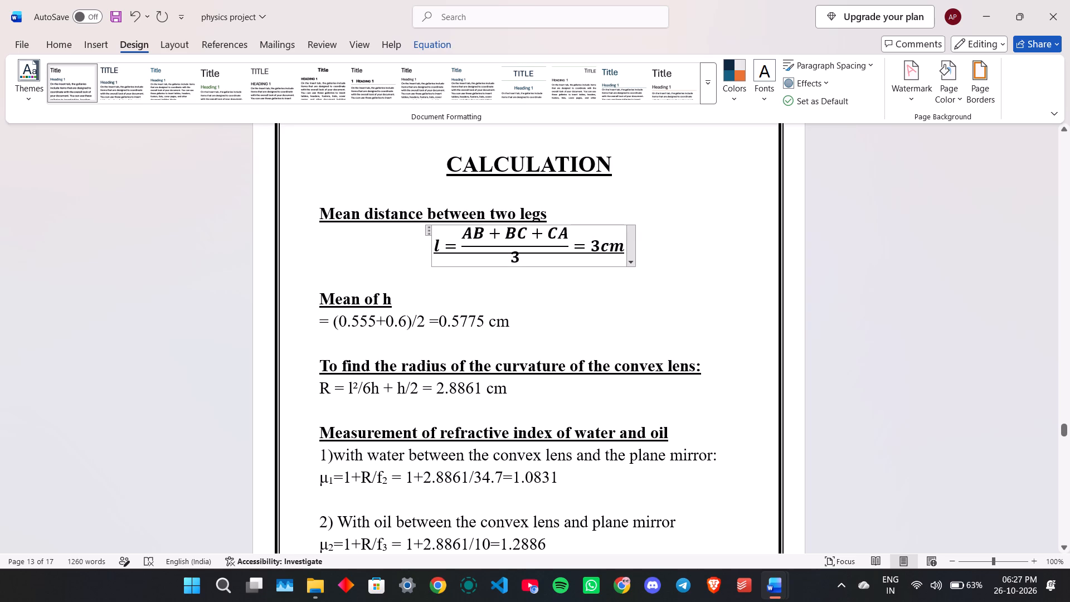
key("ctrl+u")
left_click(702, 271)
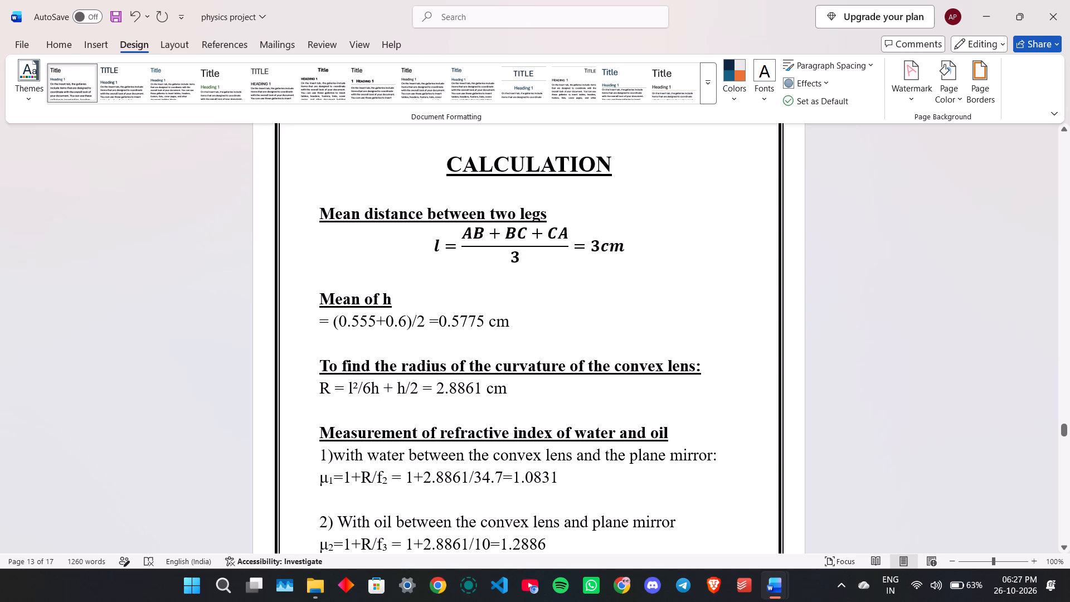
Review the remaining pages from the results through precautions and sources of error to the bibliography.
scroll(716, 309, "down", 10)
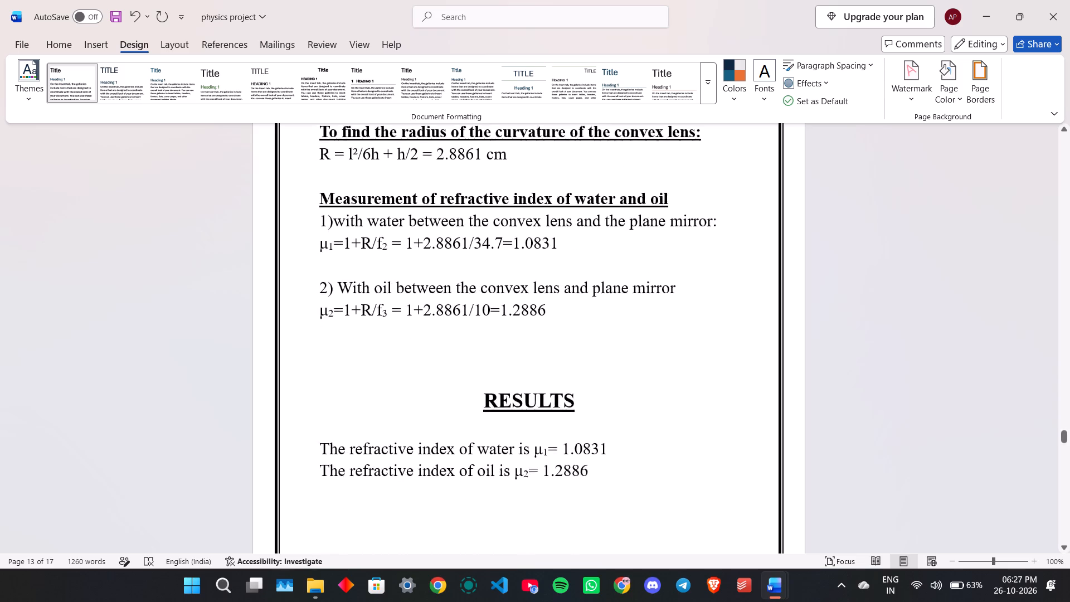
scroll(728, 318, "down", 19)
scroll(705, 366, "up", 1)
scroll(705, 367, "down", 12)
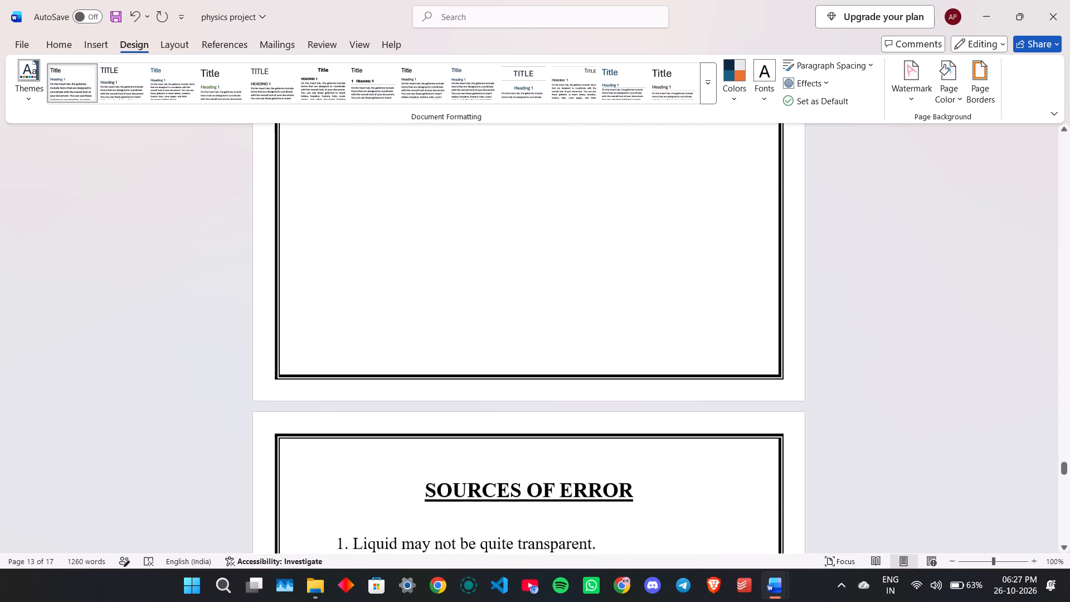
scroll(617, 348, "down", 13)
scroll(619, 345, "down", 13)
scroll(633, 360, "up", 1)
scroll(633, 360, "down", 2)
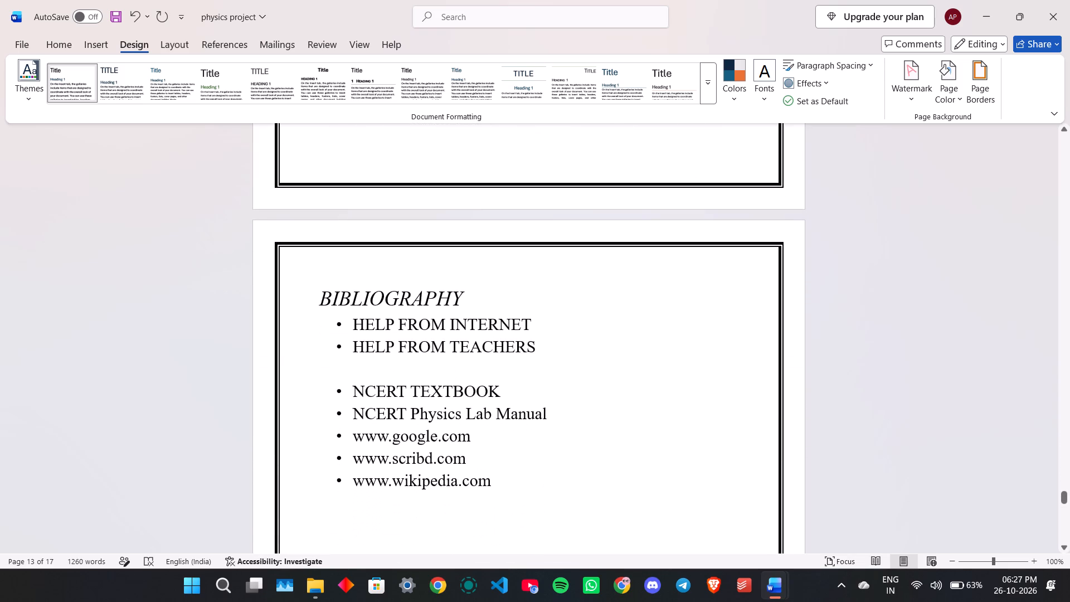
scroll(634, 360, "down", 12)
scroll(634, 360, "up", 15)
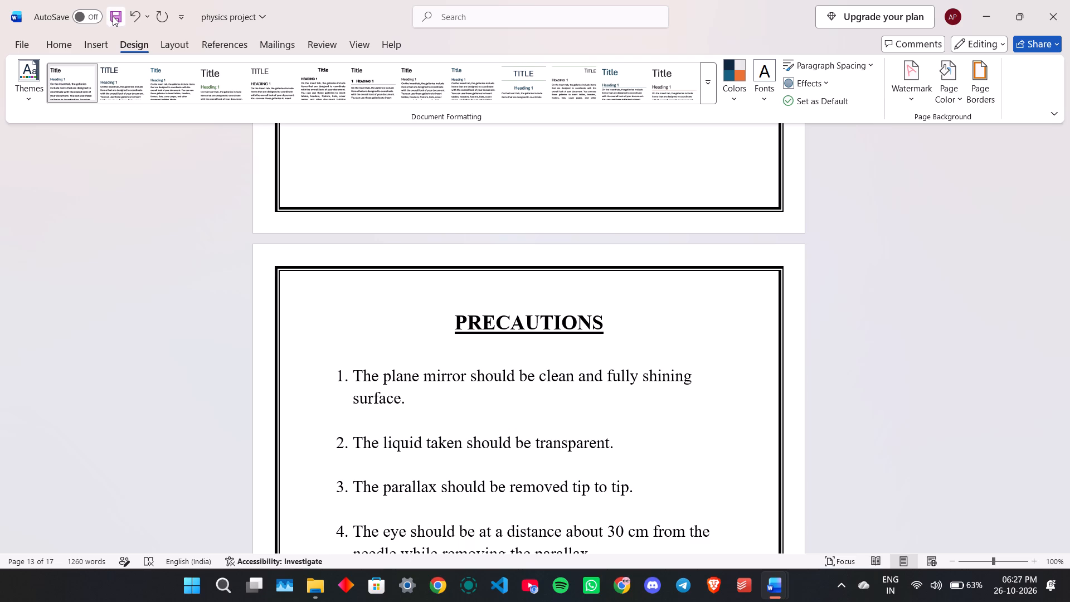
Save the physics project document.
left_click(113, 16)
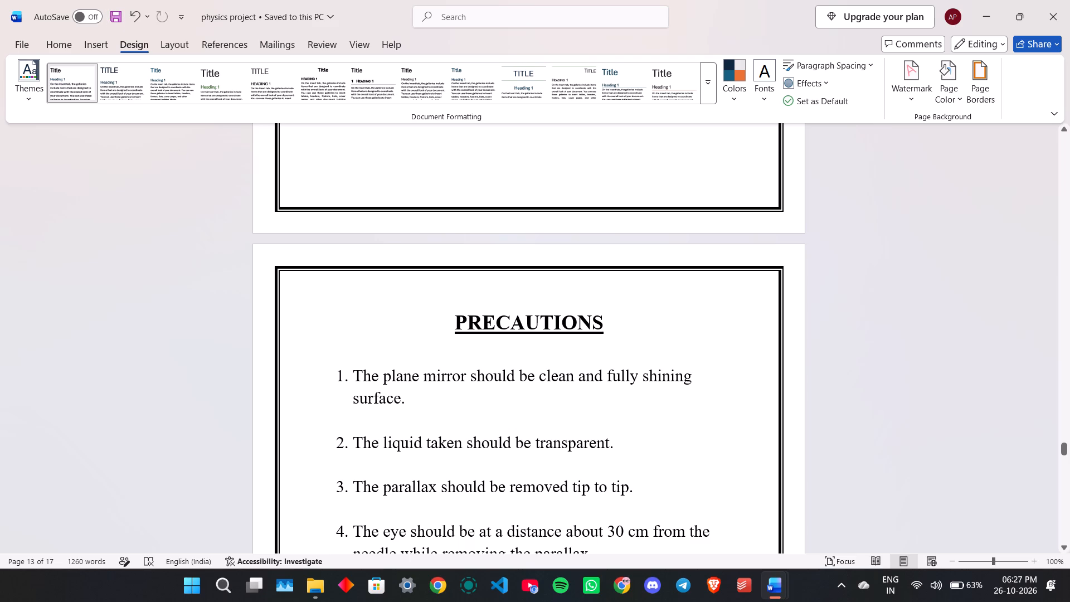
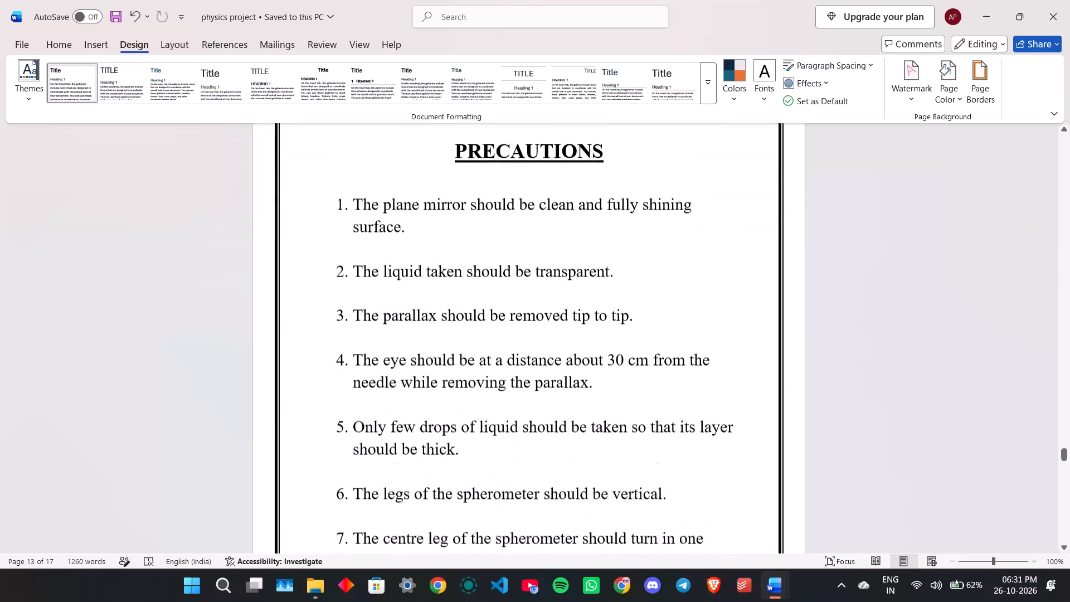
Check the layout and border of the pages from the precautions through the bibliography to the closing thank-you page.
scroll(702, 434, "down", 5)
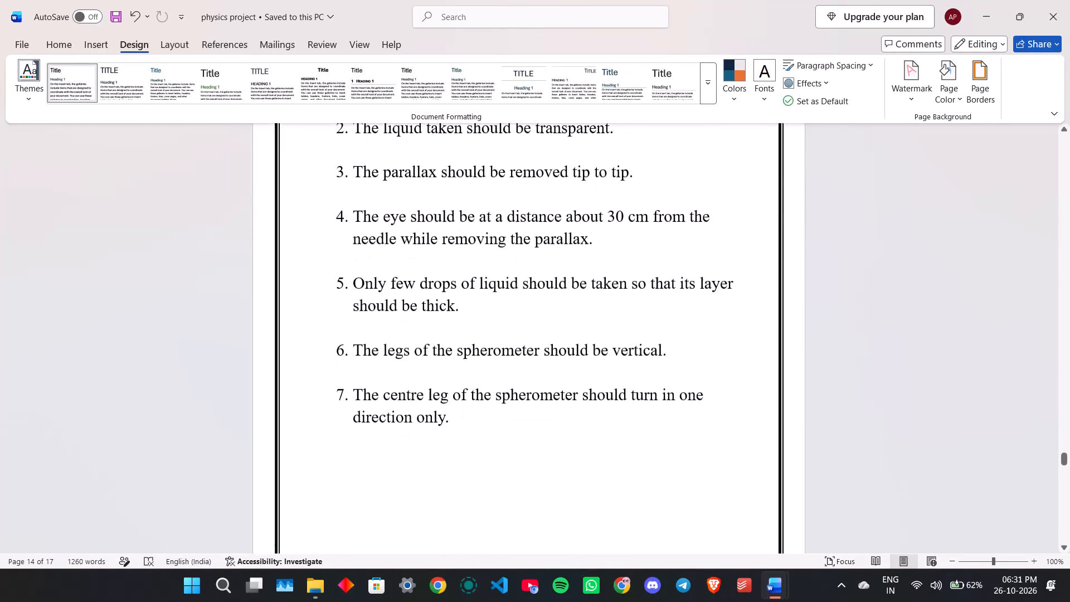
scroll(702, 434, "down", 6)
scroll(701, 438, "up", 1)
scroll(701, 438, "down", 15)
scroll(715, 489, "up", 1)
scroll(713, 490, "down", 6)
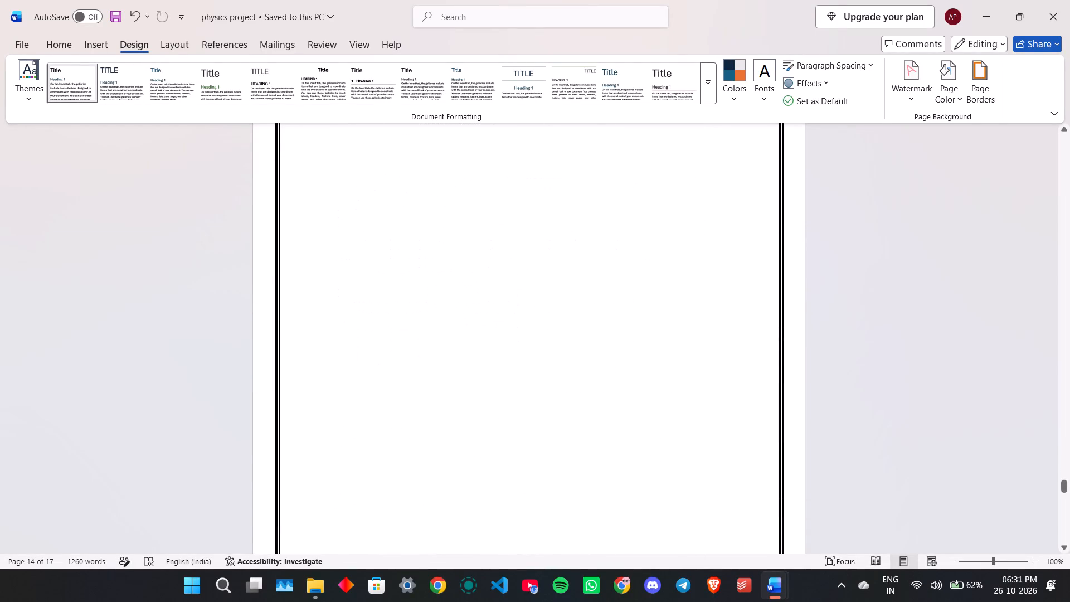
scroll(669, 474, "down", 2)
scroll(667, 460, "up", 1)
scroll(667, 460, "down", 5)
scroll(664, 453, "up", 2)
scroll(664, 453, "down", 6)
scroll(653, 441, "up", 1)
scroll(653, 441, "down", 8)
scroll(649, 447, "up", 1)
scroll(649, 448, "down", 7)
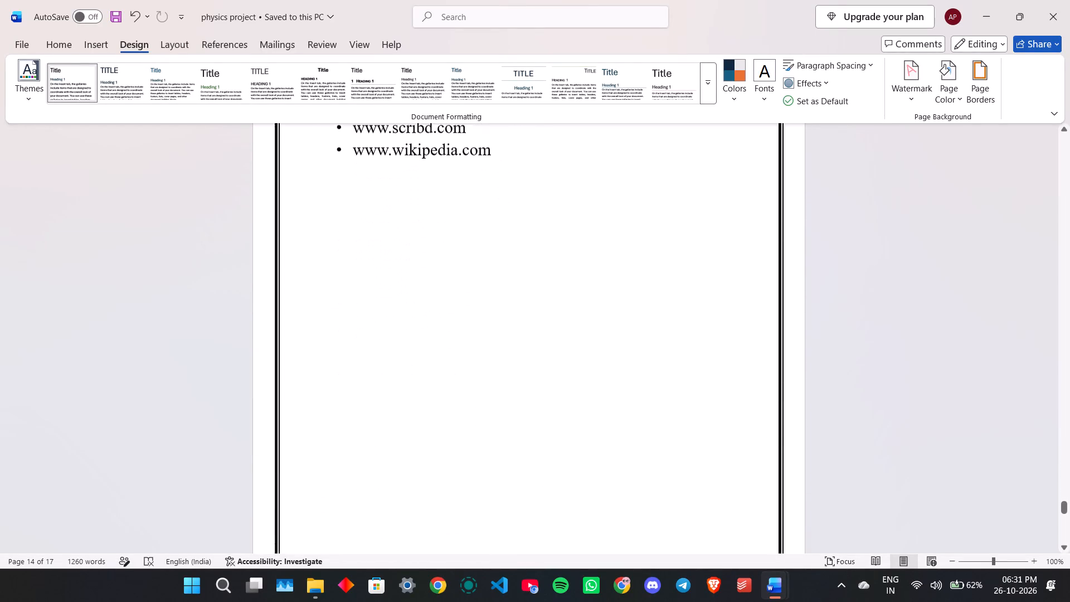
scroll(648, 453, "down", 16)
scroll(636, 458, "up", 3)
scroll(636, 458, "down", 1)
scroll(636, 458, "up", 3)
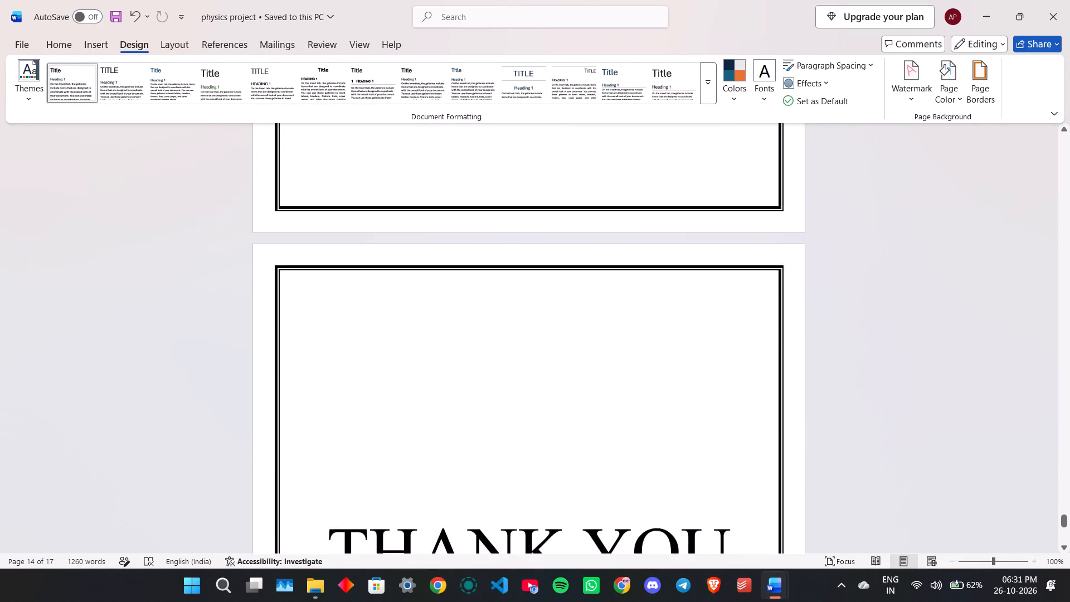
Review the pages backwards from the bibliography through the precautions, calculation and table pages to the observation page.
scroll(639, 466, "up", 1)
scroll(639, 466, "down", 1)
scroll(639, 466, "up", 1)
scroll(639, 466, "down", 1)
scroll(639, 466, "up", 20)
scroll(639, 466, "up", 9)
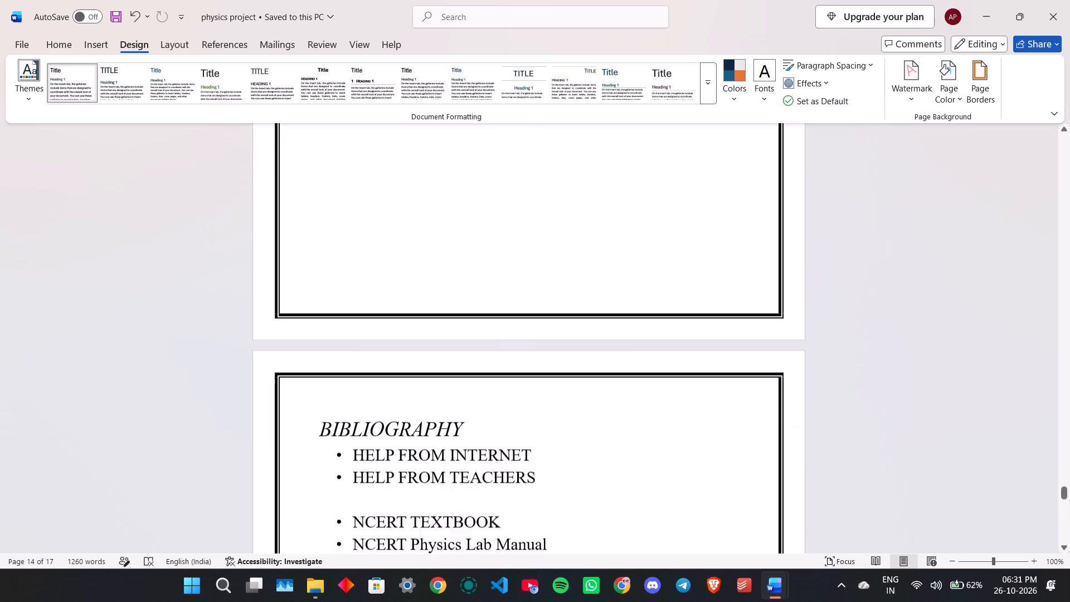
scroll(654, 470, "up", 20)
scroll(654, 470, "up", 10)
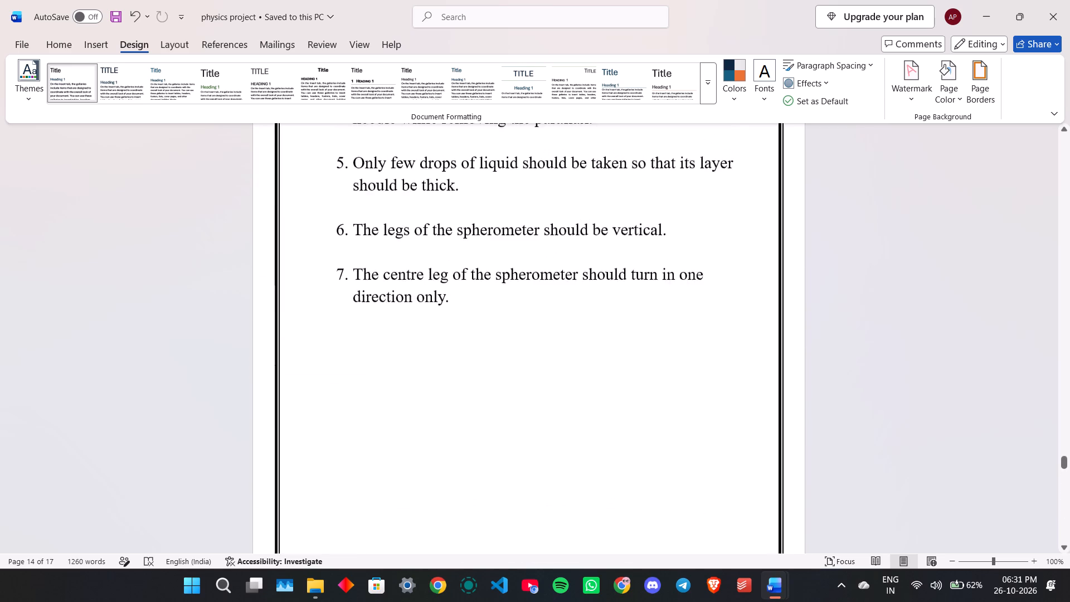
scroll(641, 459, "up", 1)
scroll(641, 459, "down", 1)
scroll(641, 459, "up", 18)
scroll(642, 463, "down", 1)
scroll(642, 463, "up", 4)
scroll(642, 463, "down", 1)
scroll(642, 463, "up", 12)
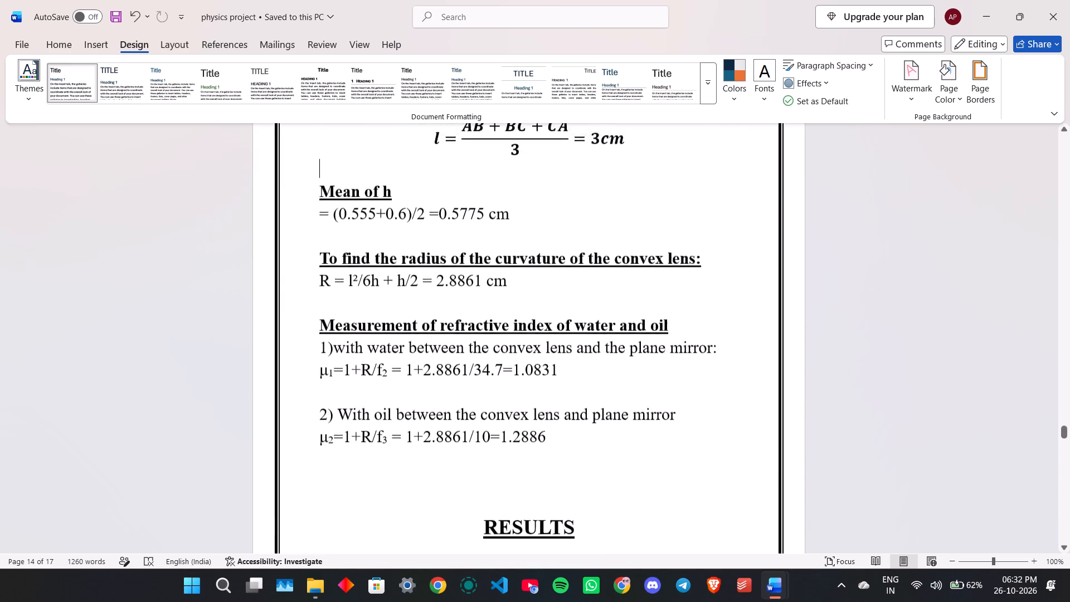
scroll(641, 464, "up", 20)
scroll(641, 464, "up", 9)
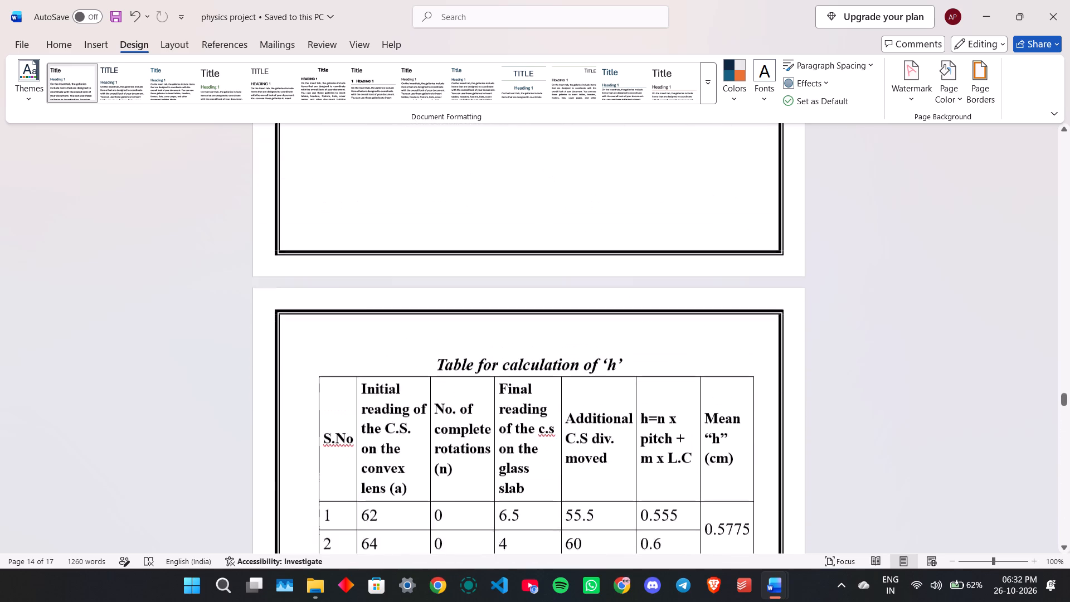
scroll(641, 464, "up", 3)
scroll(641, 464, "down", 1)
scroll(641, 464, "up", 9)
scroll(642, 465, "down", 1)
scroll(642, 465, "up", 2)
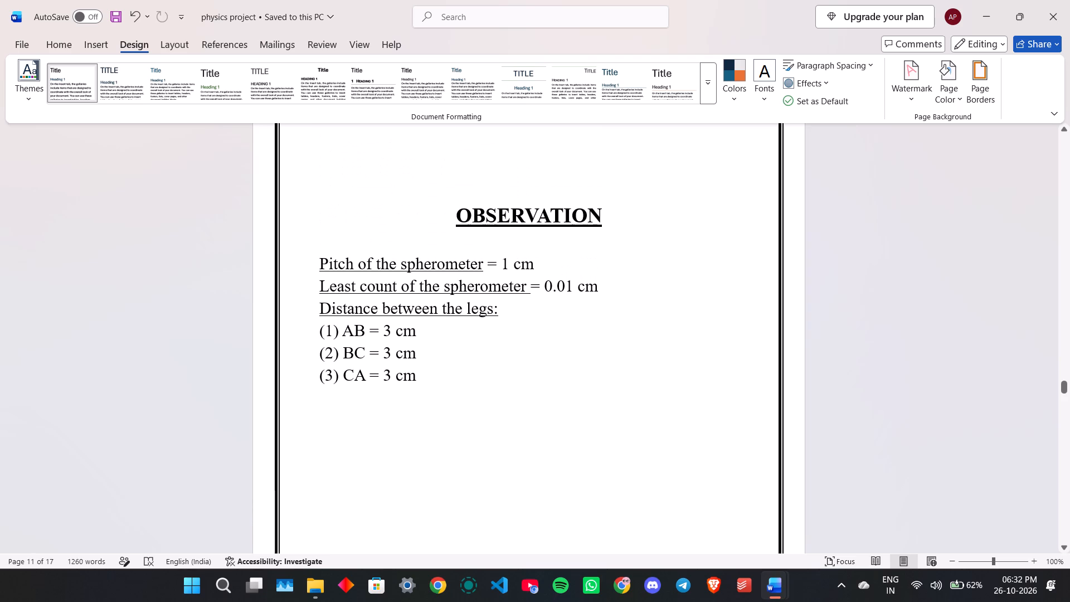
scroll(642, 465, "up", 12)
scroll(644, 469, "down", 5)
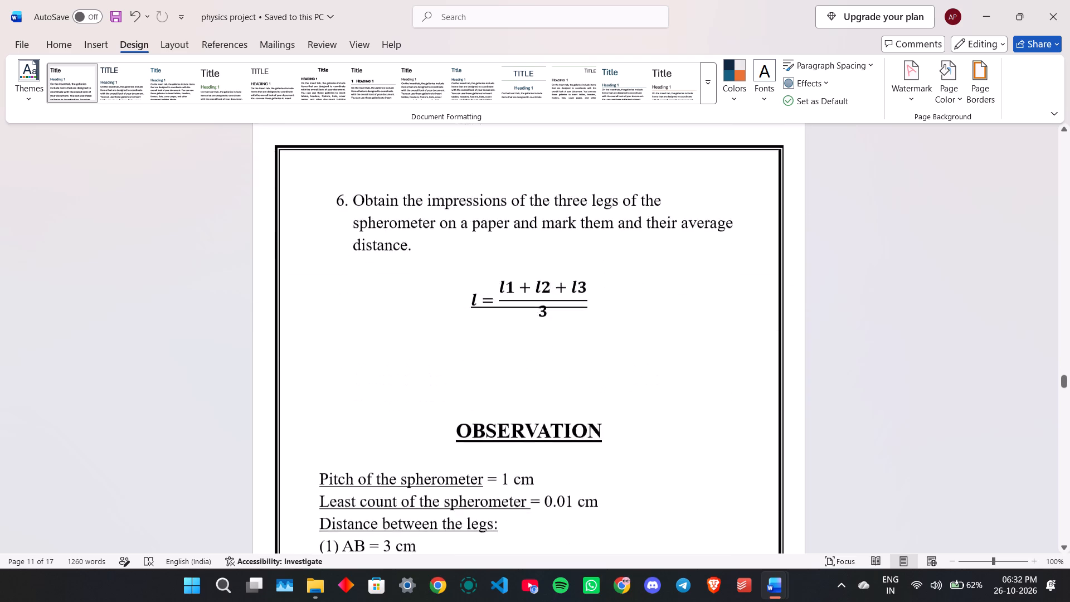
scroll(644, 469, "down", 4)
scroll(673, 445, "up", 13)
scroll(674, 454, "down", 1)
scroll(674, 454, "up", 7)
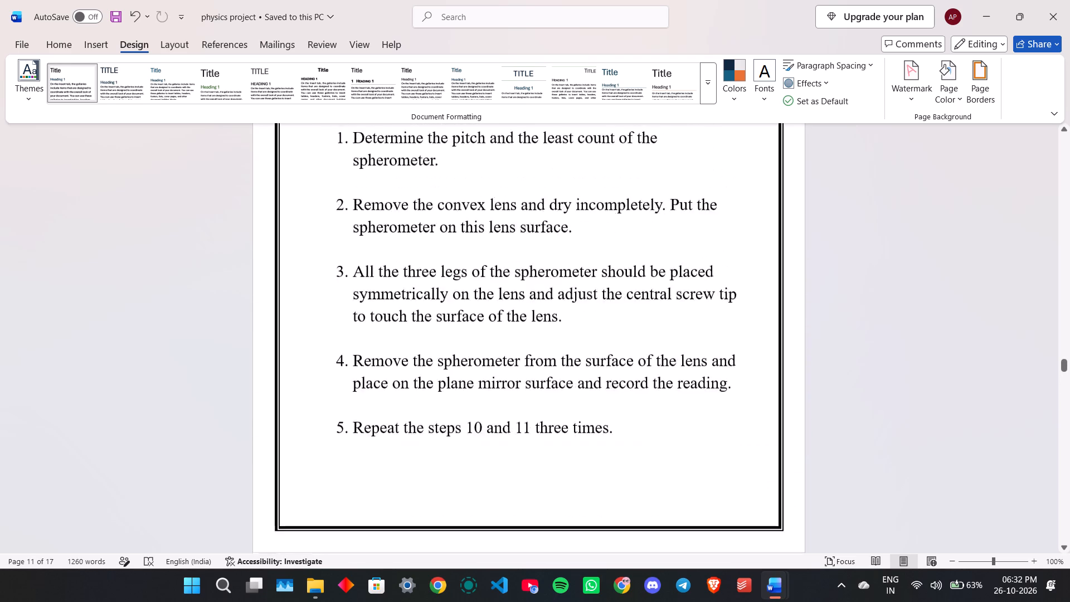
Review the pages backwards from the procedure through theory, index and acknowledgement to the cover page.
scroll(674, 454, "up", 20)
scroll(674, 454, "up", 10)
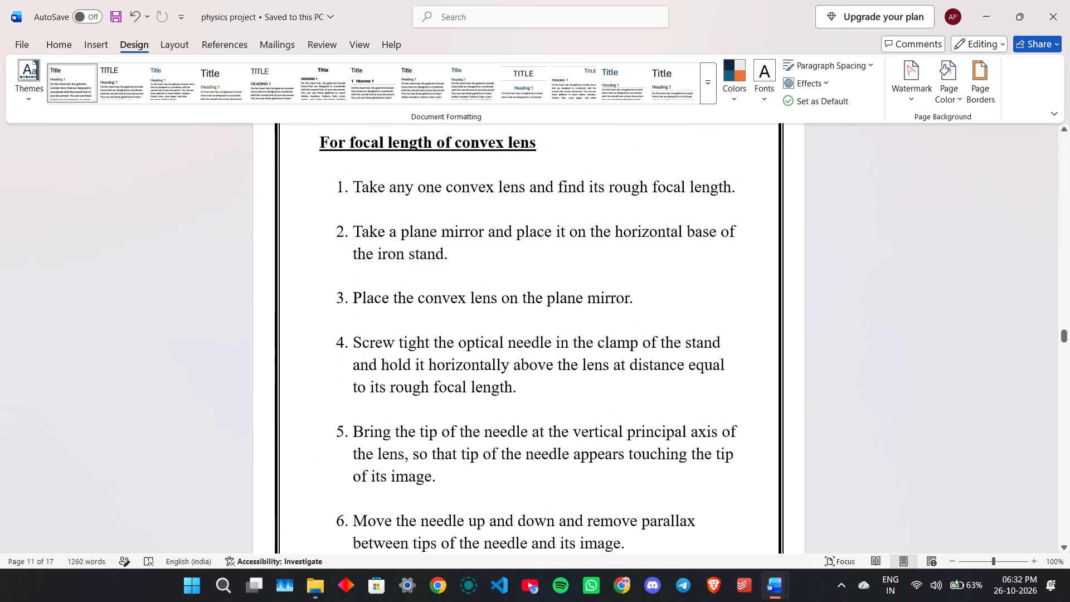
scroll(673, 453, "up", 20)
scroll(673, 453, "up", 10)
scroll(673, 453, "down", 1)
scroll(673, 453, "up", 20)
scroll(673, 453, "up", 7)
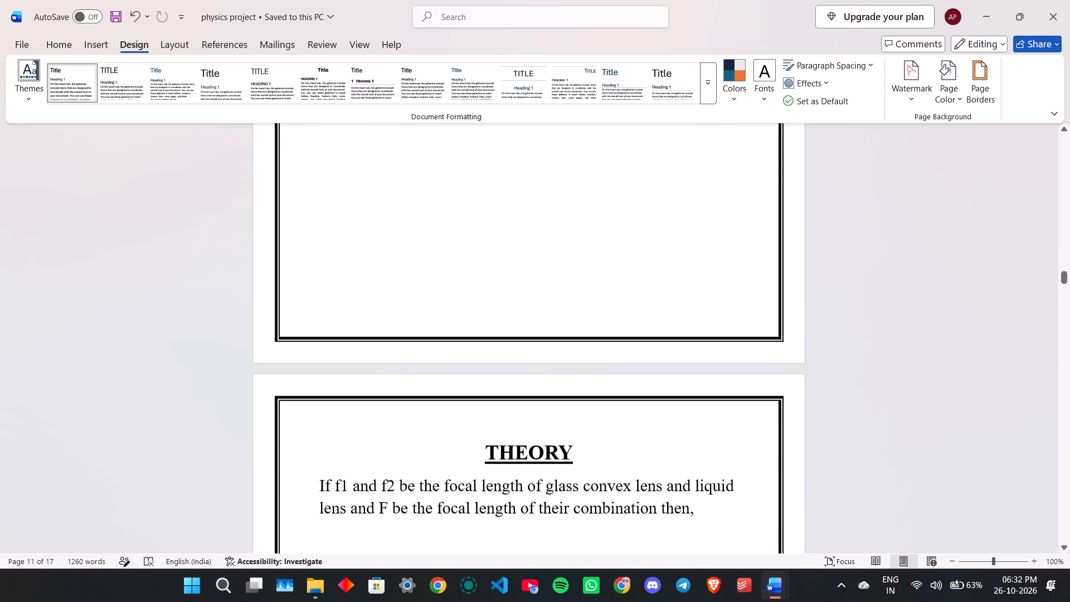
scroll(673, 453, "up", 3)
scroll(673, 453, "down", 1)
scroll(673, 453, "up", 16)
scroll(673, 454, "up", 13)
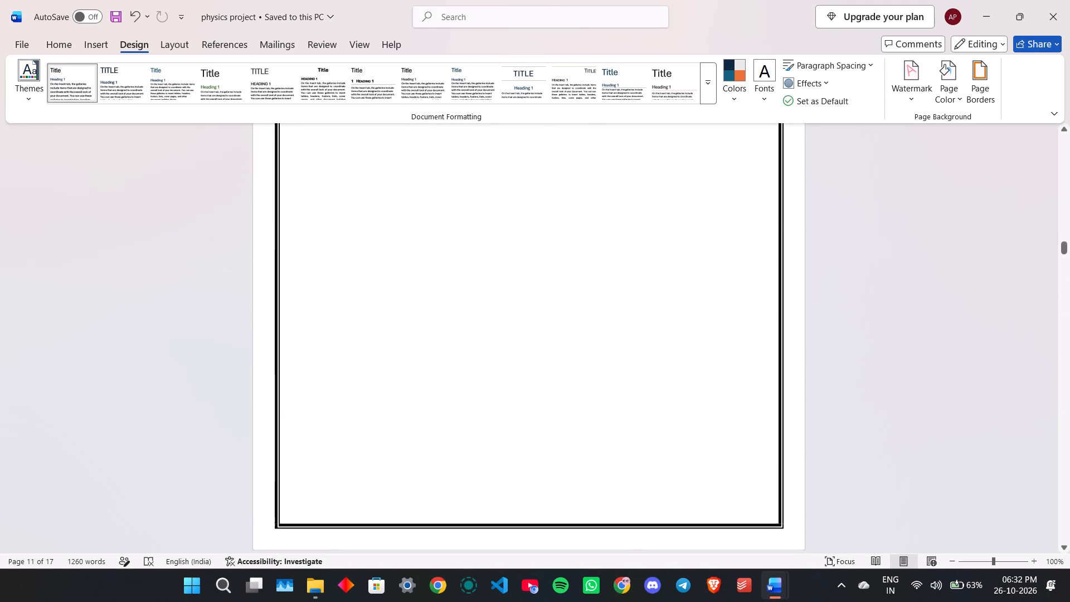
scroll(673, 454, "up", 20)
scroll(673, 454, "up", 13)
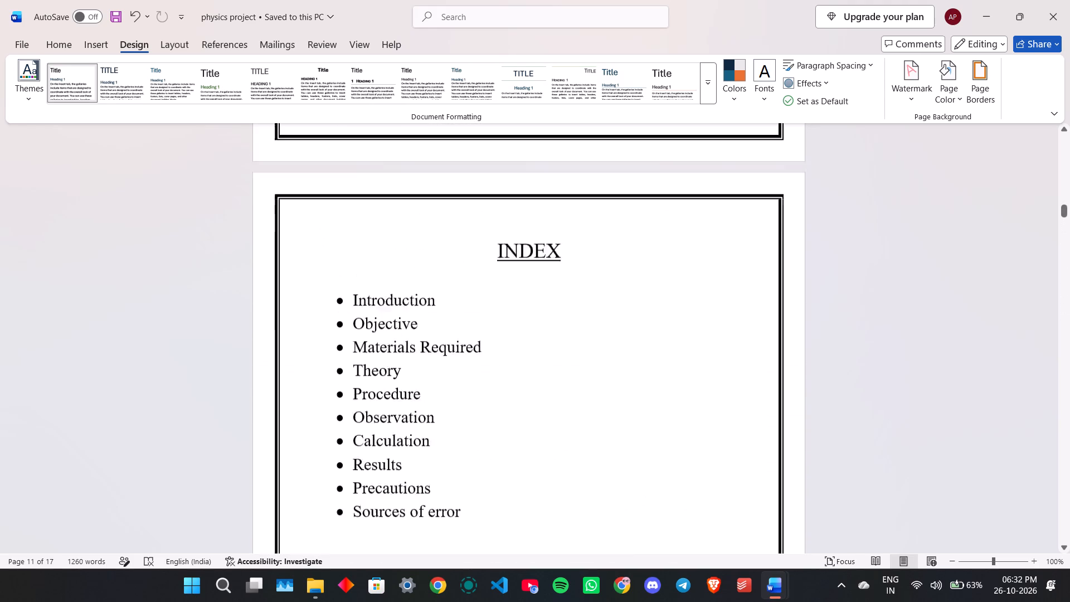
scroll(673, 458, "up", 12)
scroll(673, 458, "up", 19)
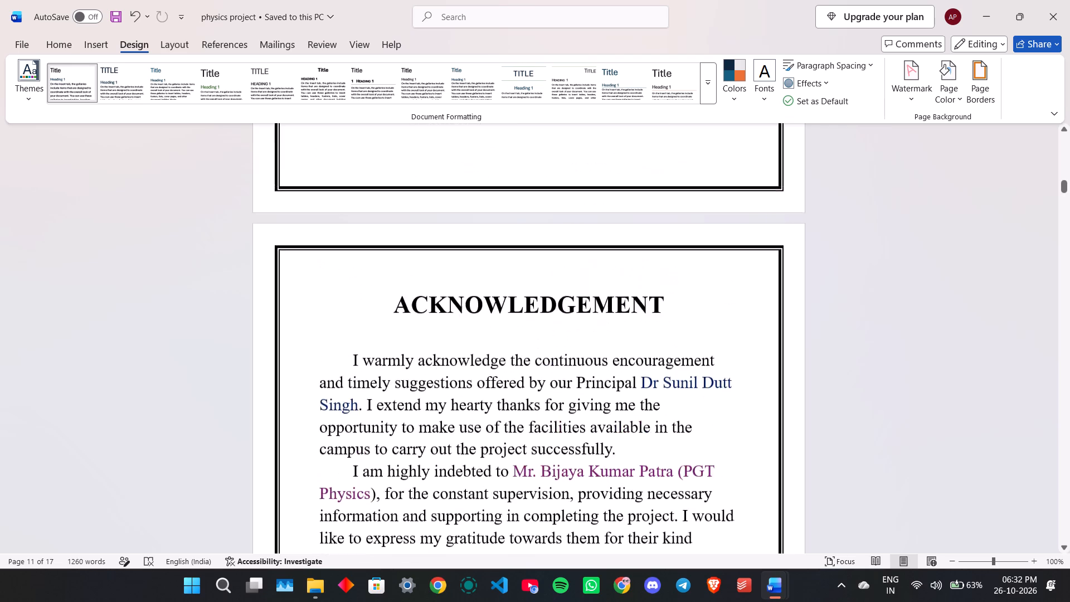
scroll(673, 458, "up", 18)
scroll(672, 459, "down", 1)
scroll(672, 459, "up", 14)
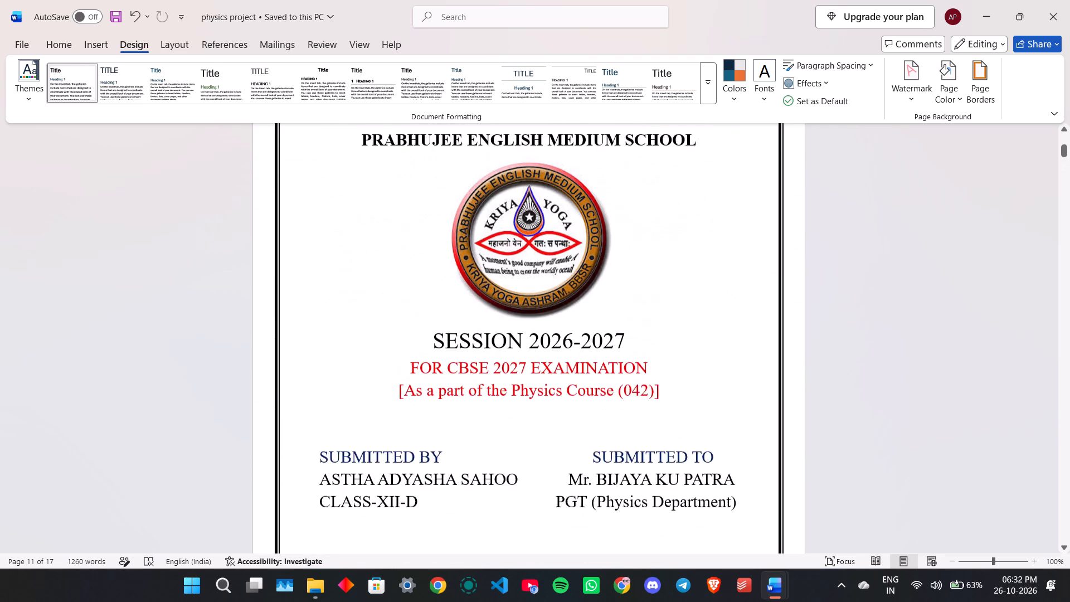
scroll(672, 459, "up", 11)
scroll(672, 459, "down", 9)
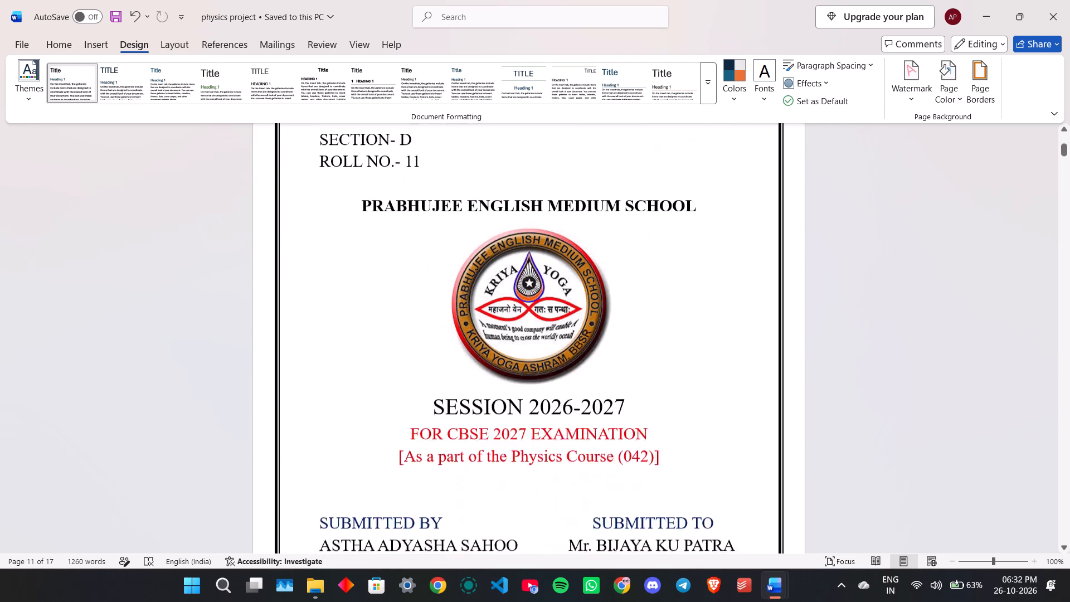
scroll(672, 459, "up", 4)
Check the cover page's submission details and the certificate page down to its signature block.
scroll(672, 459, "down", 10)
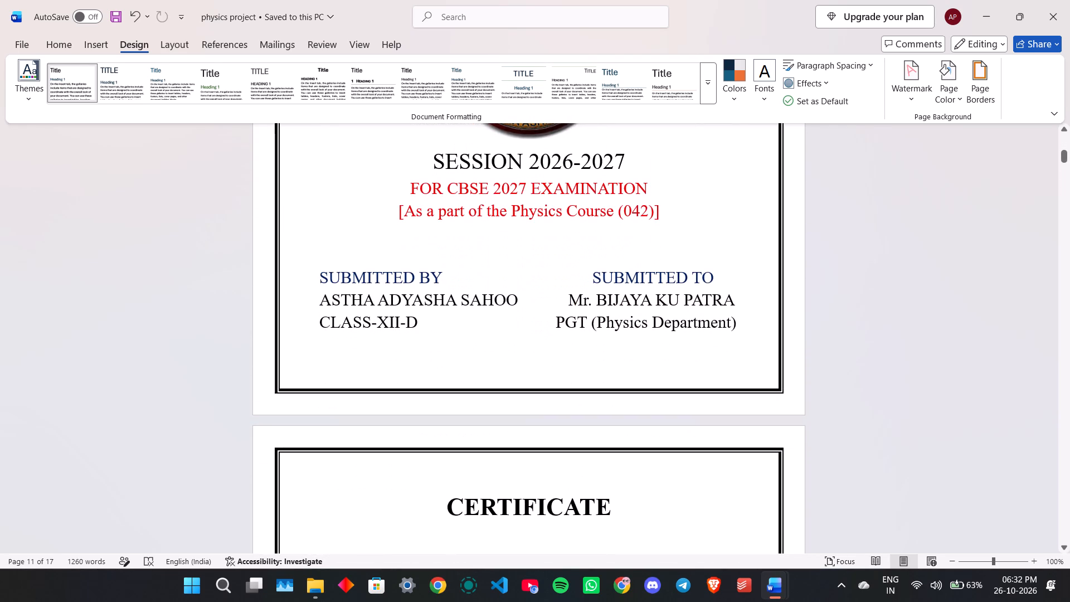
scroll(678, 454, "down", 7)
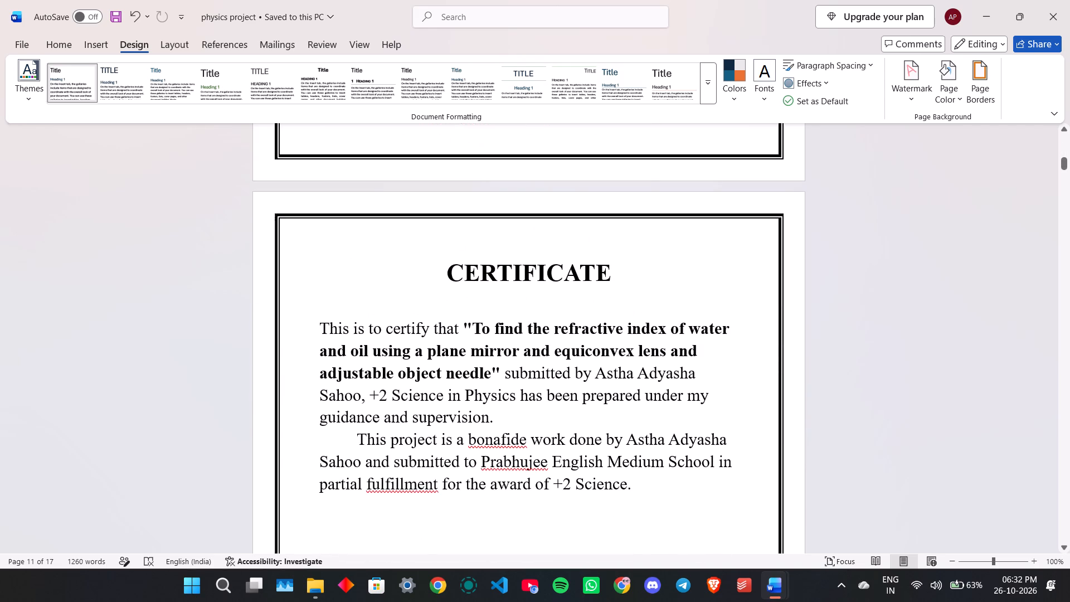
scroll(678, 454, "down", 1)
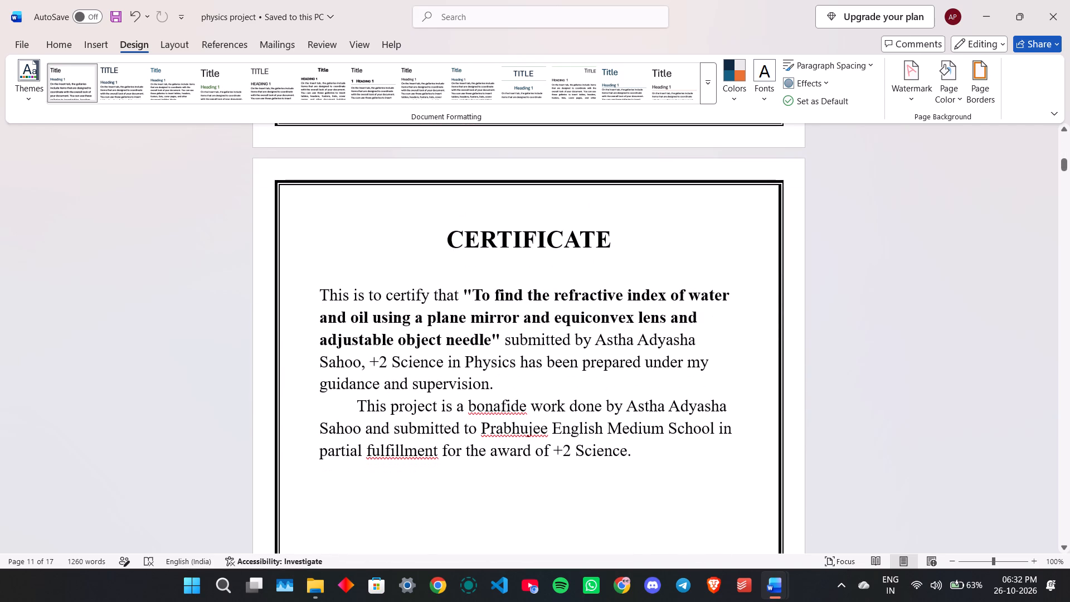
scroll(678, 454, "down", 4)
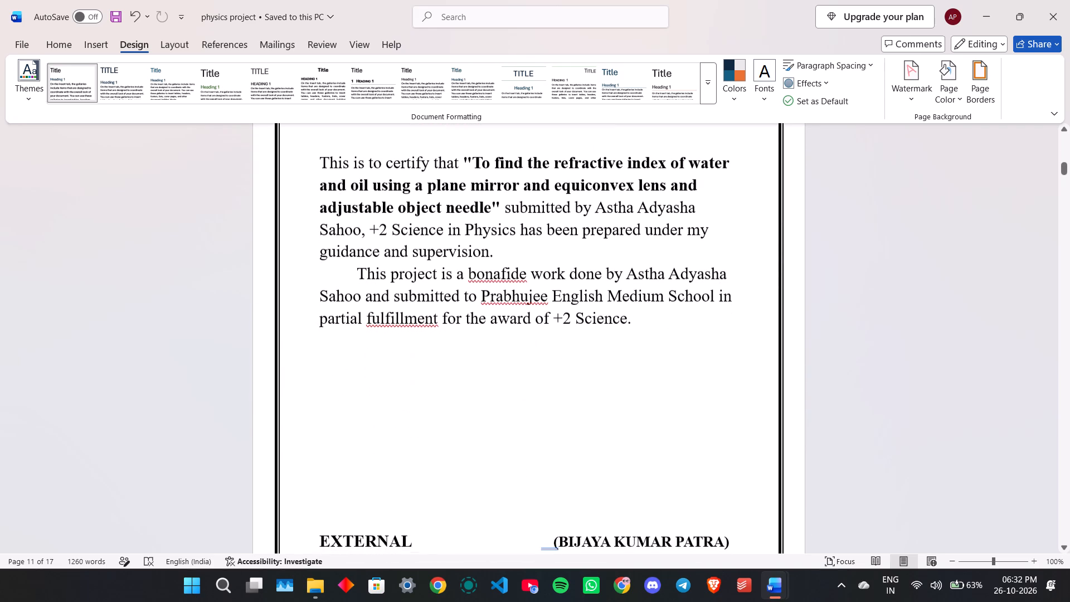
scroll(678, 454, "down", 14)
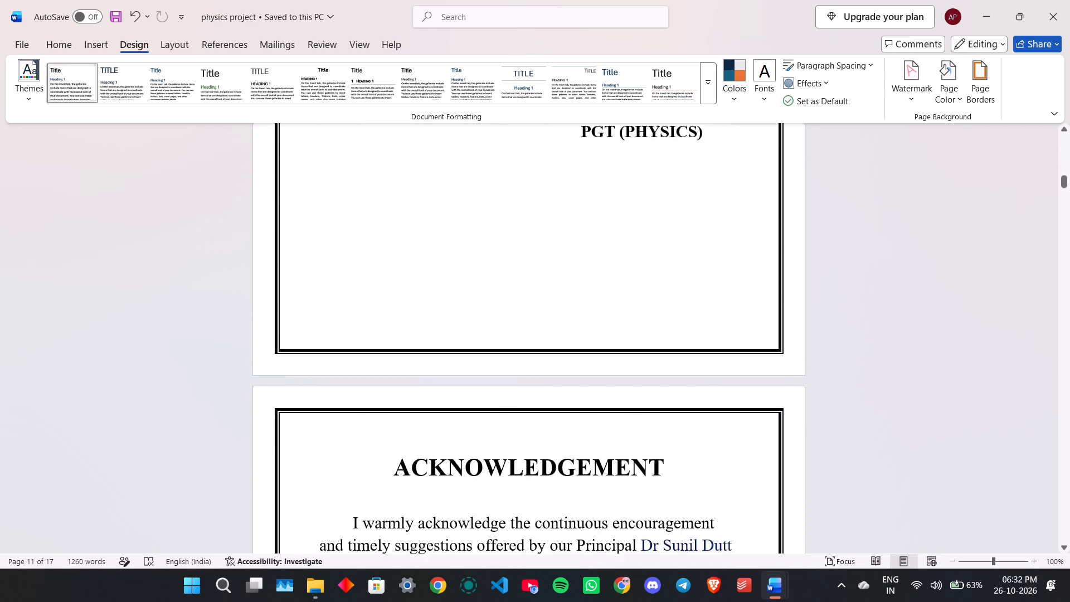
scroll(678, 454, "down", 9)
scroll(678, 454, "up", 13)
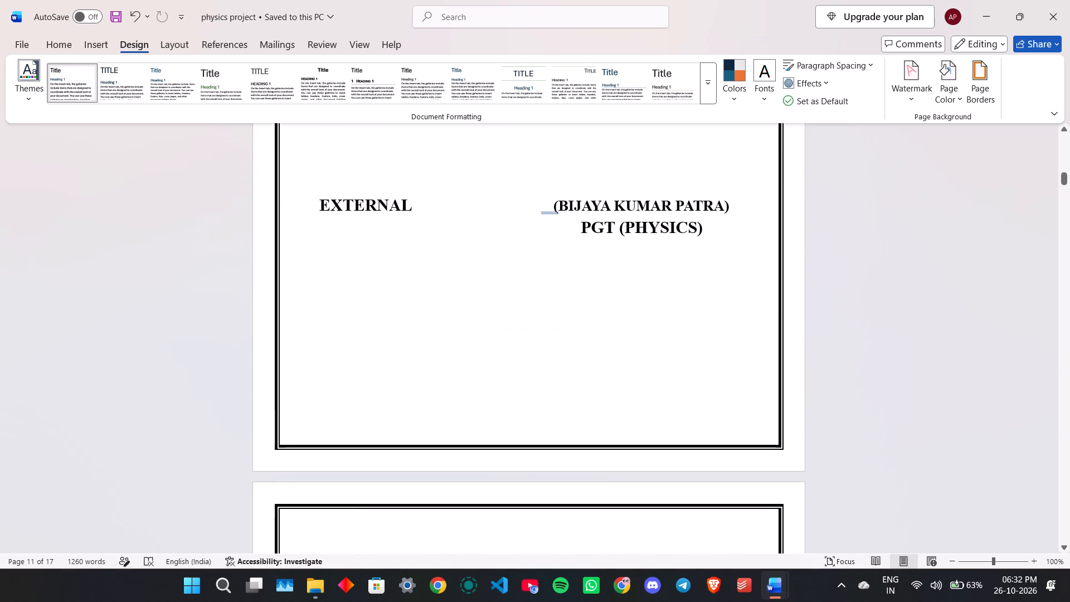
scroll(678, 454, "down", 1)
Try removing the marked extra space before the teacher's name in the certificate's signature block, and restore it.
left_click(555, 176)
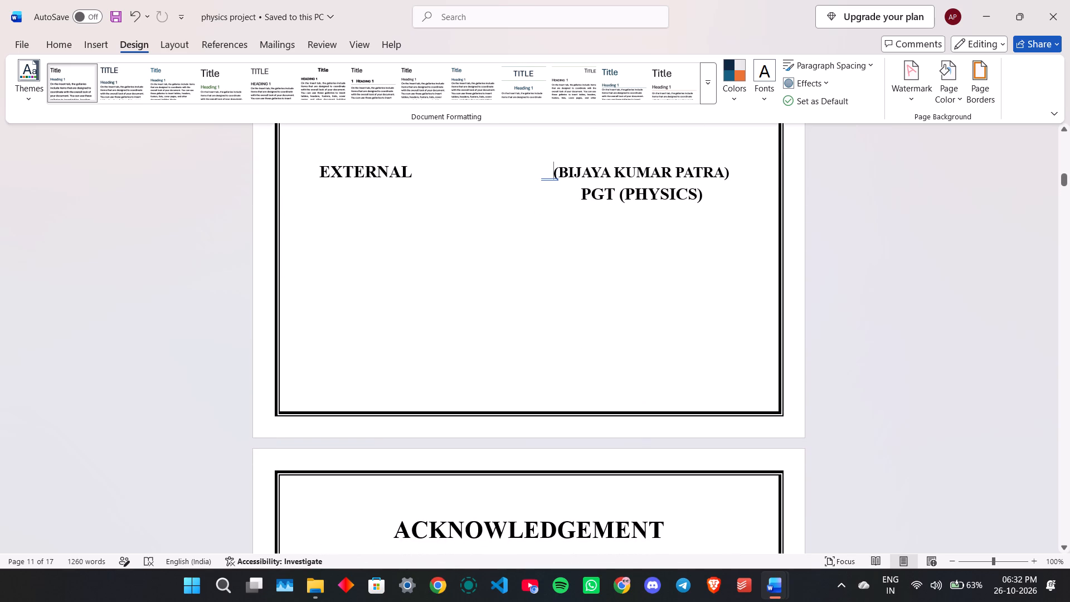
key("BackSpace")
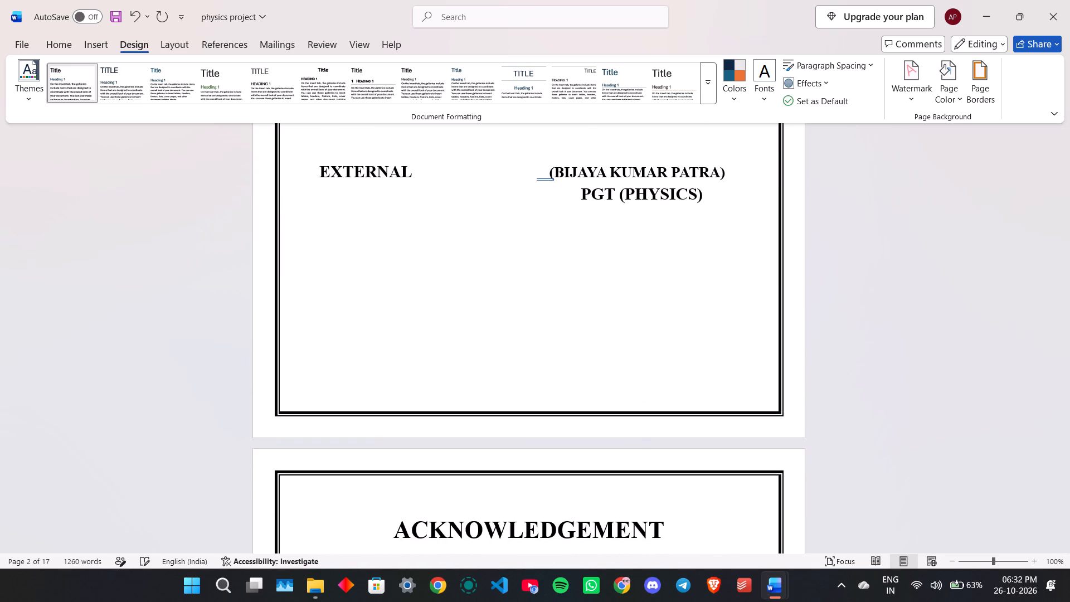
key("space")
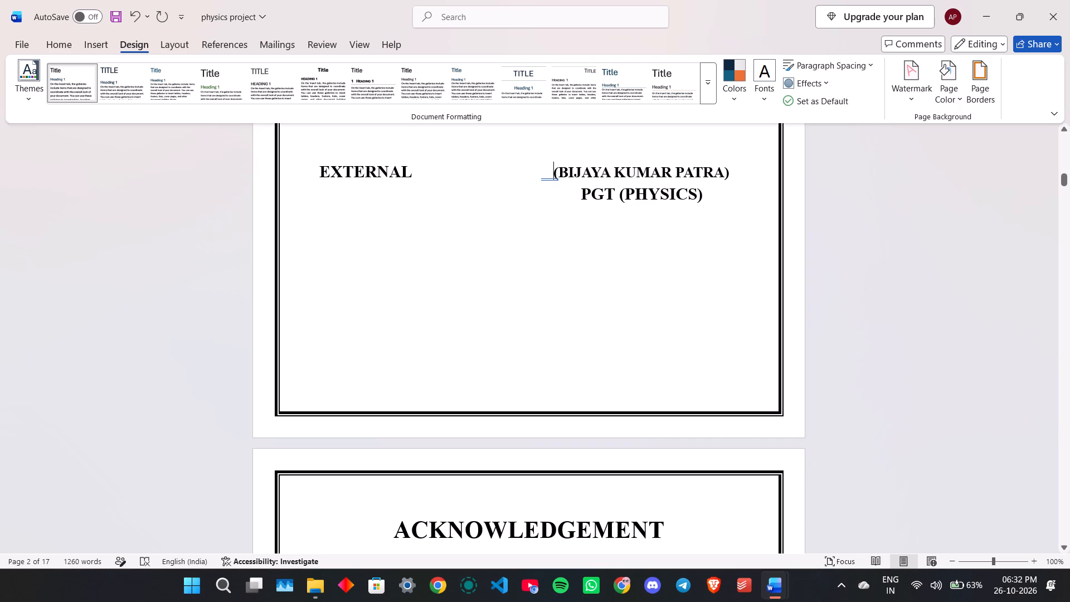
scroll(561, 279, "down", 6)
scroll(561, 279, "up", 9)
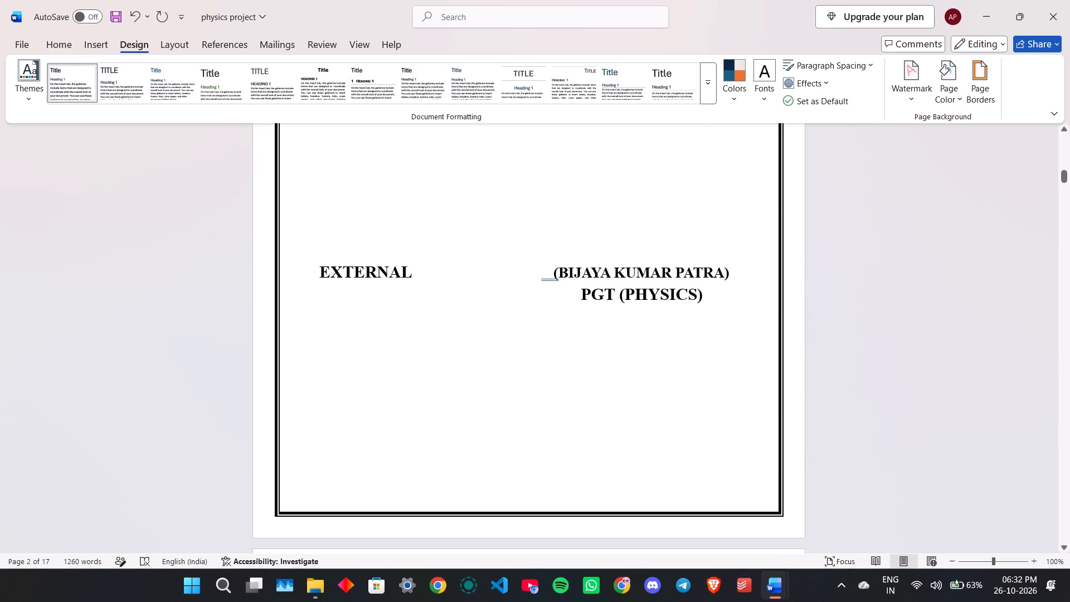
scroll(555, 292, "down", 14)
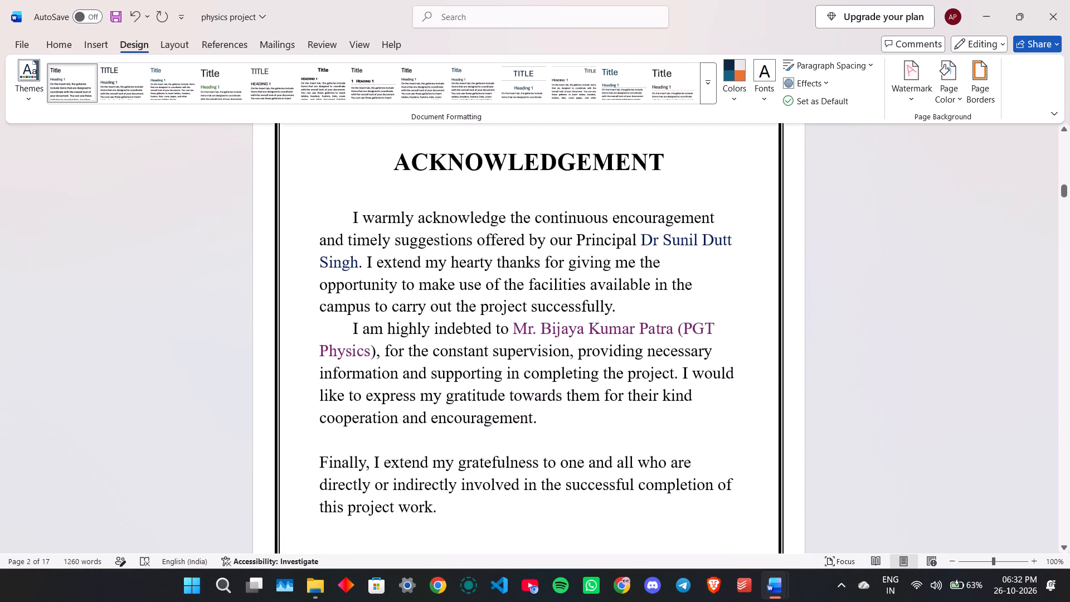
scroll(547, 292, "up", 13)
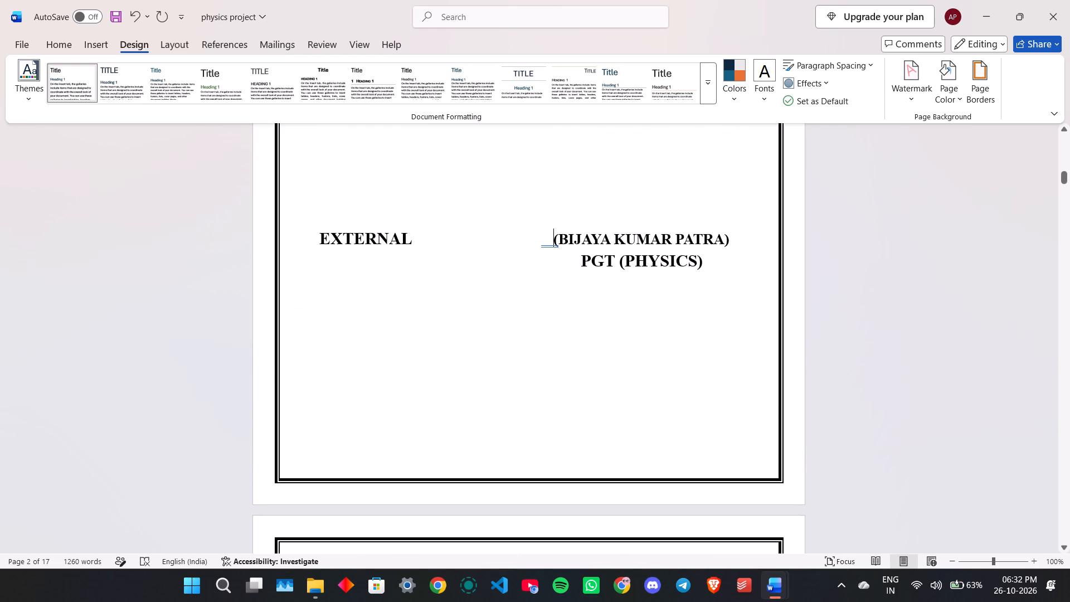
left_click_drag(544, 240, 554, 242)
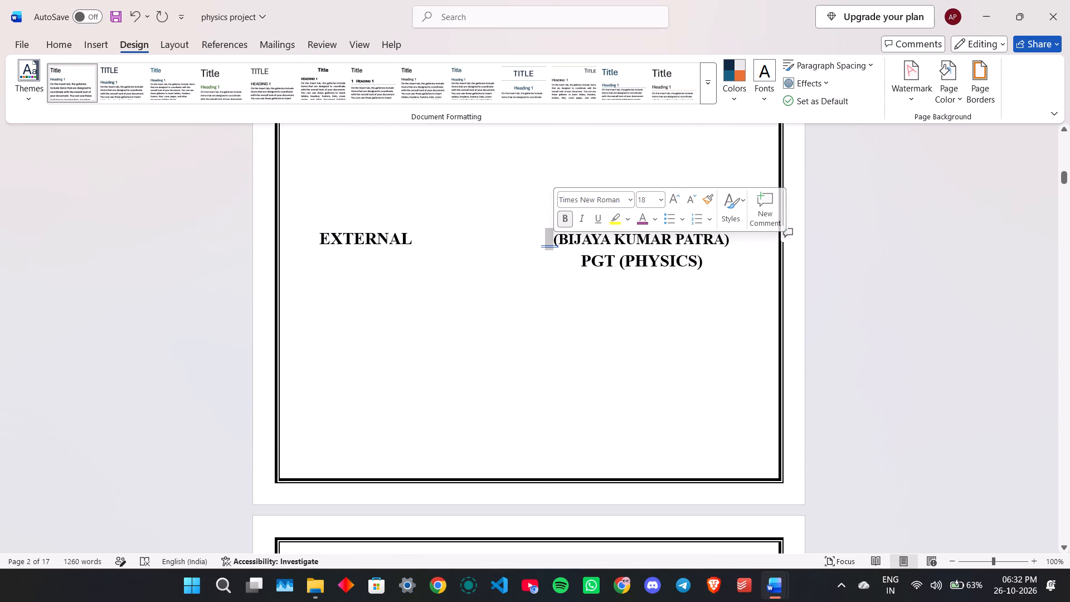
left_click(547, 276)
Review the acknowledgement, index and introduction pages for consistent formatting and page border.
scroll(543, 342, "down", 2)
scroll(543, 342, "up", 1)
scroll(543, 342, "down", 2)
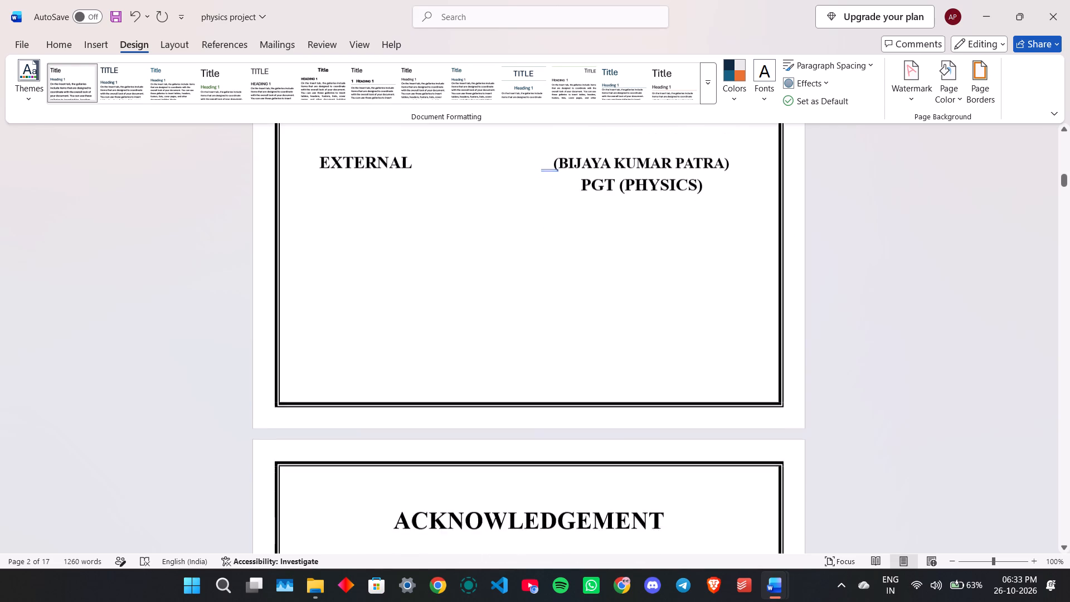
scroll(543, 342, "down", 5)
scroll(534, 329, "up", 1)
scroll(534, 329, "down", 4)
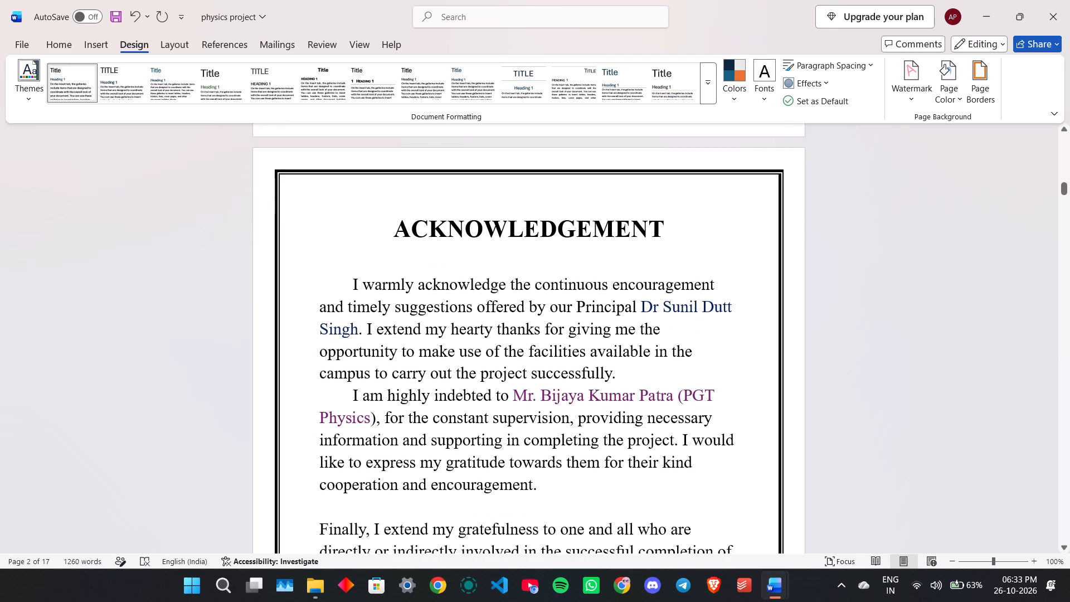
scroll(534, 329, "down", 3)
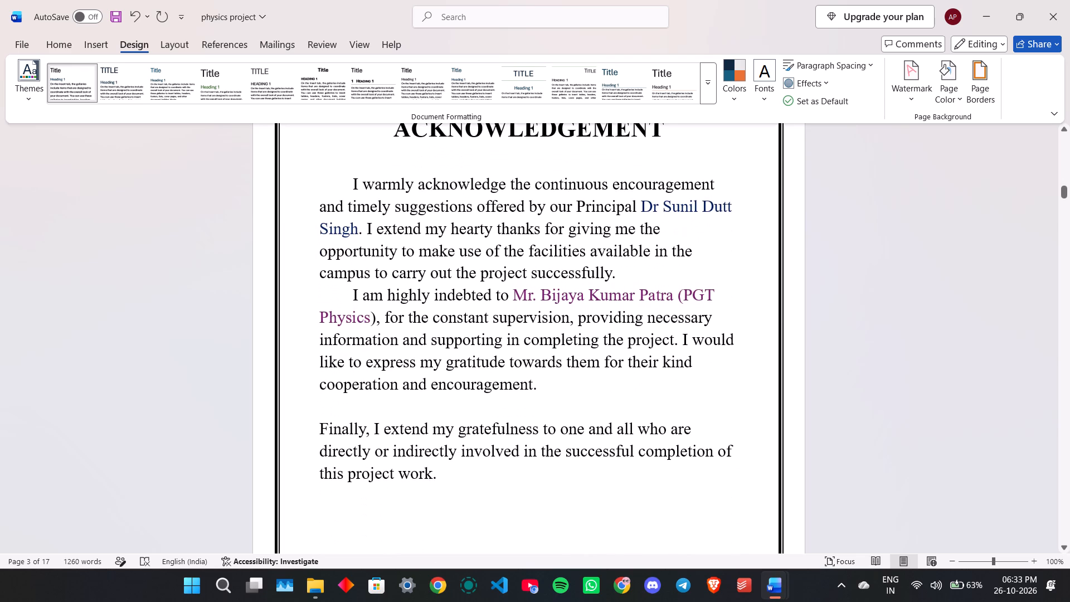
scroll(534, 329, "down", 12)
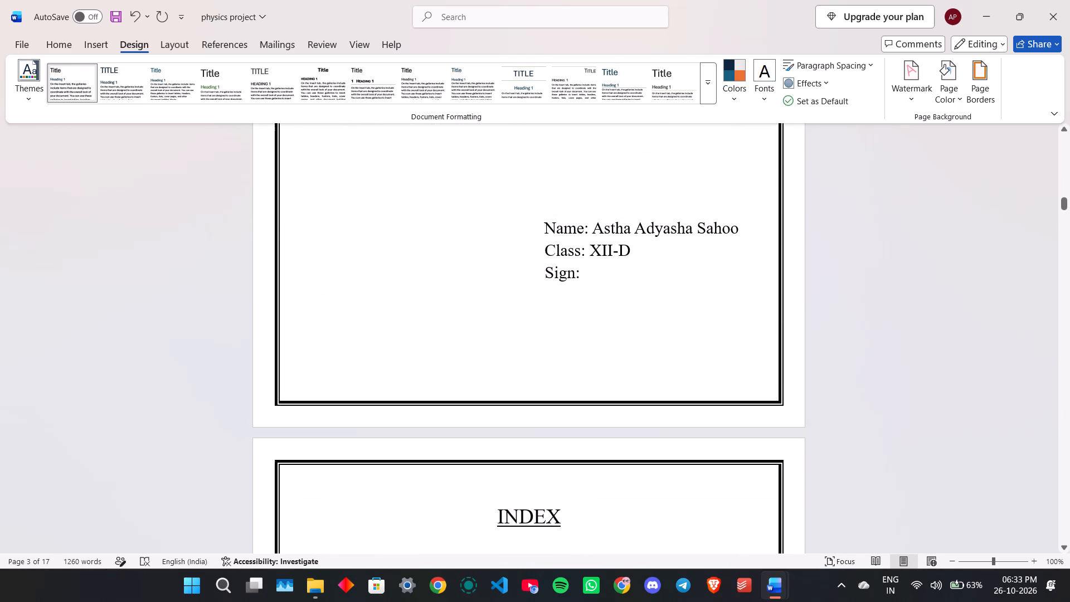
scroll(534, 329, "down", 18)
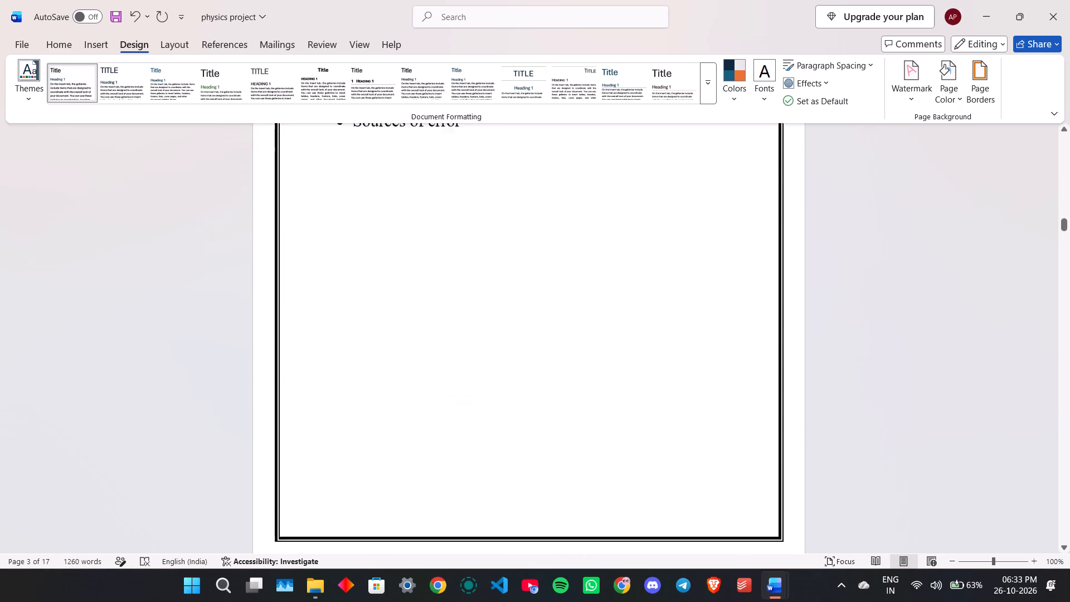
scroll(534, 329, "down", 20)
scroll(534, 329, "down", 6)
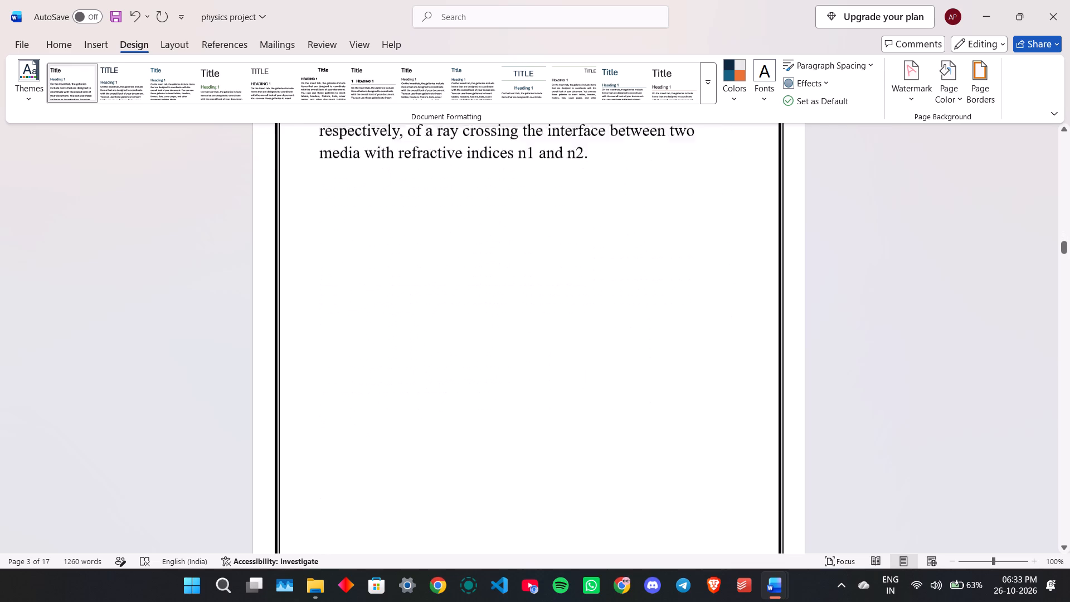
scroll(534, 331, "down", 1)
scroll(534, 331, "up", 6)
scroll(533, 331, "down", 1)
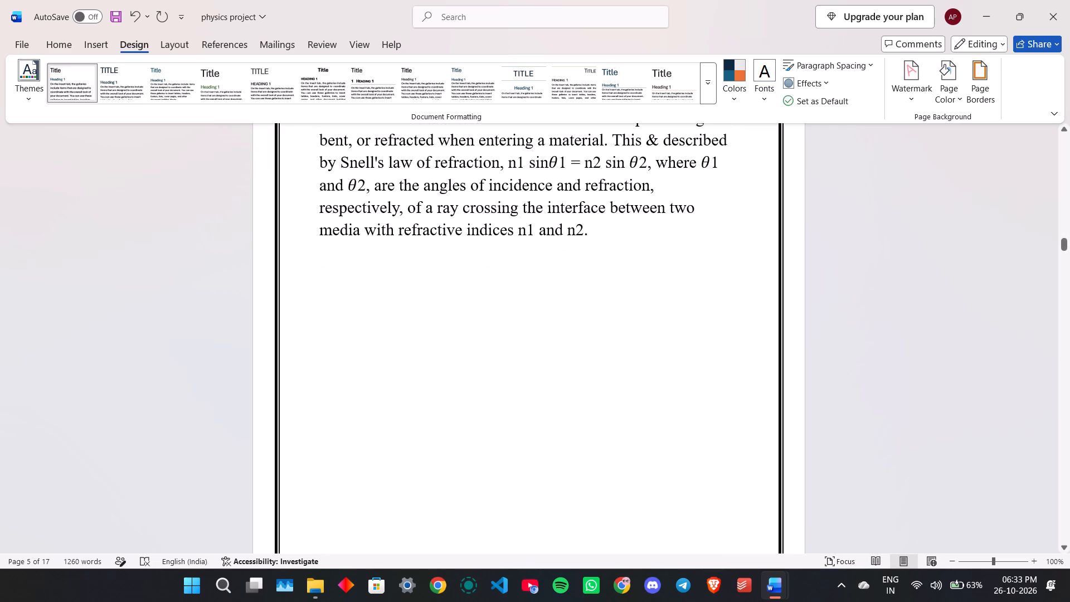
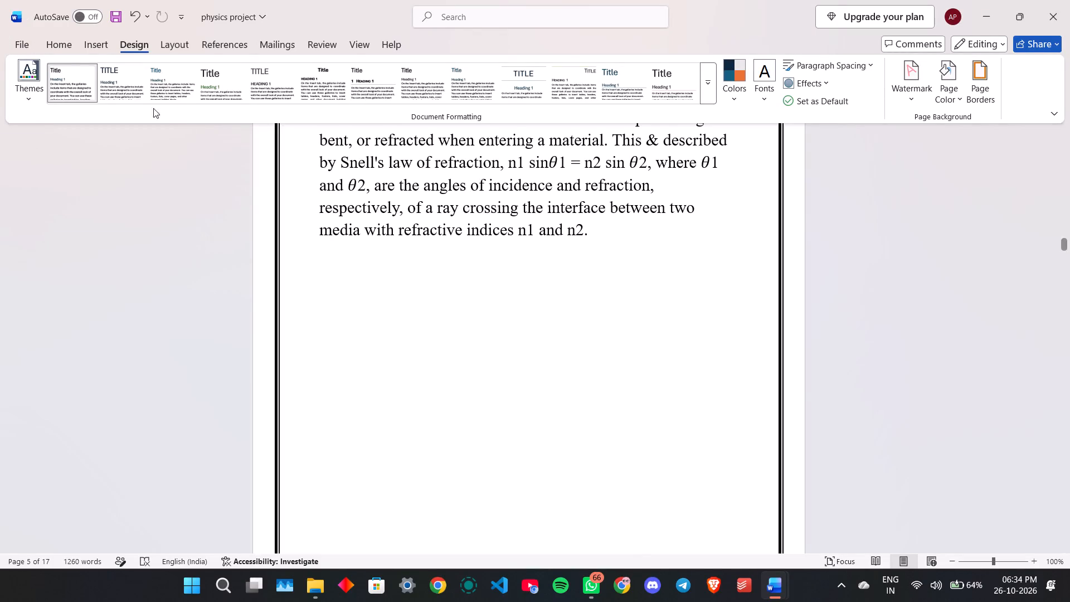
Insert the picture "WhatsApp Image 2026-10-26 at 6.33.58 PM" from the Downloads folder below the paragraph on Snell's law of refraction.
left_click(108, 49)
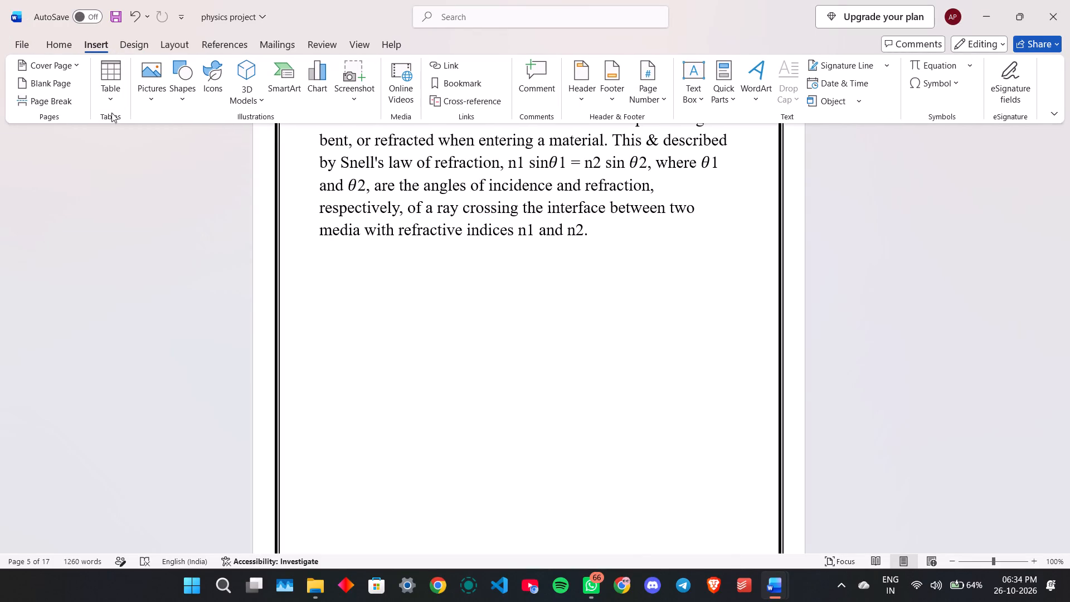
left_click(146, 94)
left_click(164, 140)
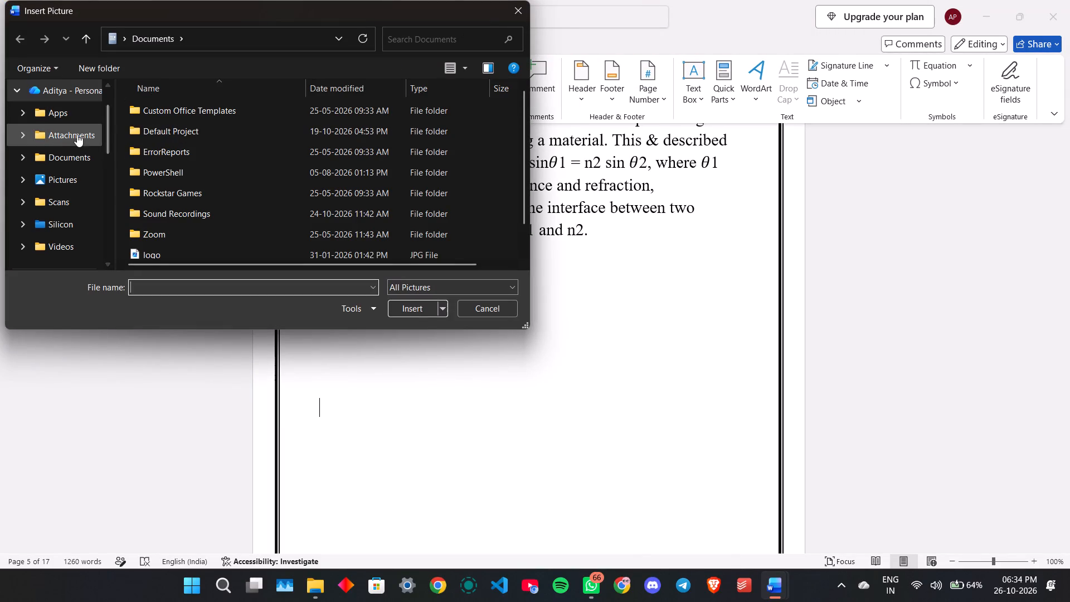
scroll(52, 217, "up", 1)
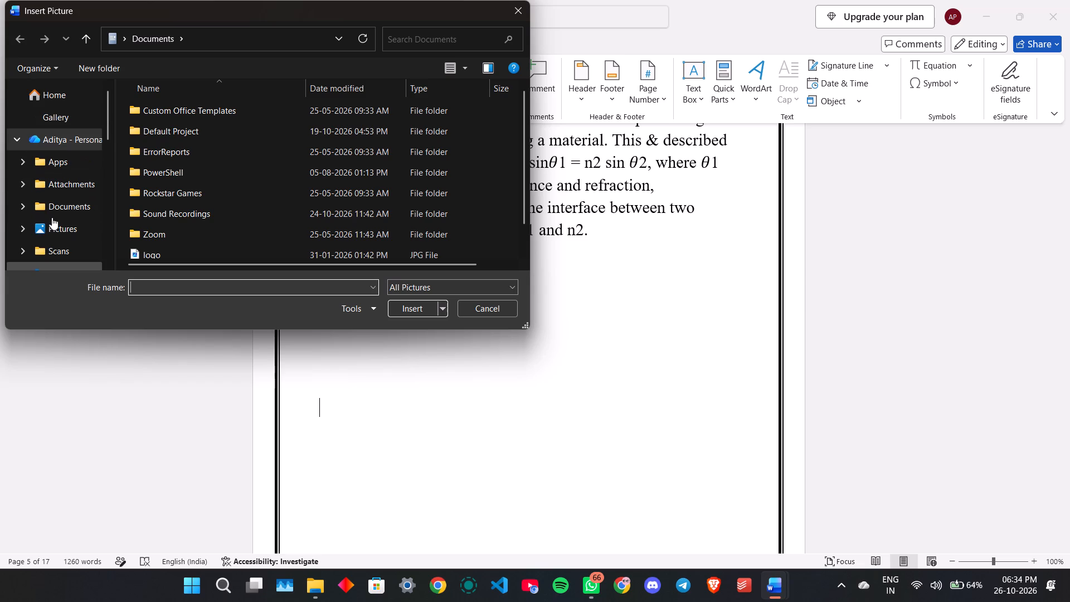
scroll(52, 217, "up", 3)
scroll(51, 217, "down", 3)
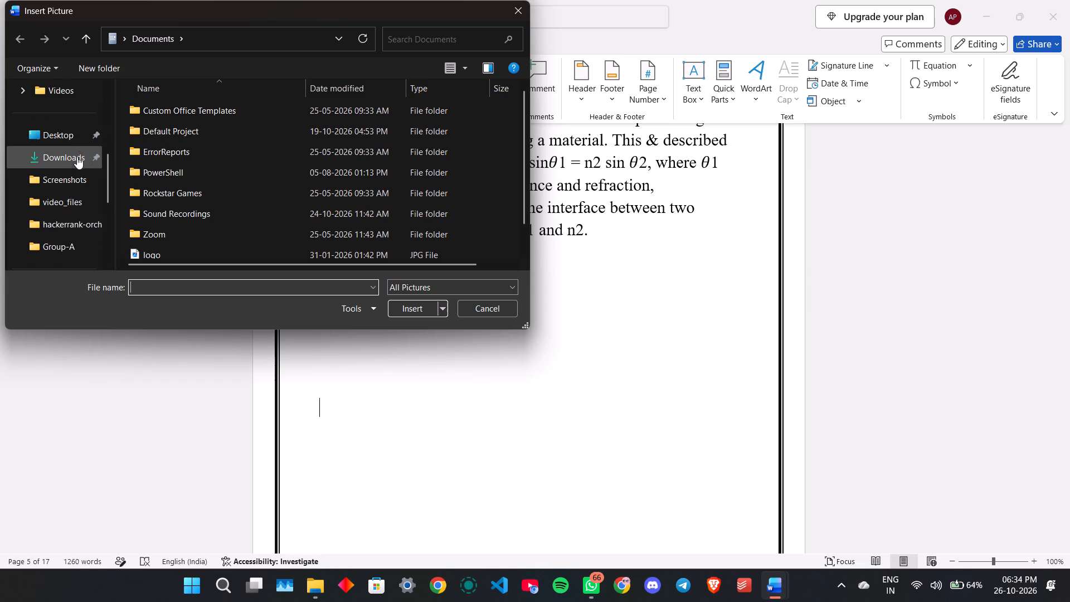
left_click(78, 149)
left_click(212, 124)
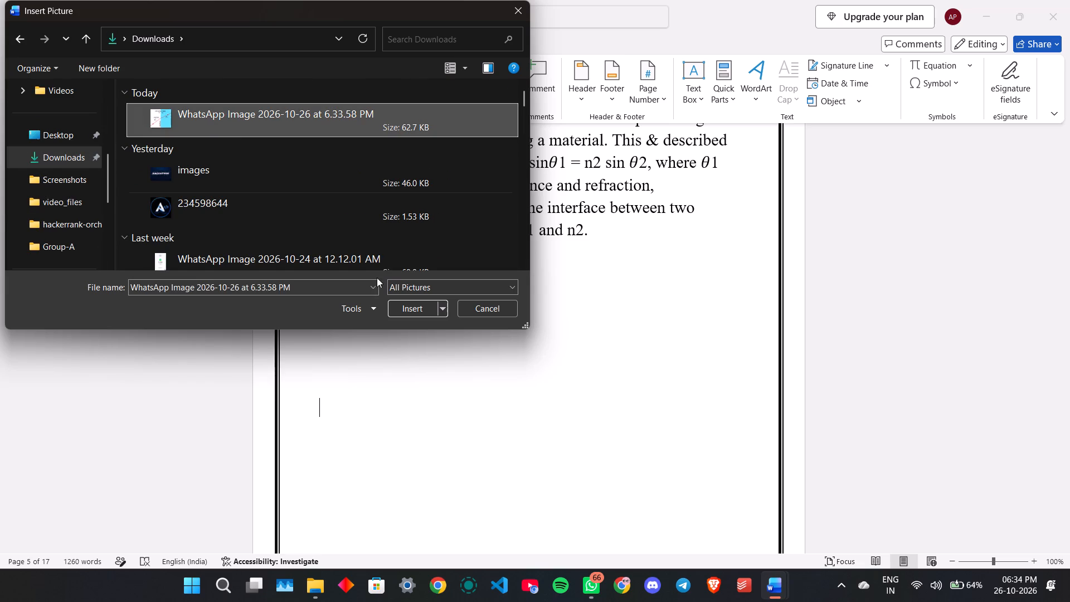
left_click(421, 307)
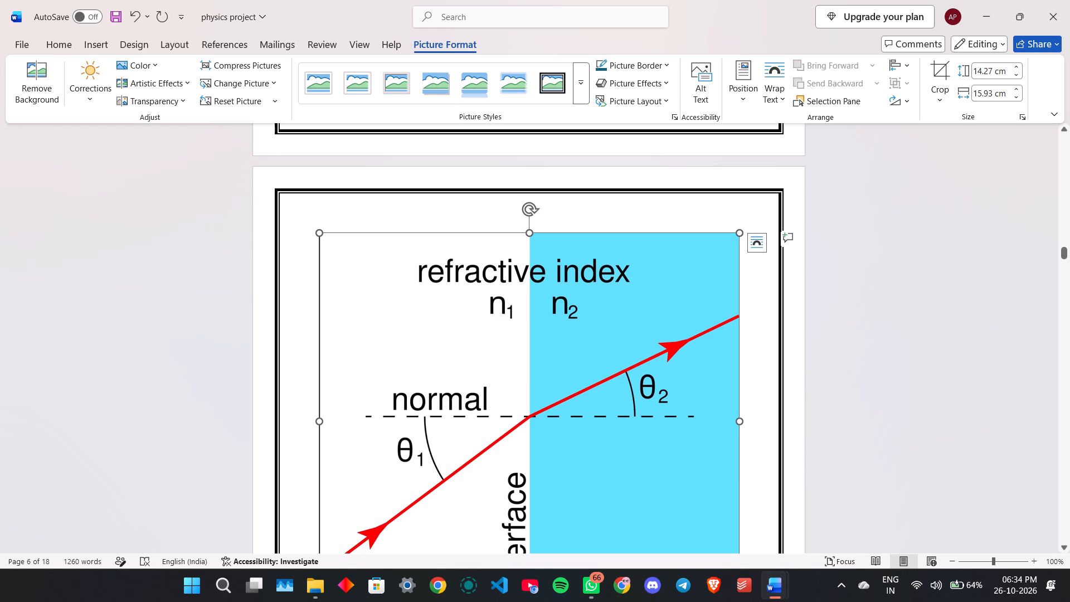
Shrink the inserted refraction diagram proportionally from its lower corner to roughly half its width and height.
scroll(511, 450, "down", 3)
scroll(528, 428, "up", 9)
scroll(544, 498, "down", 5)
scroll(563, 447, "up", 1)
scroll(572, 425, "down", 2)
scroll(651, 405, "down", 3)
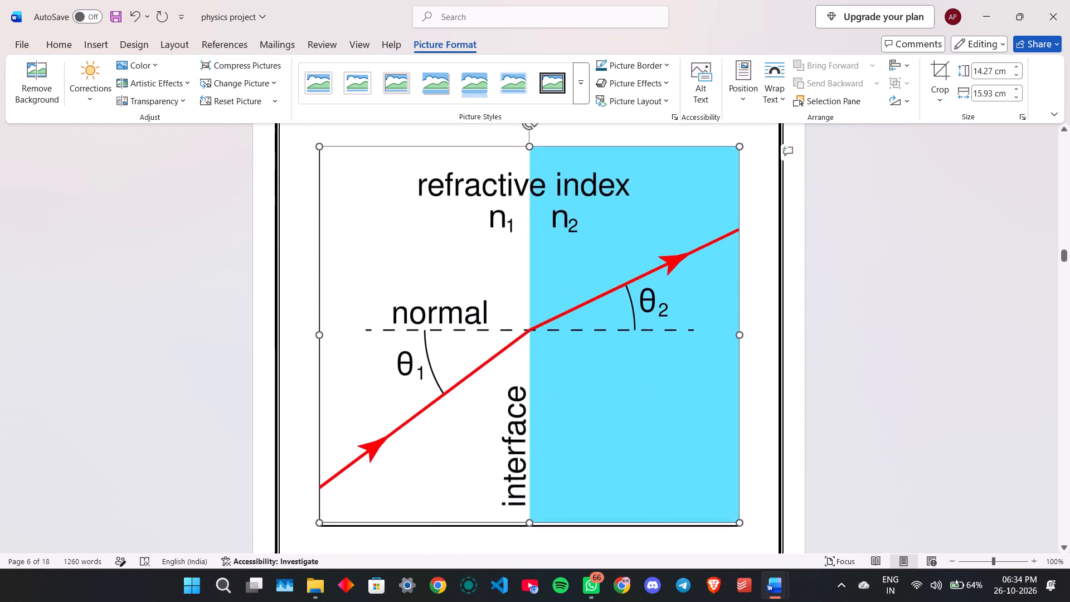
scroll(660, 424, "down", 2)
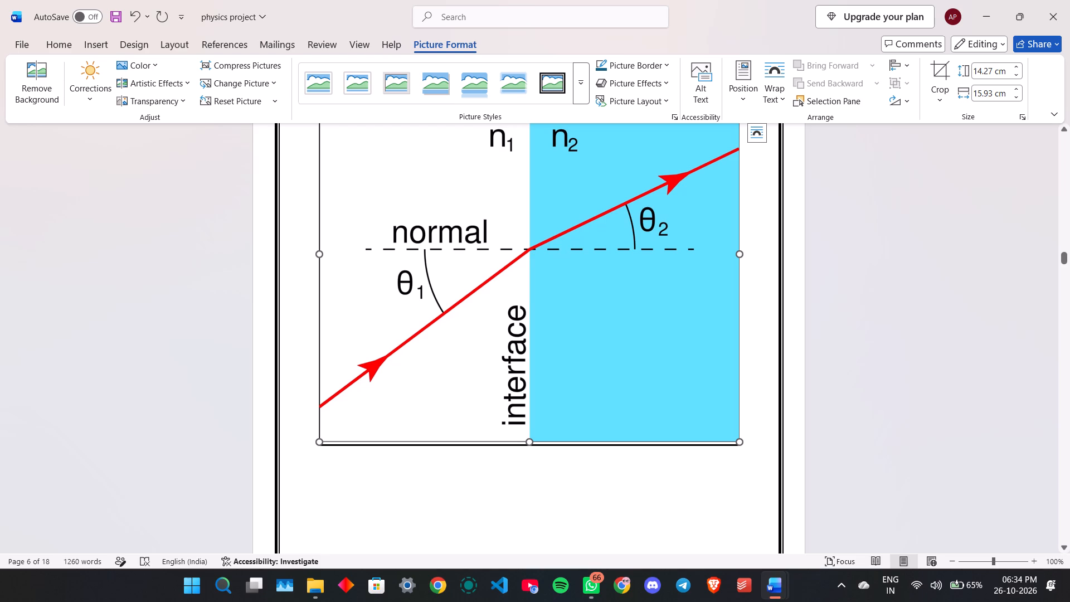
left_click_drag(739, 440, 542, 169)
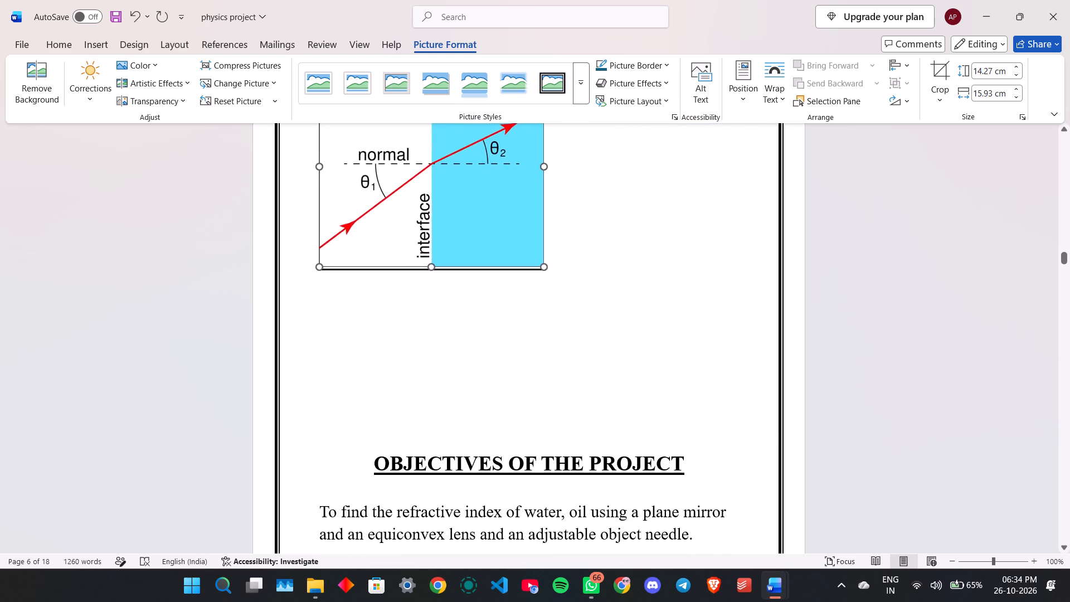
Shrink the refraction diagram on the introduction page to about 3.81 cm high and 4.26 cm wide.
left_click_drag(542, 169, 541, 166)
scroll(578, 206, "up", 5)
left_click_drag(541, 492, 522, 472)
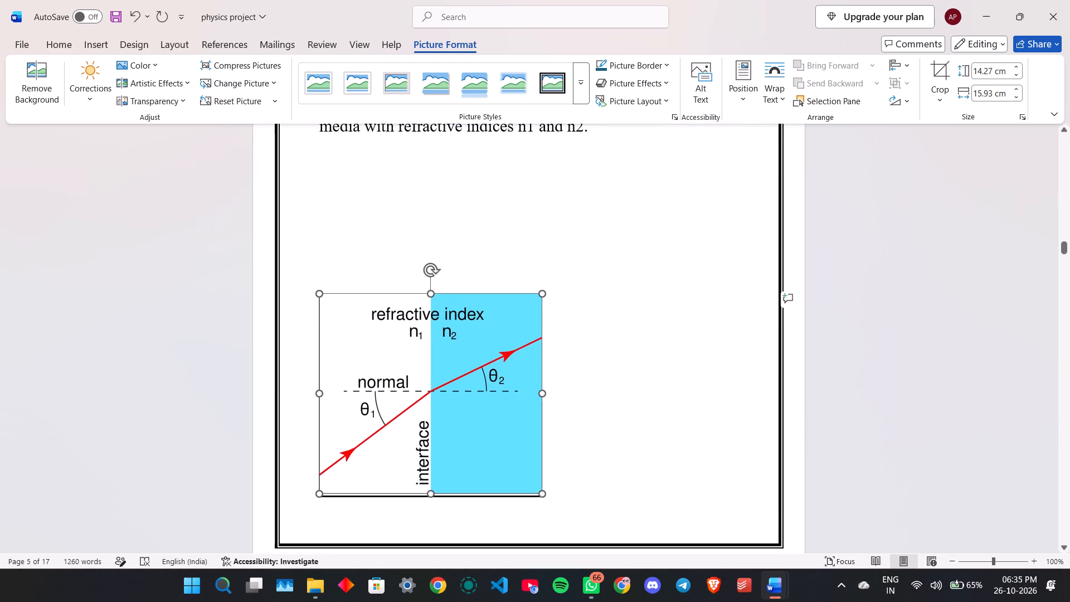
left_click_drag(522, 472, 431, 391)
scroll(460, 382, "up", 1)
scroll(460, 382, "down", 1)
scroll(460, 382, "up", 2)
Set tight text wrapping on the refraction diagram and place it at the right margin beside the Snell's law paragraph.
left_click_drag(336, 414, 498, 347)
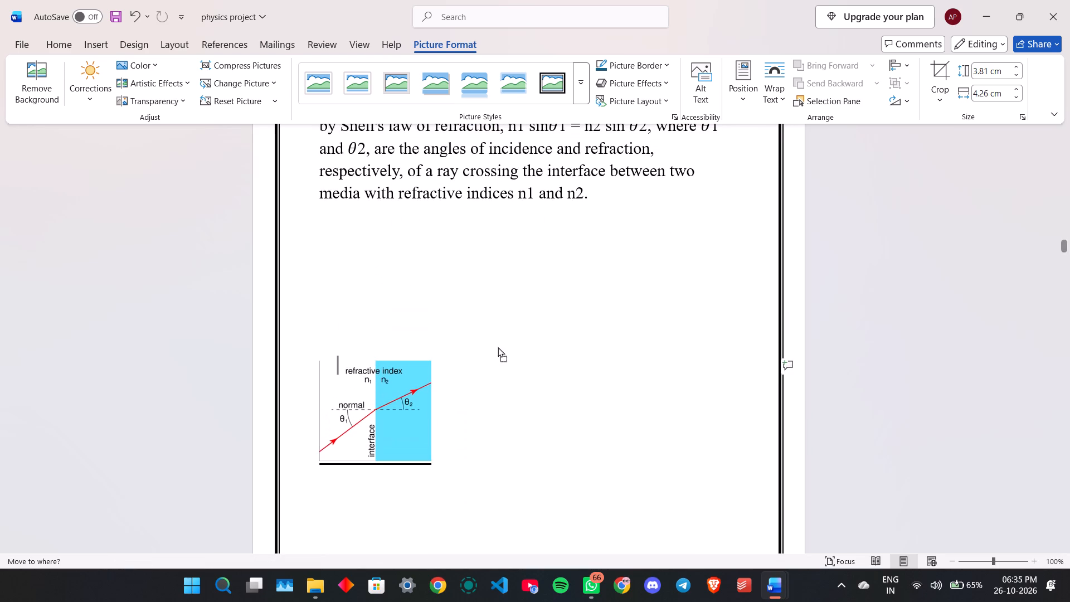
left_click_drag(498, 347, 541, 324)
left_click_drag(401, 375, 442, 339)
left_click(447, 331)
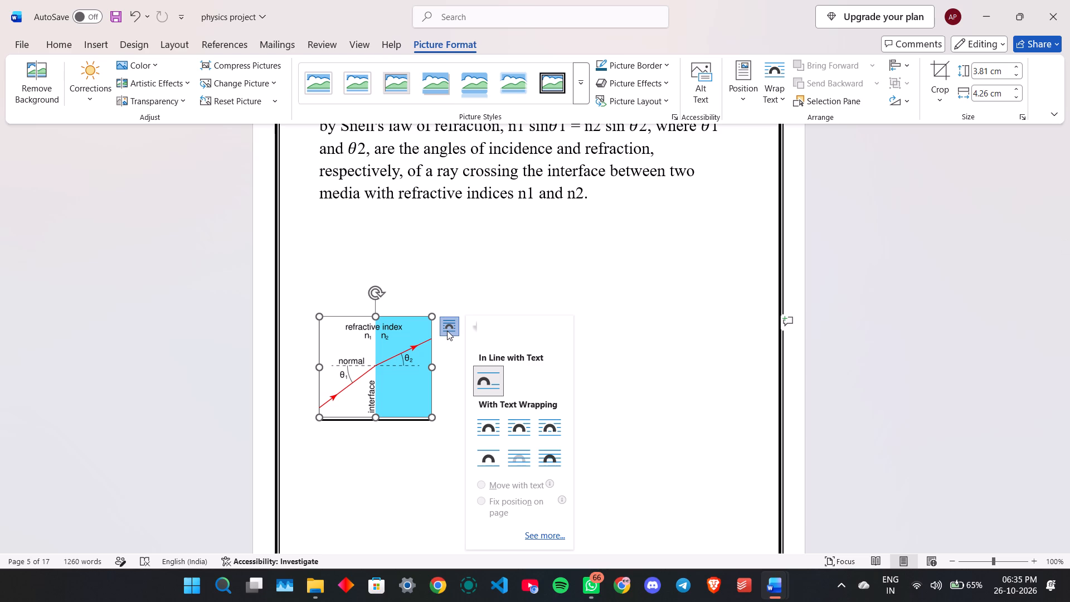
left_click(519, 426)
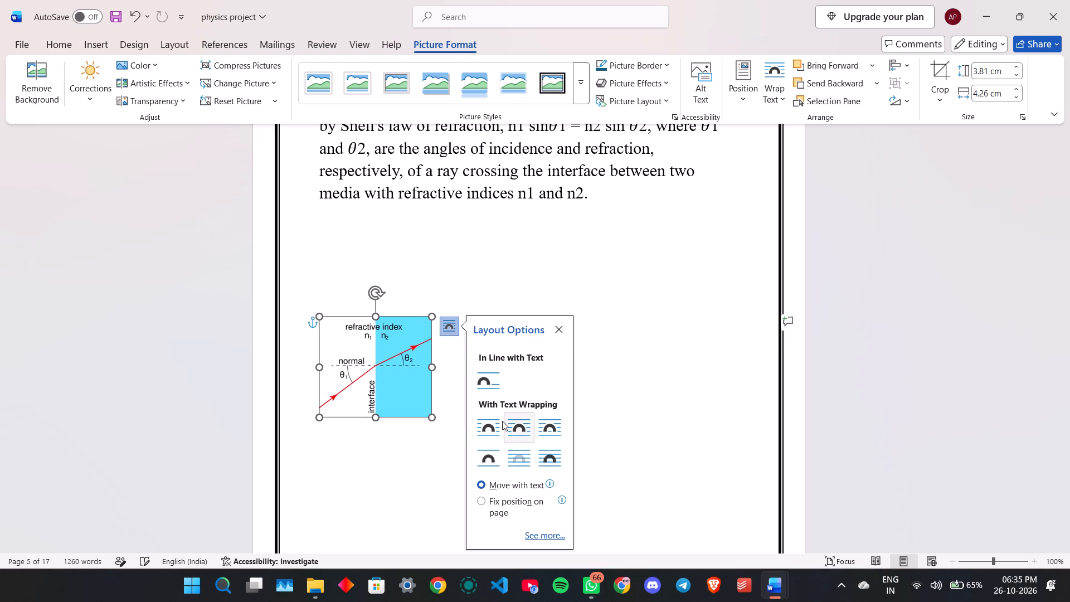
left_click_drag(391, 382, 680, 330)
scroll(681, 330, "up", 6)
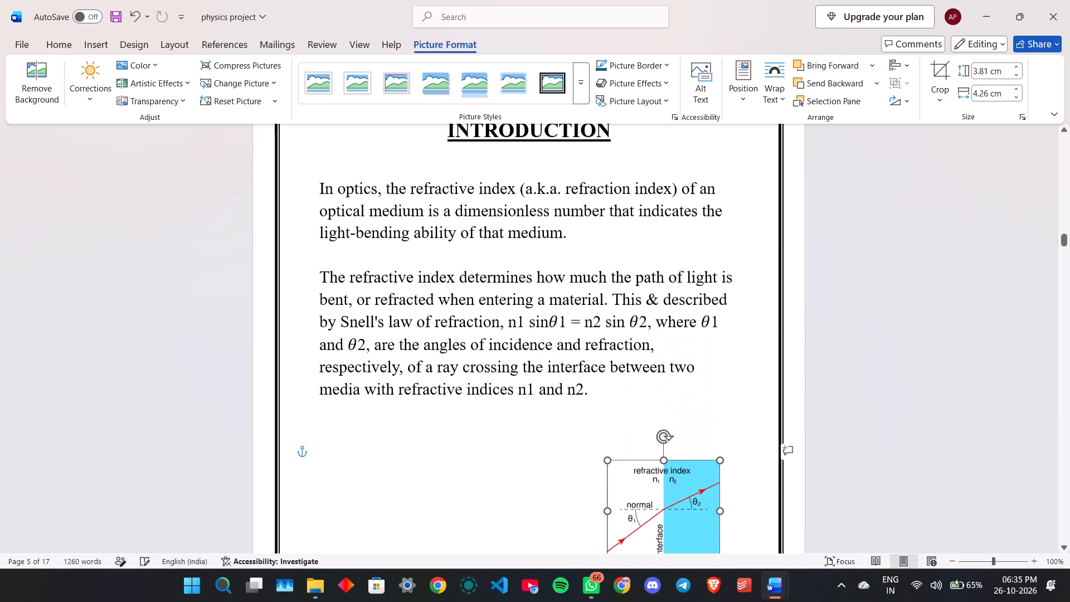
left_click_drag(660, 503, 674, 314)
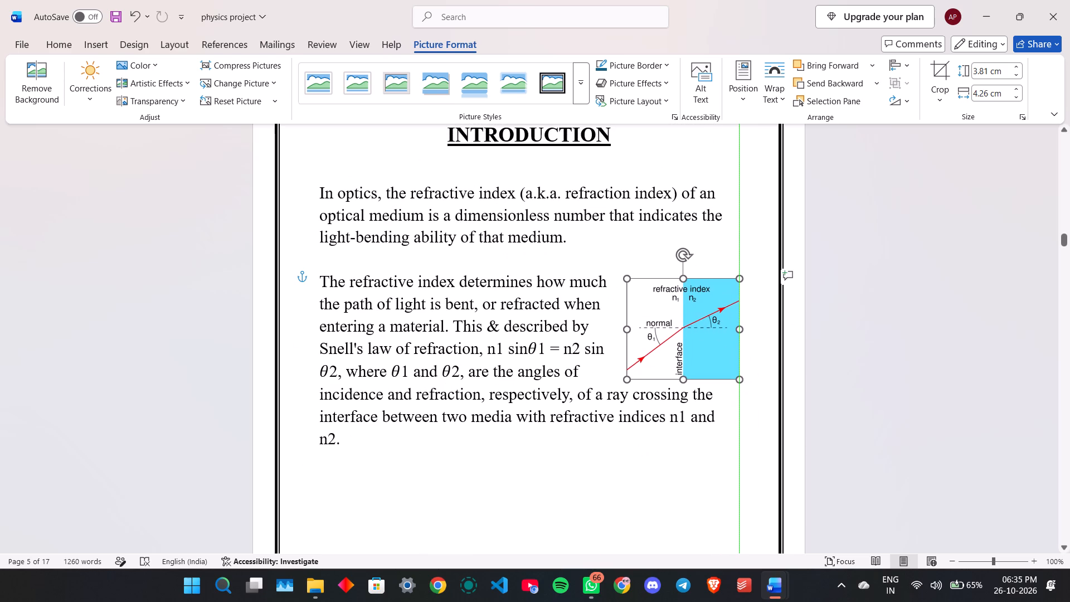
left_click_drag(674, 314, 664, 304)
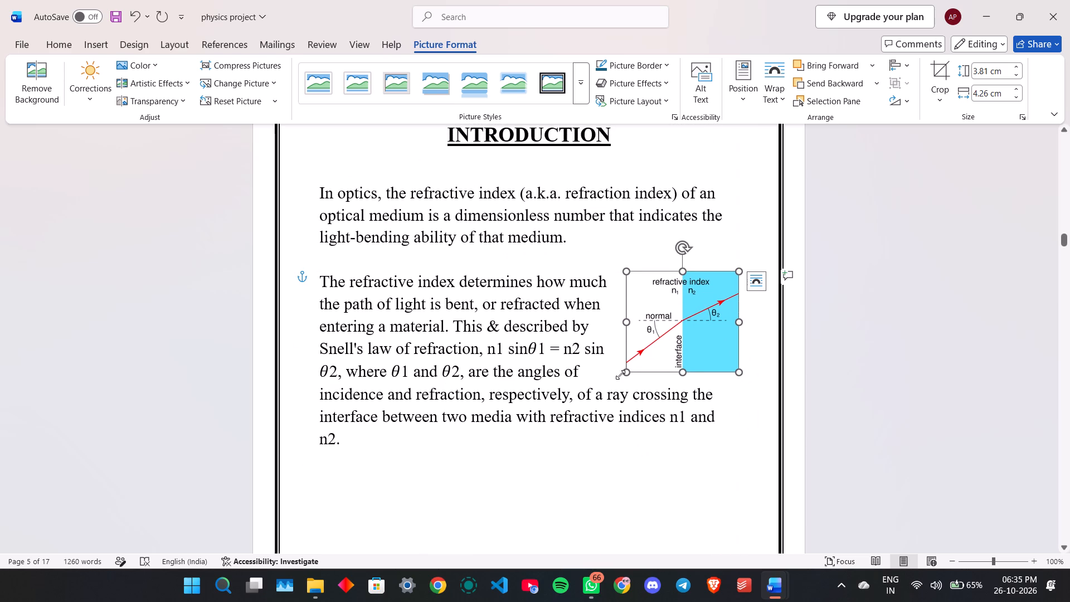
Enlarge the refraction diagram slightly from its lower-left corner, keeping it beside the Snell's law paragraph.
left_click_drag(629, 373, 607, 385)
left_click(507, 483)
scroll(517, 412, "up", 6)
scroll(518, 415, "down", 4)
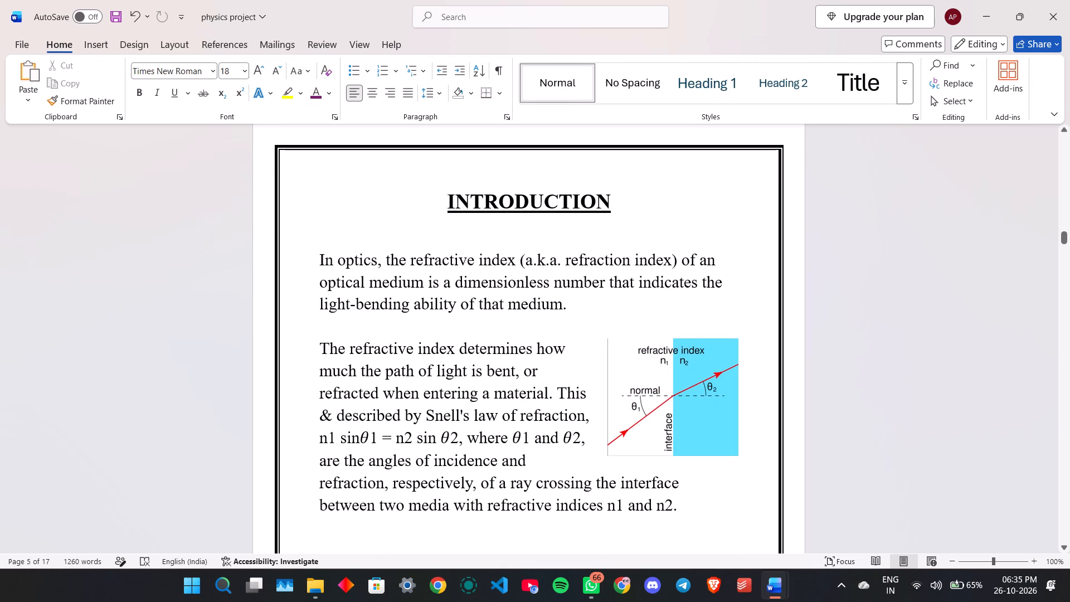
Remove the two extra blank lines above the OBJECTIVES OF THE PROJECT heading and centre the heading.
scroll(490, 597, "down", 5)
scroll(538, 389, "down", 2)
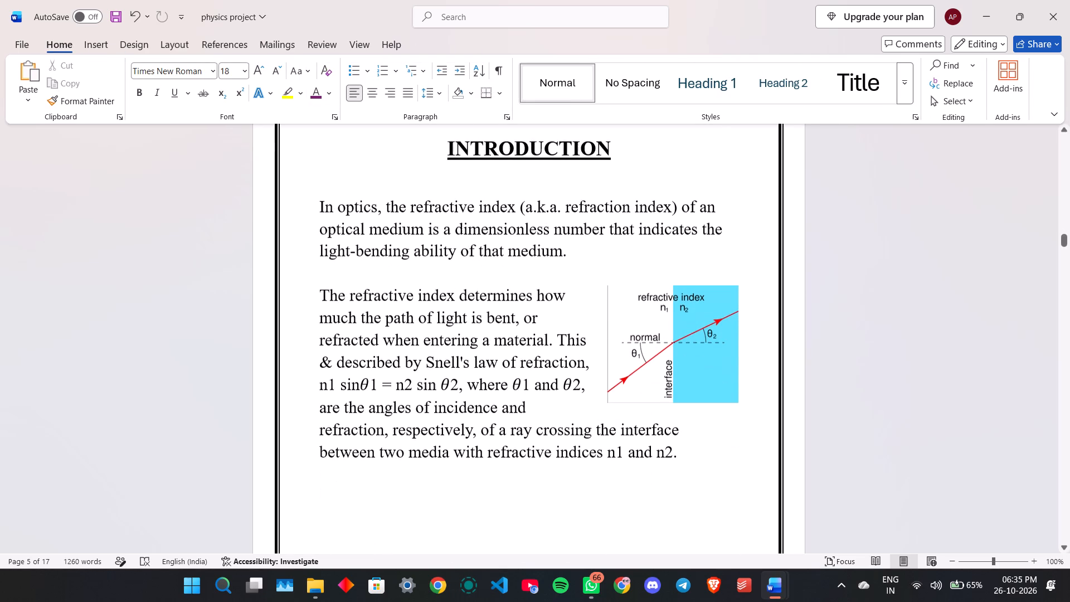
scroll(538, 389, "down", 4)
scroll(535, 453, "up", 1)
scroll(533, 465, "down", 12)
scroll(543, 444, "up", 1)
scroll(543, 444, "down", 4)
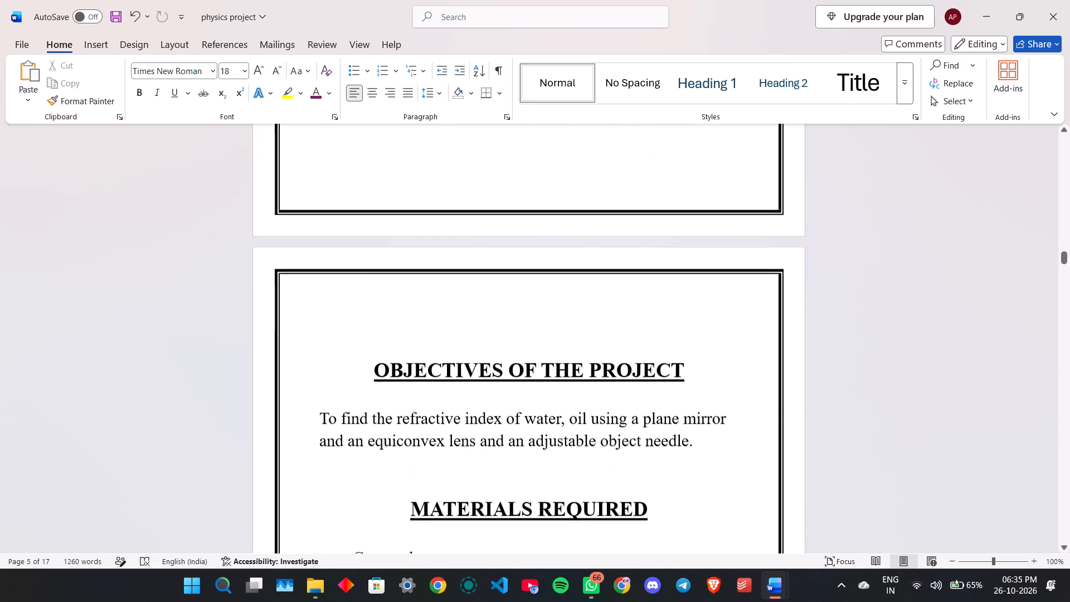
scroll(463, 397, "down", 3)
left_click(362, 265)
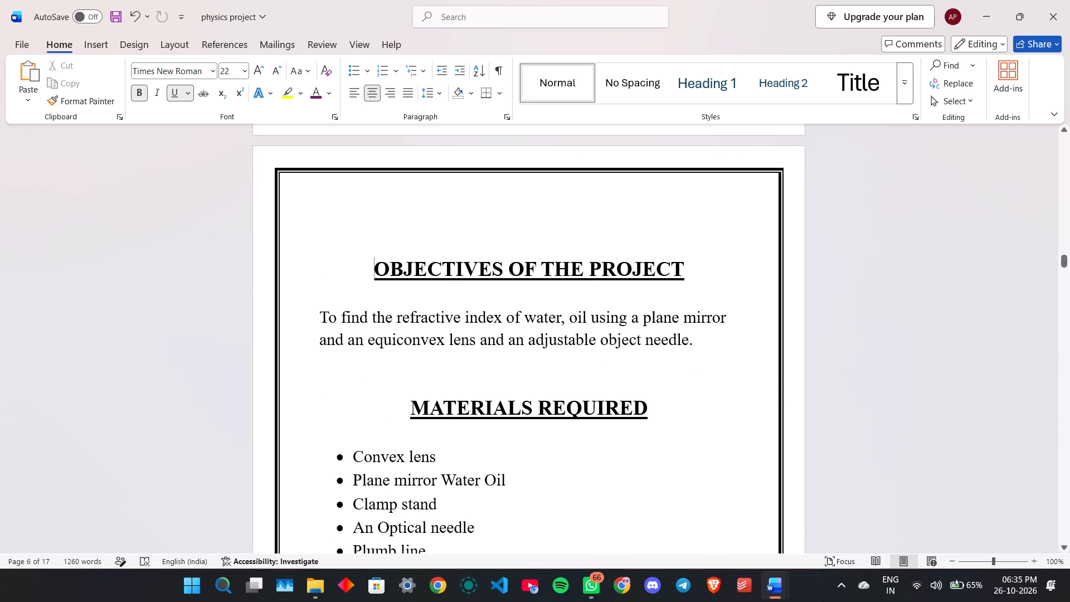
key("BackSpace")
key("BackSpace")
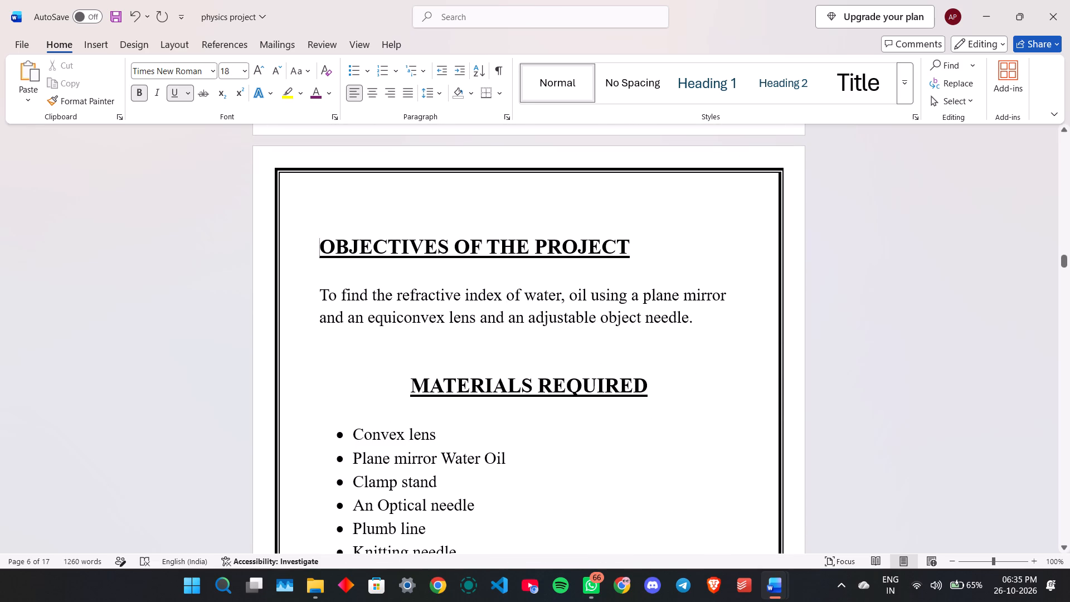
left_click_drag(309, 247, 585, 238)
left_click(365, 90)
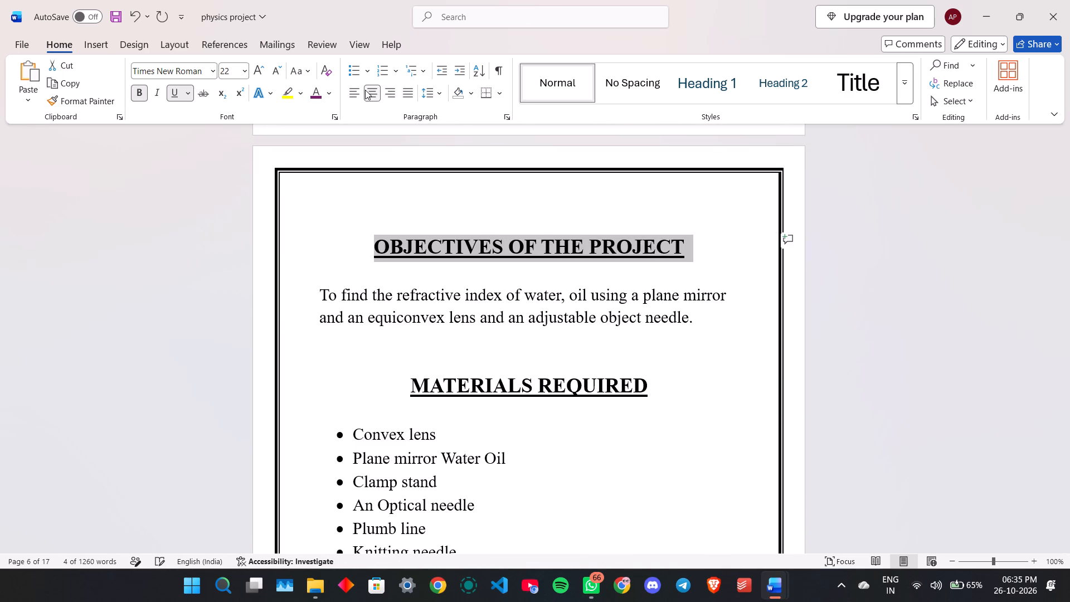
left_click(378, 245)
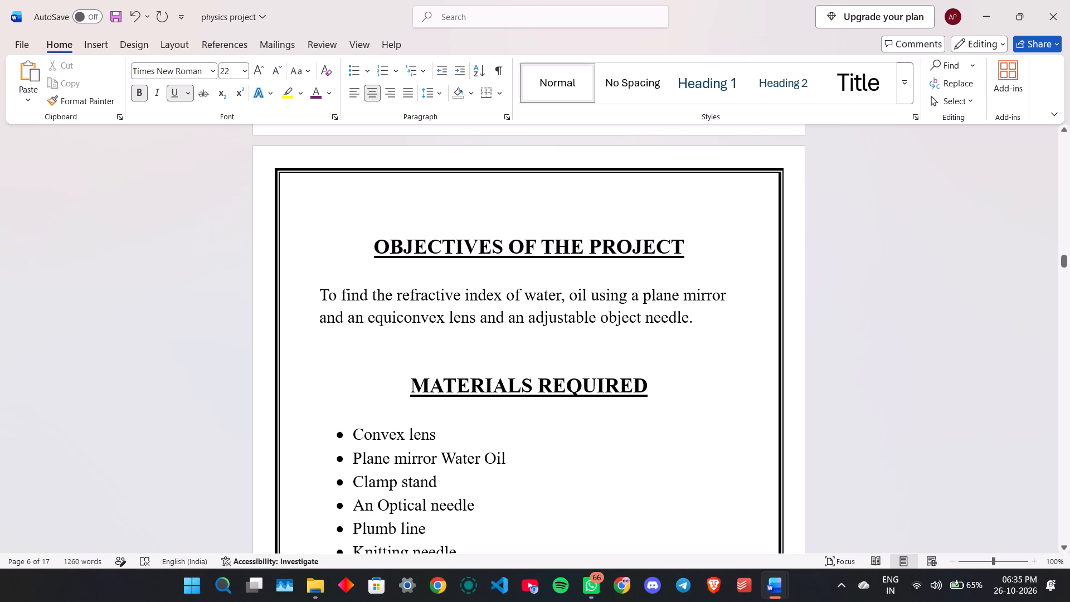
key("BackSpace")
key("BackSpace")
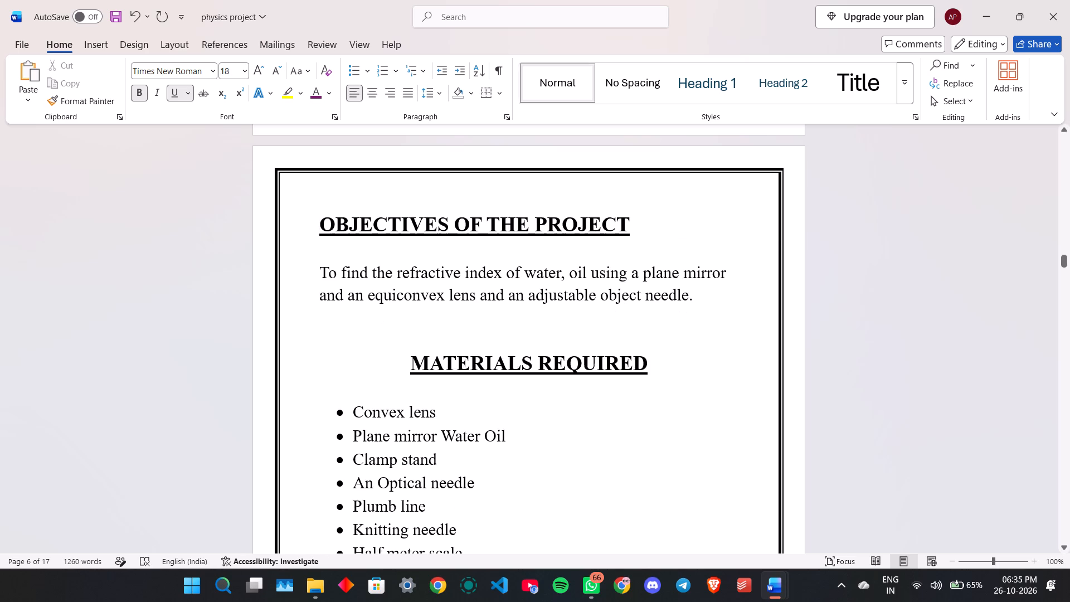
left_click_drag(318, 234, 616, 223)
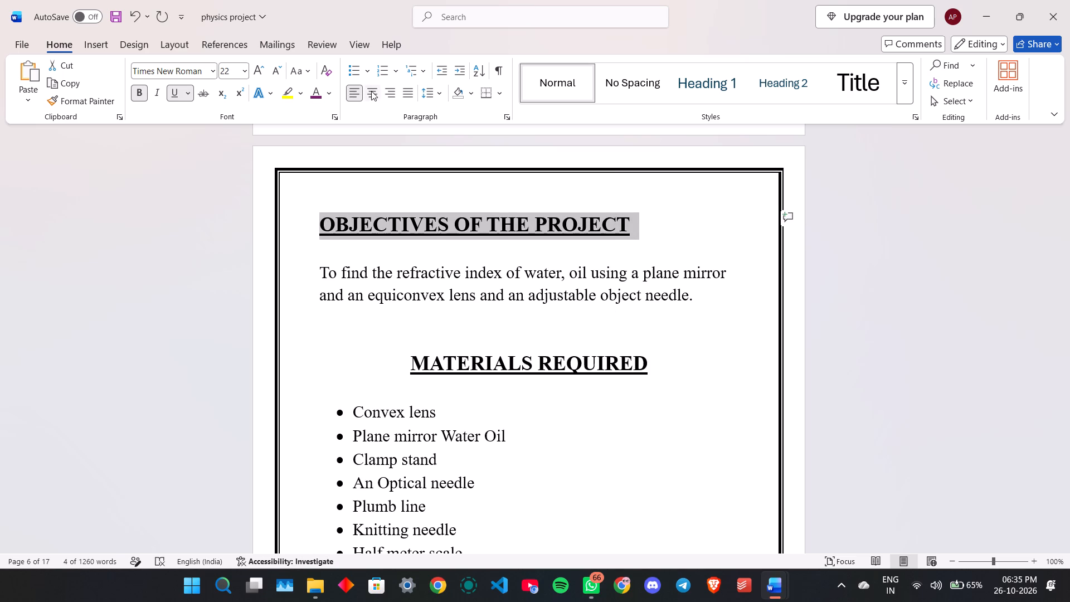
left_click(371, 91)
Review the pages from the materials list through the theory equations and procedure to the observation section for formatting faults.
scroll(644, 299, "down", 6)
scroll(651, 247, "up", 1)
scroll(642, 253, "down", 5)
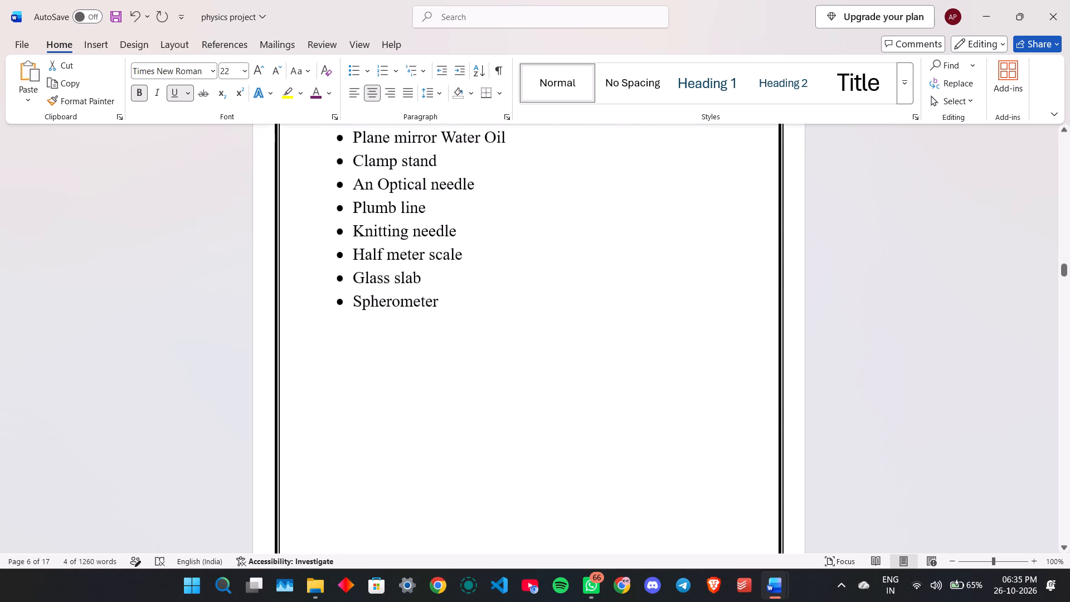
scroll(642, 254, "down", 20)
scroll(642, 254, "down", 7)
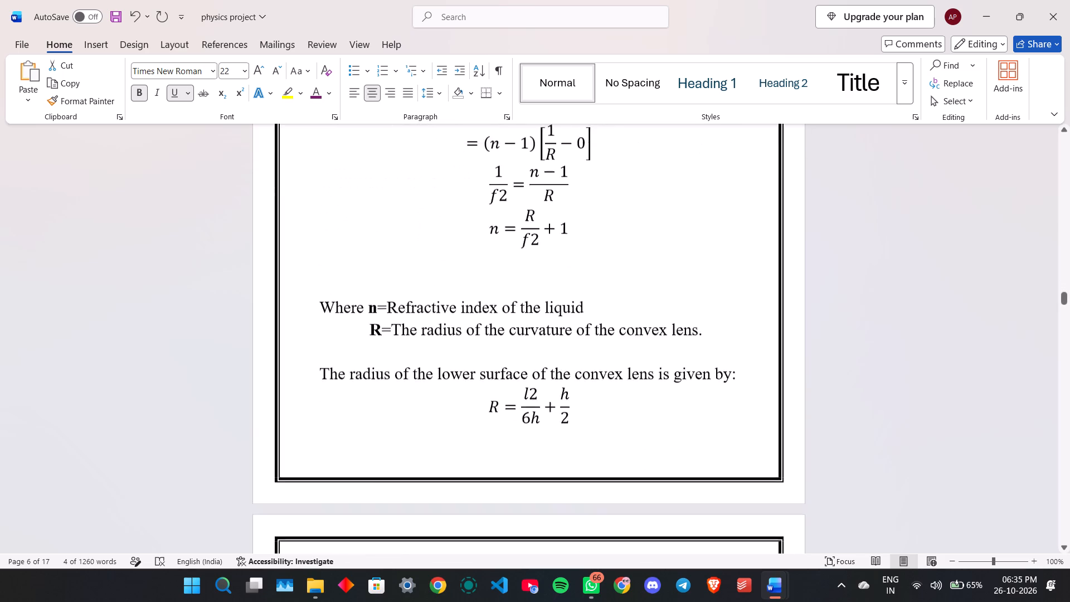
scroll(626, 356, "down", 20)
scroll(626, 356, "down", 6)
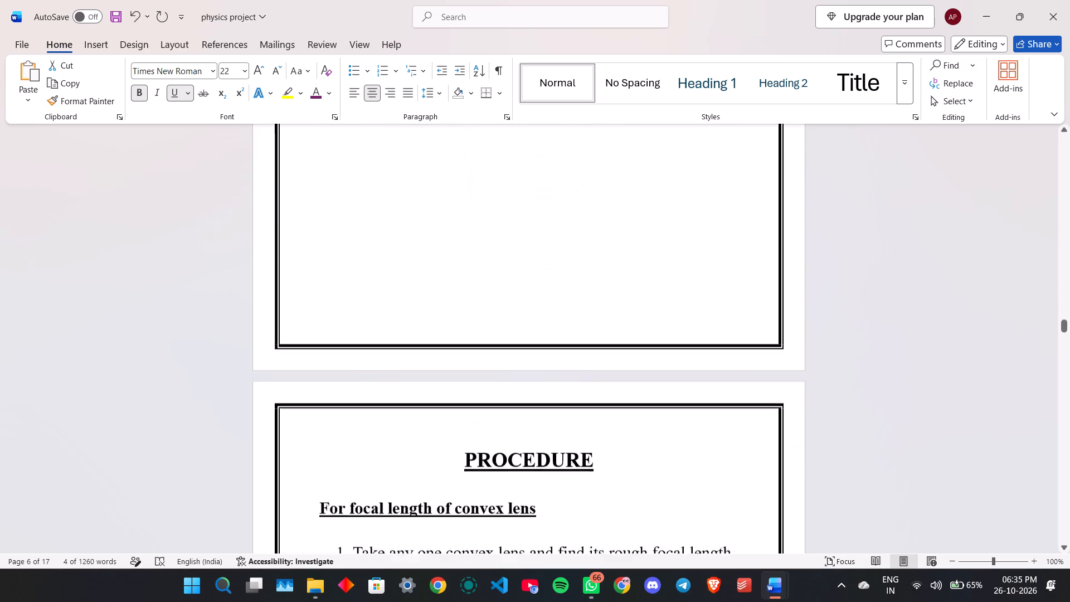
scroll(640, 339, "down", 4)
scroll(640, 340, "up", 1)
scroll(640, 340, "down", 4)
scroll(640, 342, "up", 1)
scroll(644, 341, "down", 15)
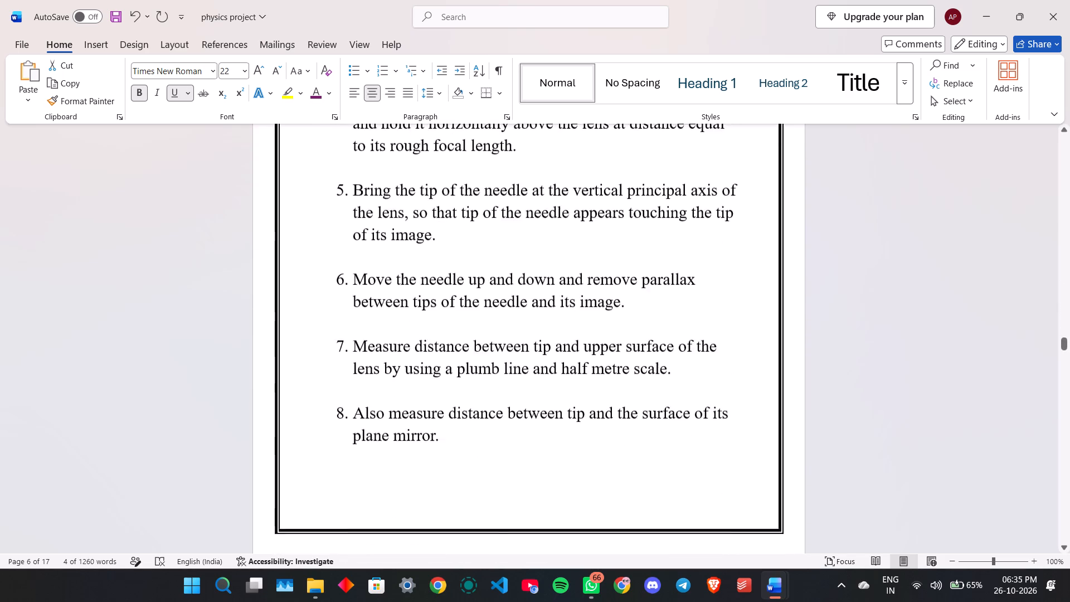
scroll(644, 337, "down", 8)
scroll(647, 332, "up", 1)
scroll(647, 333, "down", 3)
scroll(647, 333, "up", 1)
scroll(647, 333, "down", 16)
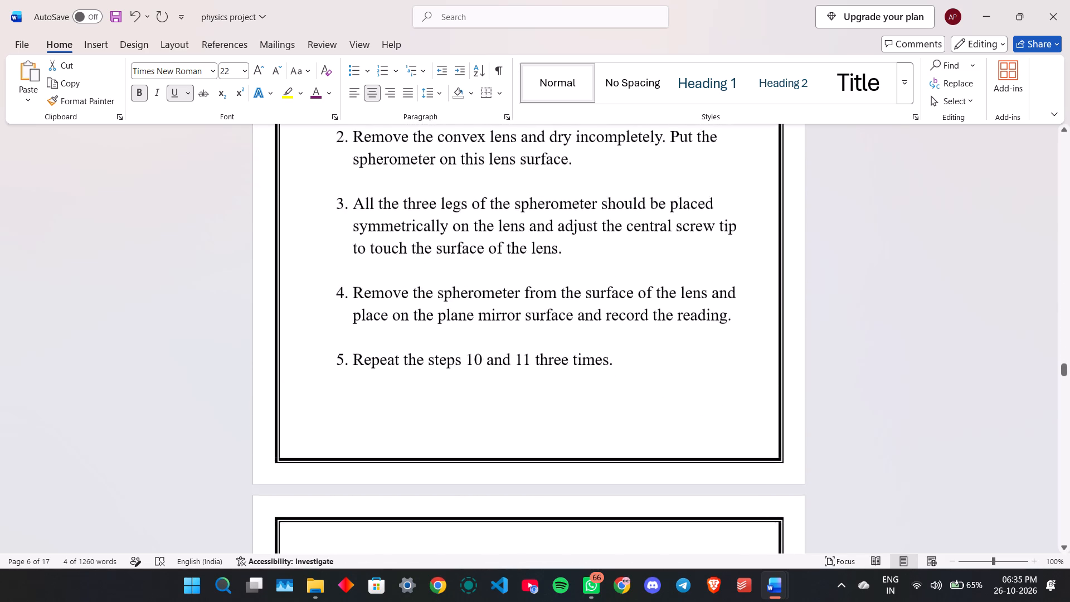
scroll(648, 333, "down", 6)
scroll(646, 332, "up", 1)
scroll(647, 332, "down", 19)
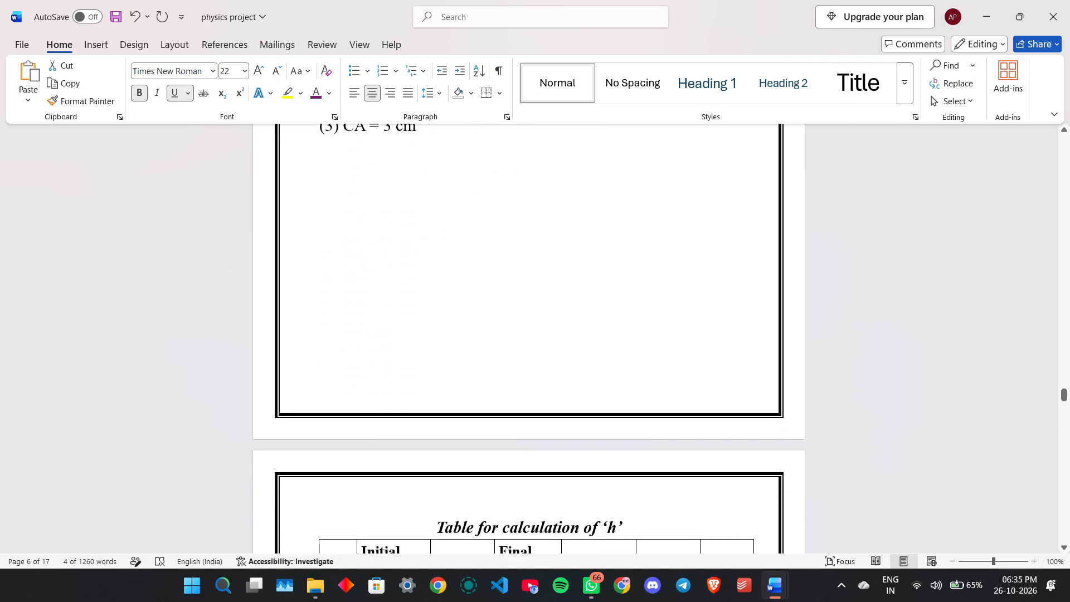
Remove the underline from the average leg distance equation under procedure item 6.
scroll(646, 331, "up", 18)
scroll(646, 358, "up", 5)
scroll(646, 358, "down", 5)
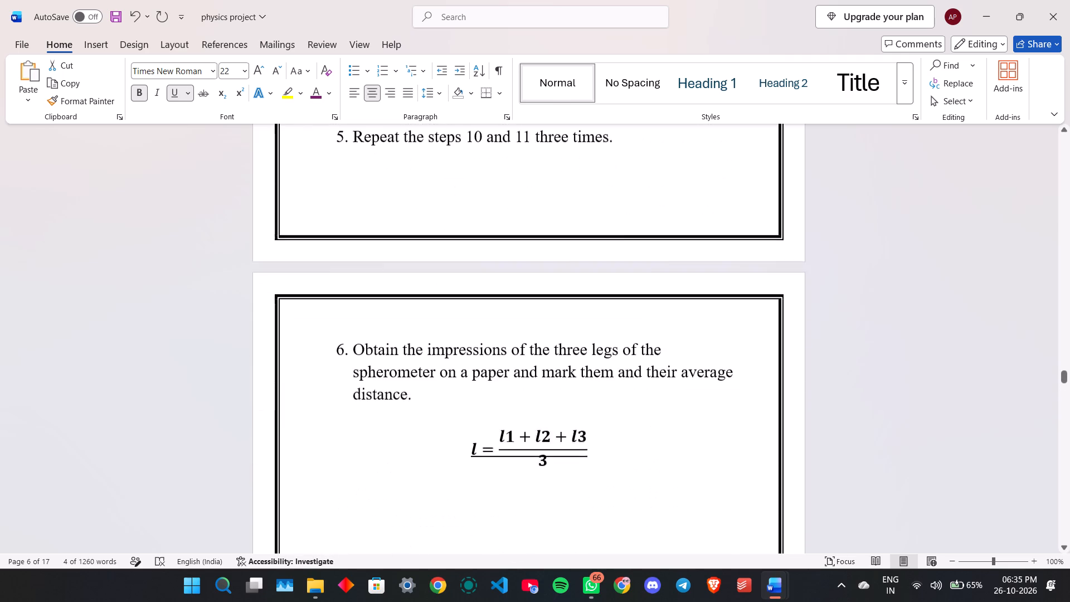
scroll(647, 357, "down", 2)
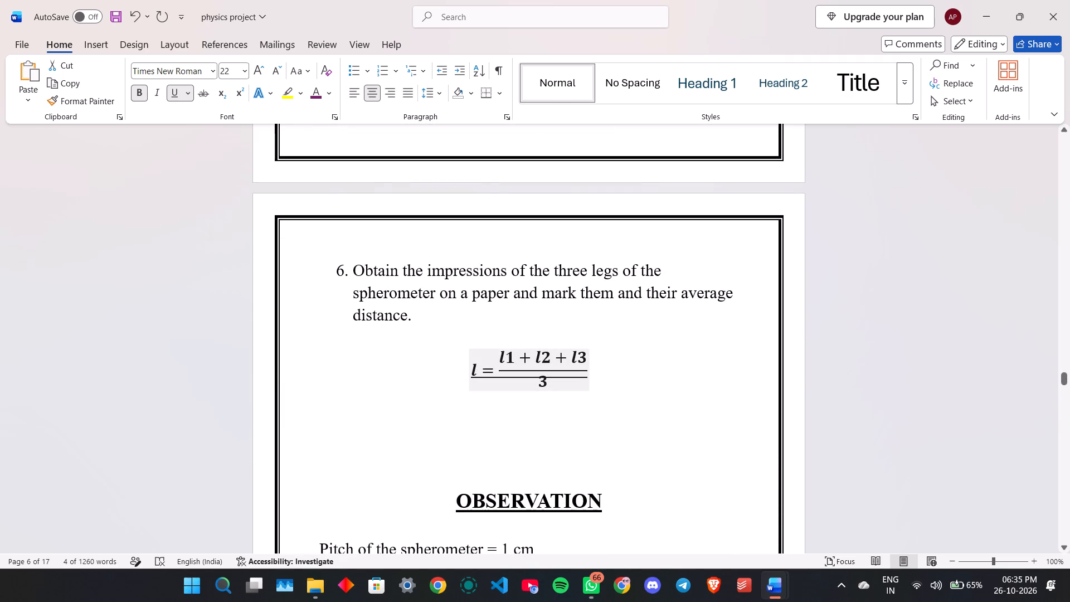
left_click_drag(590, 382, 537, 375)
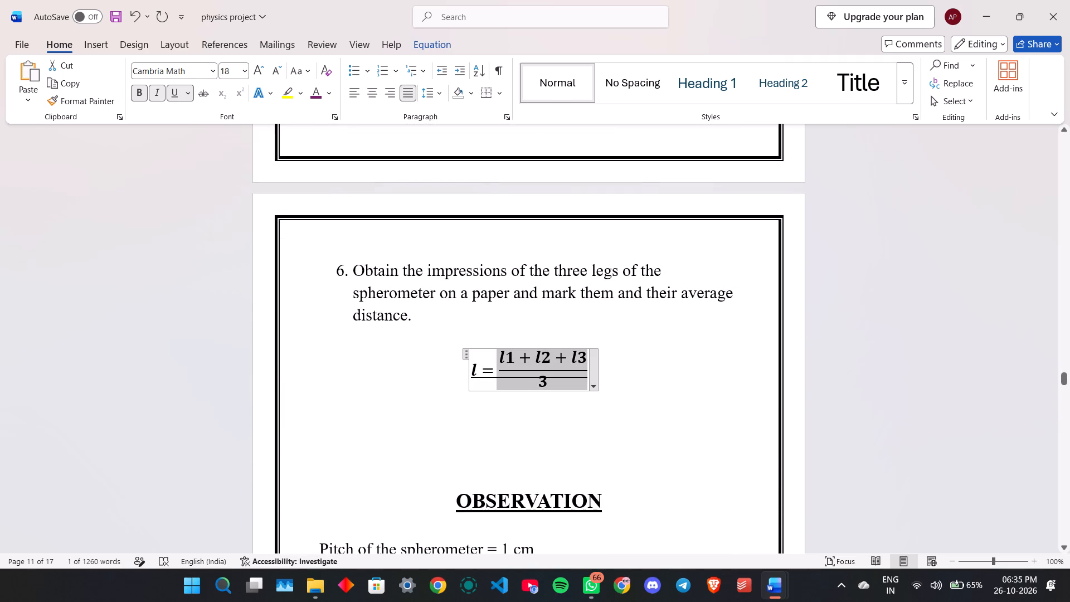
left_click(597, 402)
left_click_drag(607, 380, 459, 358)
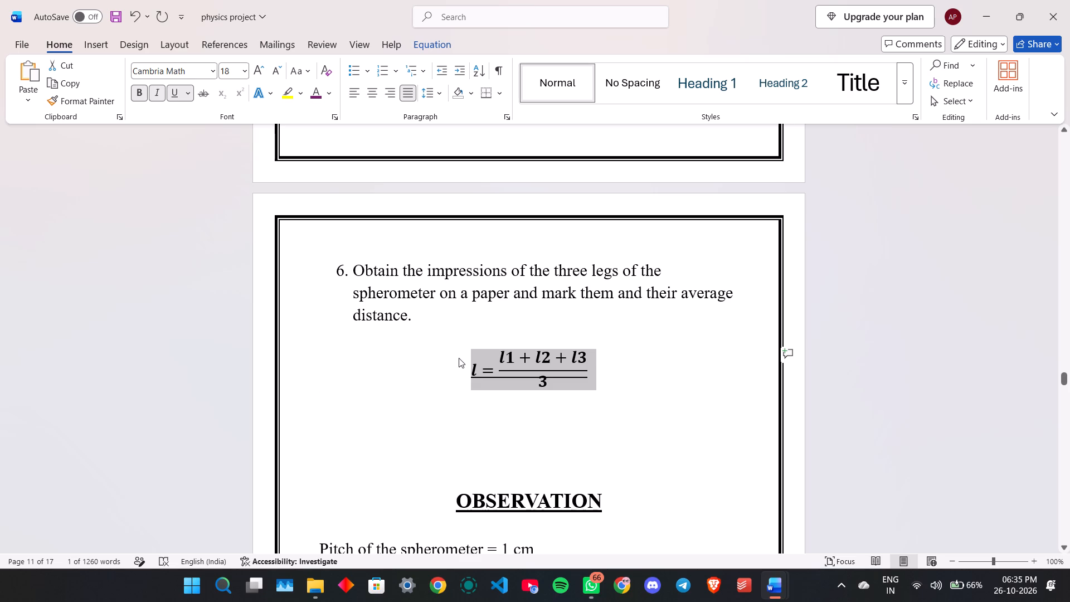
key("ctrl+u")
left_click(634, 411)
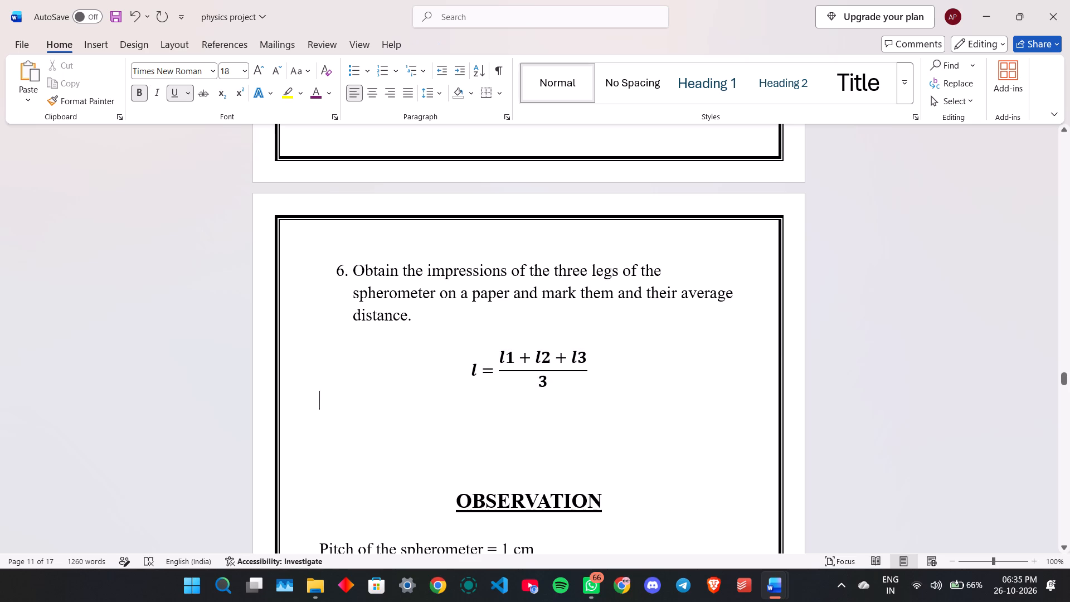
Recheck the procedure pages for consistent numbering, spacing and subheadings, from the convex lens steps to the radius of curvature steps.
scroll(709, 399, "down", 8)
scroll(712, 400, "up", 14)
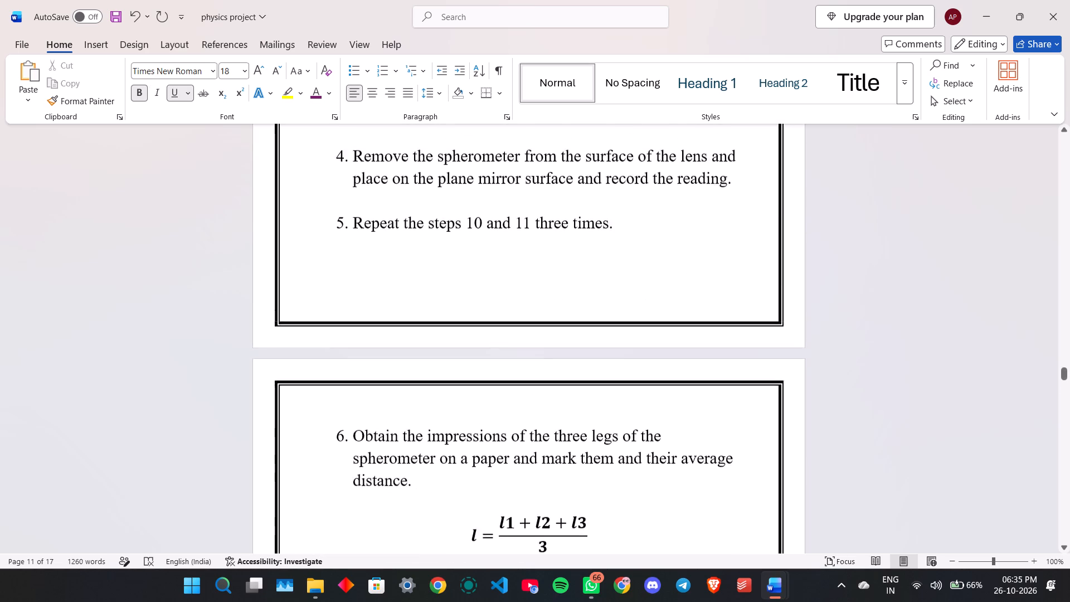
scroll(712, 399, "up", 1)
scroll(712, 399, "down", 1)
scroll(712, 399, "up", 5)
scroll(709, 400, "down", 2)
scroll(709, 400, "up", 5)
scroll(708, 401, "down", 1)
scroll(708, 401, "up", 8)
scroll(707, 401, "down", 1)
scroll(707, 401, "up", 13)
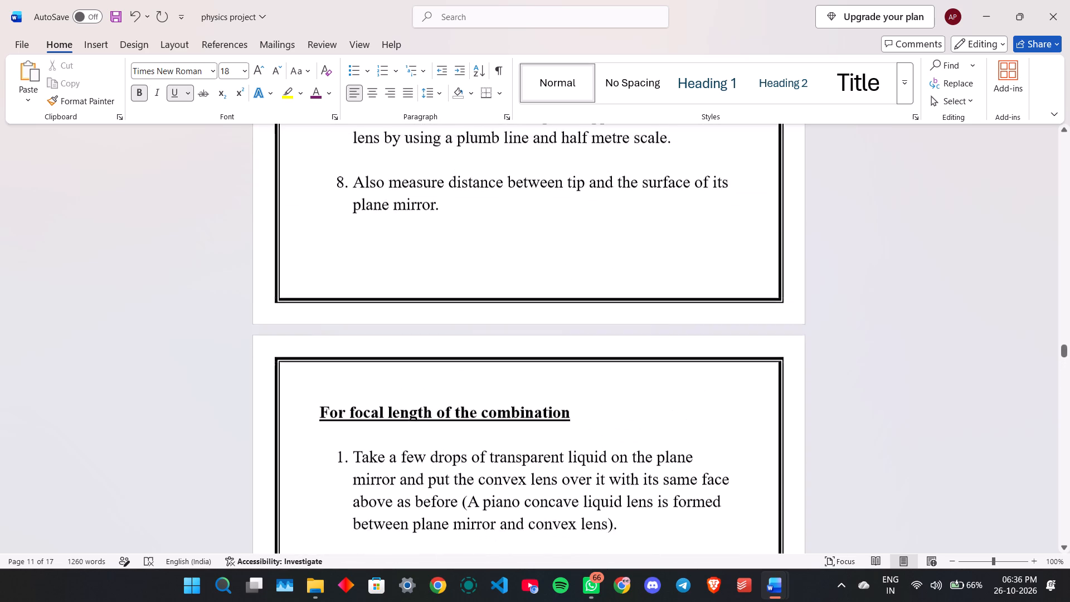
scroll(707, 402, "up", 15)
scroll(705, 404, "down", 4)
scroll(705, 404, "up", 1)
scroll(705, 404, "down", 4)
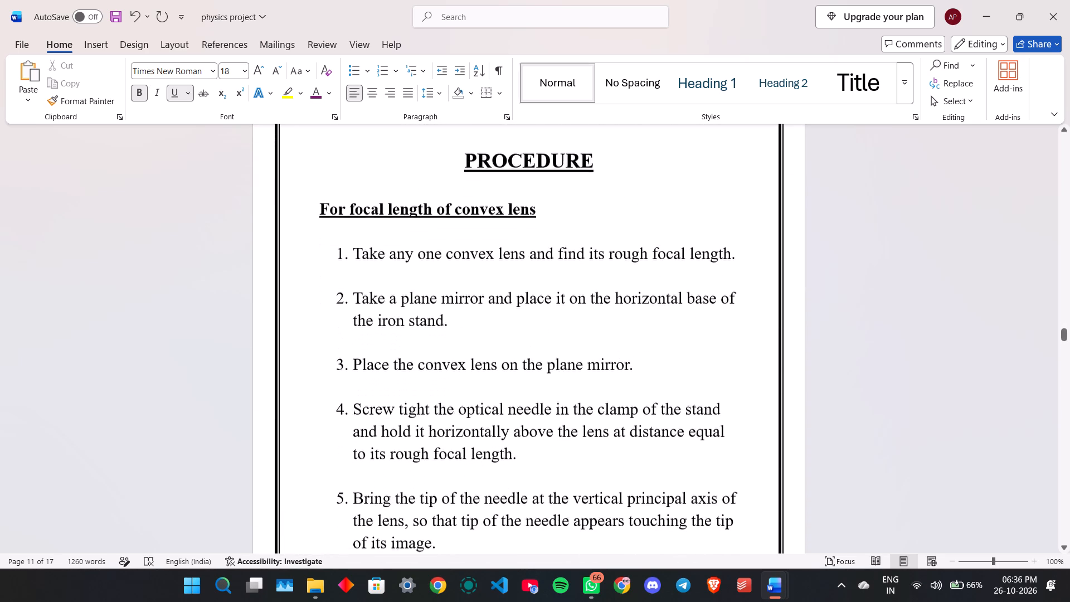
scroll(705, 404, "down", 6)
scroll(703, 414, "up", 1)
scroll(717, 391, "down", 11)
scroll(730, 394, "up", 1)
scroll(730, 394, "down", 3)
scroll(730, 394, "up", 1)
scroll(735, 394, "down", 8)
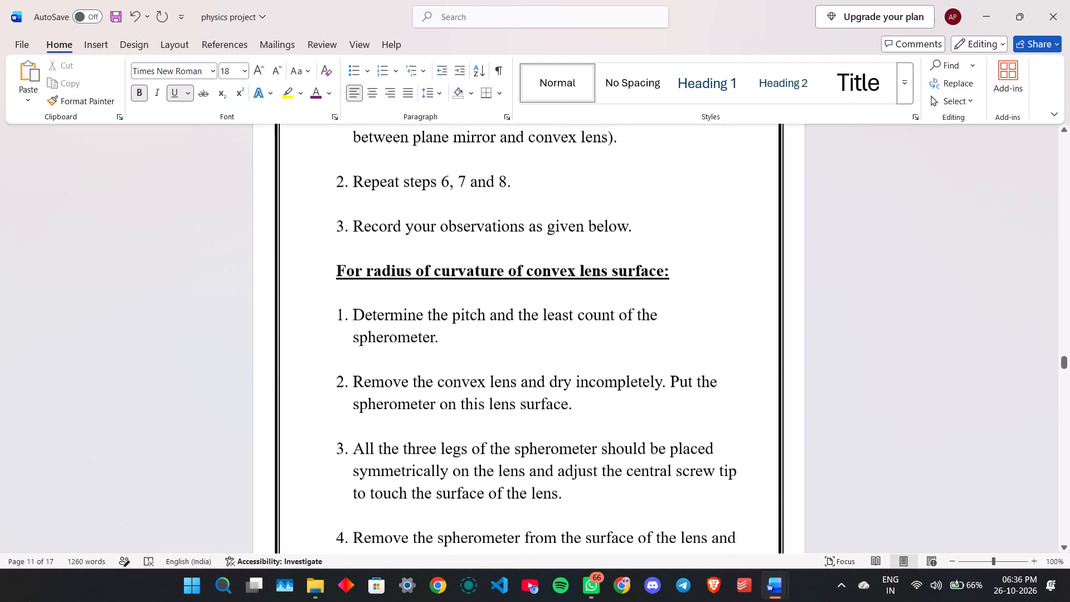
Review the observation section, measurement tables, calculation page and results for formatting consistency.
scroll(742, 415, "down", 20)
scroll(789, 423, "up", 1)
scroll(785, 424, "down", 7)
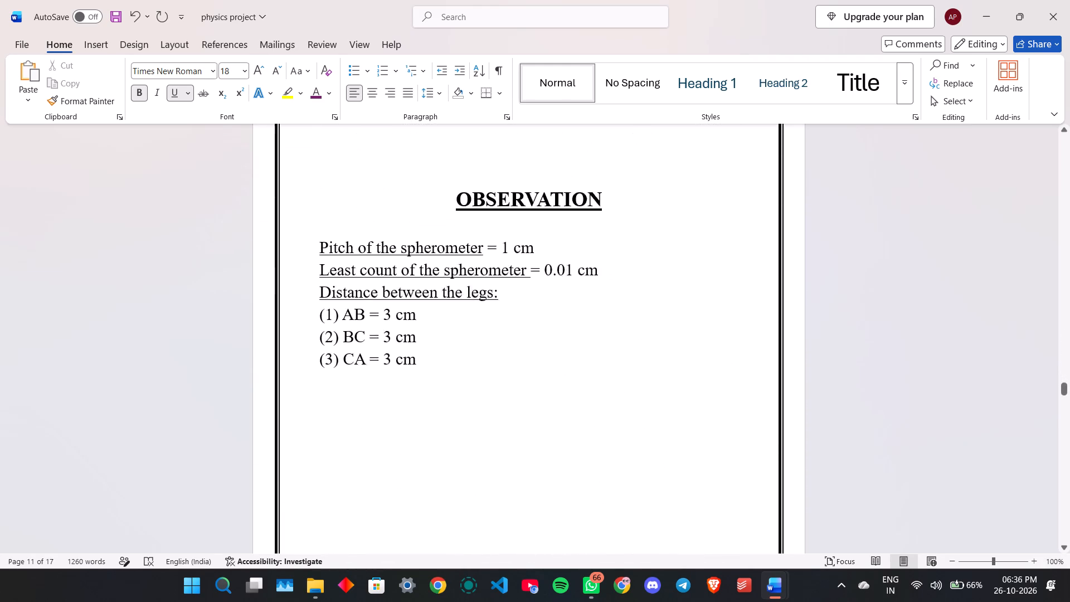
scroll(741, 435, "down", 20)
scroll(741, 435, "down", 9)
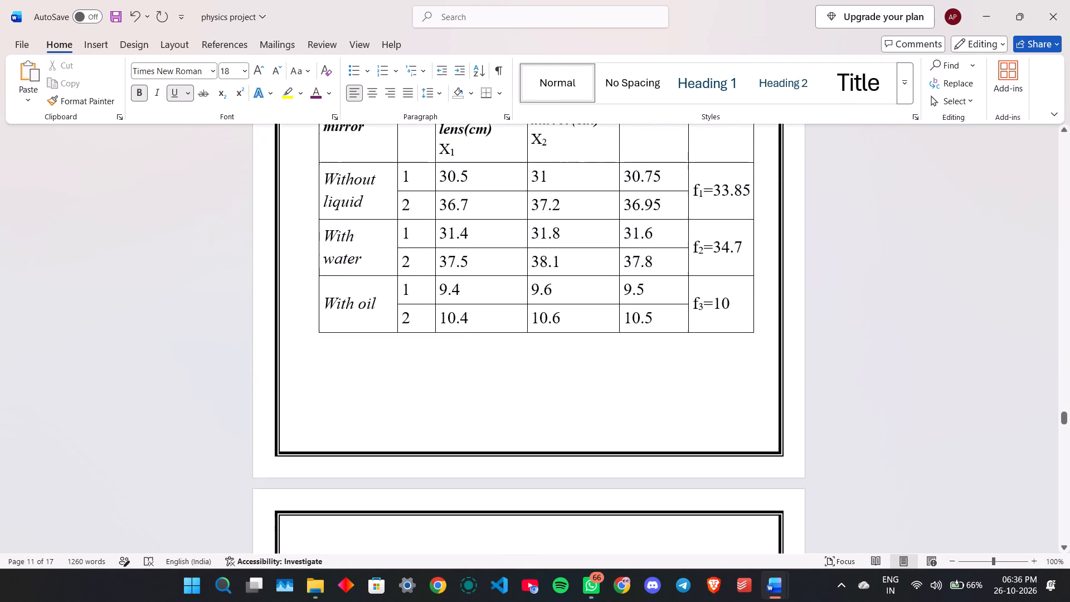
scroll(747, 430, "down", 14)
scroll(747, 430, "up", 3)
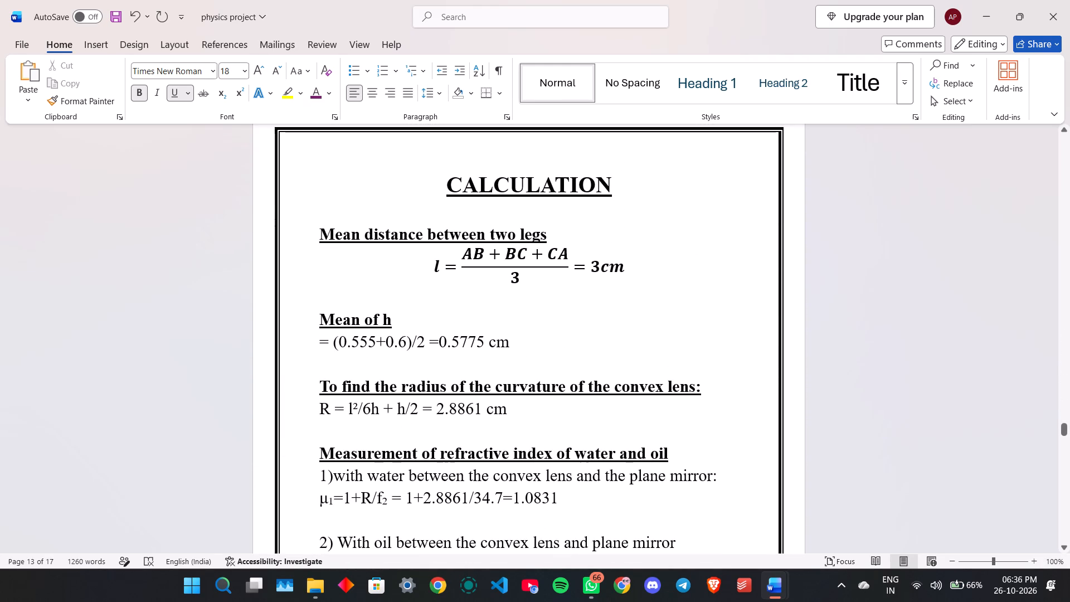
scroll(746, 430, "down", 3)
scroll(746, 430, "up", 1)
scroll(746, 430, "down", 4)
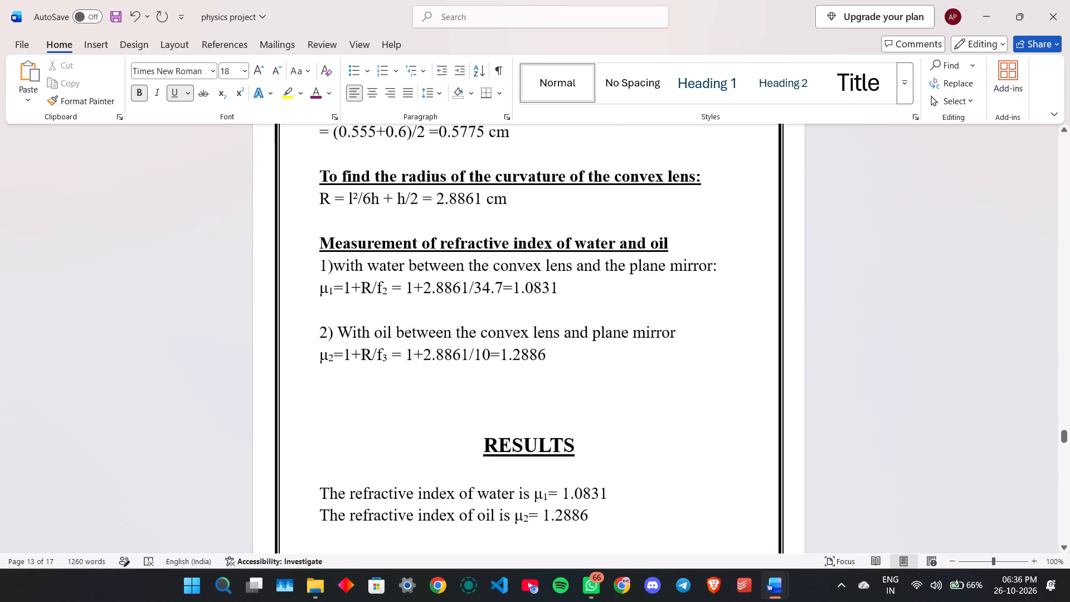
Review the pages from the refractive index calculations and results to the sources of error for consistent headings, numbering and spacing.
scroll(746, 430, "down", 4)
scroll(746, 430, "up", 1)
scroll(746, 430, "down", 12)
scroll(735, 431, "up", 1)
scroll(735, 431, "down", 4)
scroll(735, 426, "up", 2)
scroll(735, 427, "down", 5)
scroll(737, 425, "up", 1)
scroll(737, 425, "down", 20)
scroll(737, 425, "down", 3)
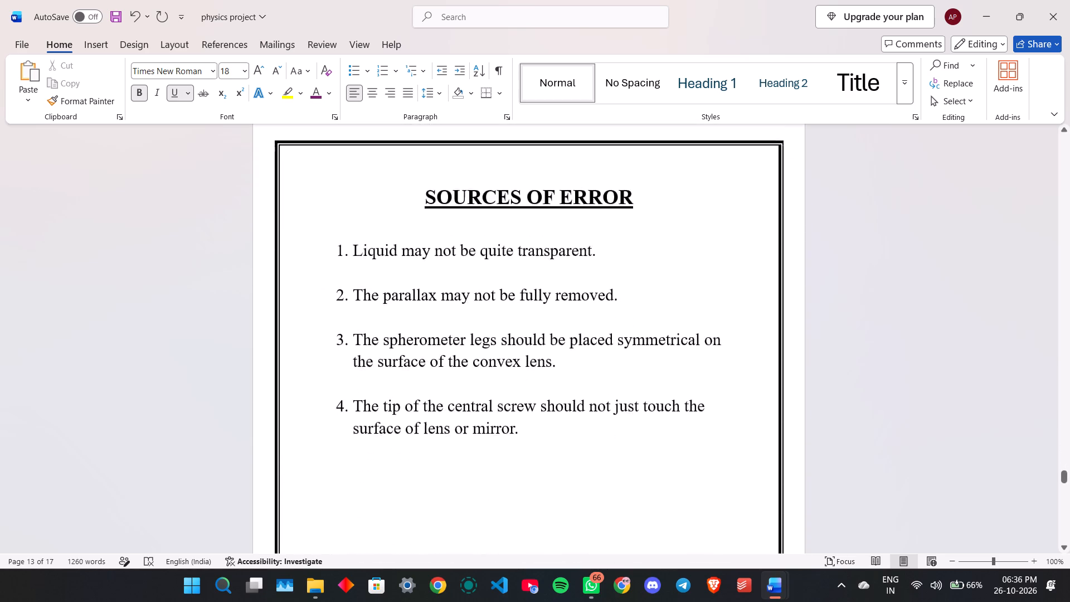
Review the list of reference websites and the THANK YOU closing page for layout and page border consistency.
scroll(728, 415, "down", 5)
scroll(726, 416, "up", 1)
scroll(726, 416, "down", 8)
scroll(721, 415, "up", 1)
scroll(720, 415, "down", 16)
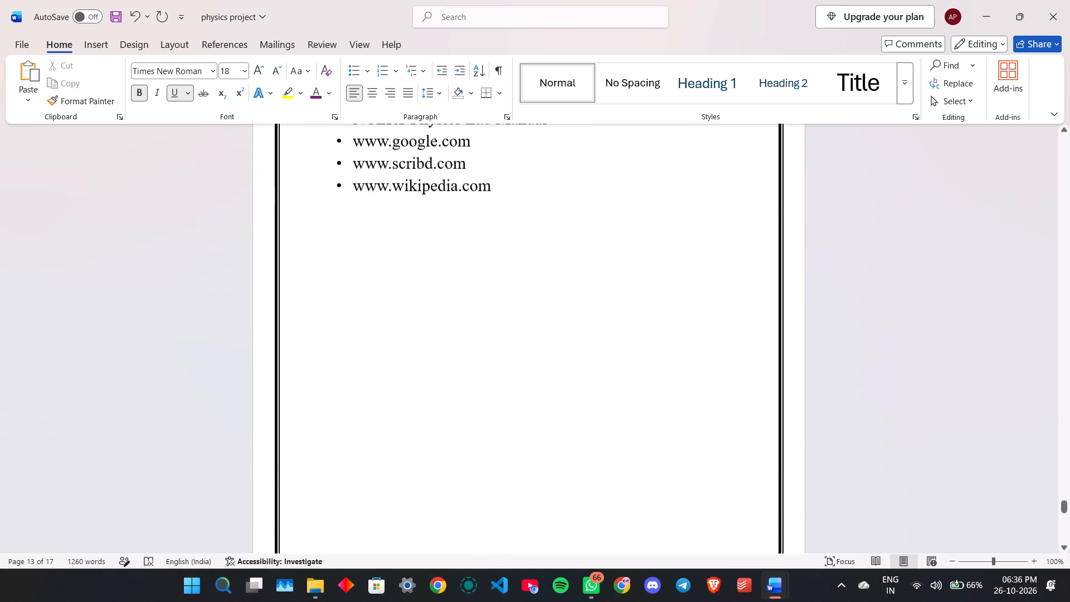
scroll(719, 418, "down", 3)
scroll(721, 419, "up", 1)
scroll(721, 419, "down", 20)
scroll(721, 419, "down", 5)
scroll(728, 407, "up", 1)
scroll(728, 407, "down", 1)
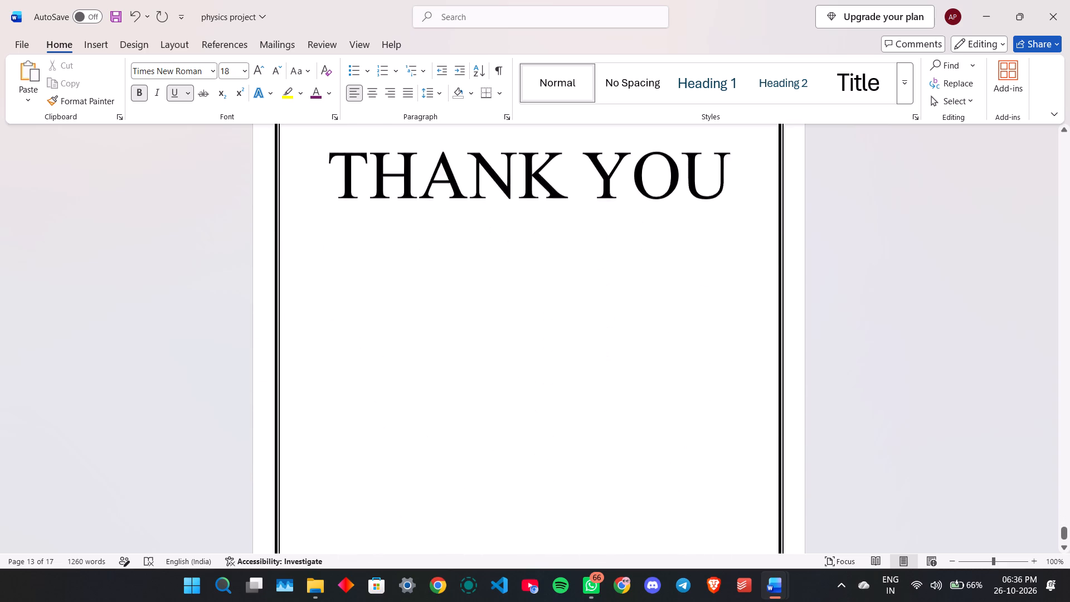
scroll(728, 407, "down", 6)
scroll(727, 410, "up", 7)
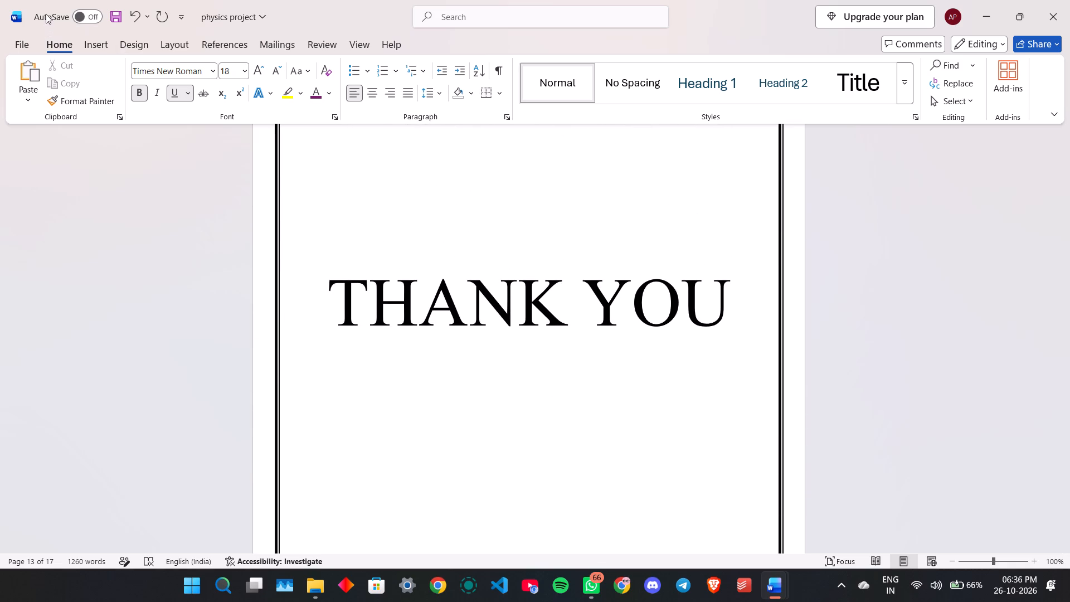
Save the physics project document.
left_click(113, 9)
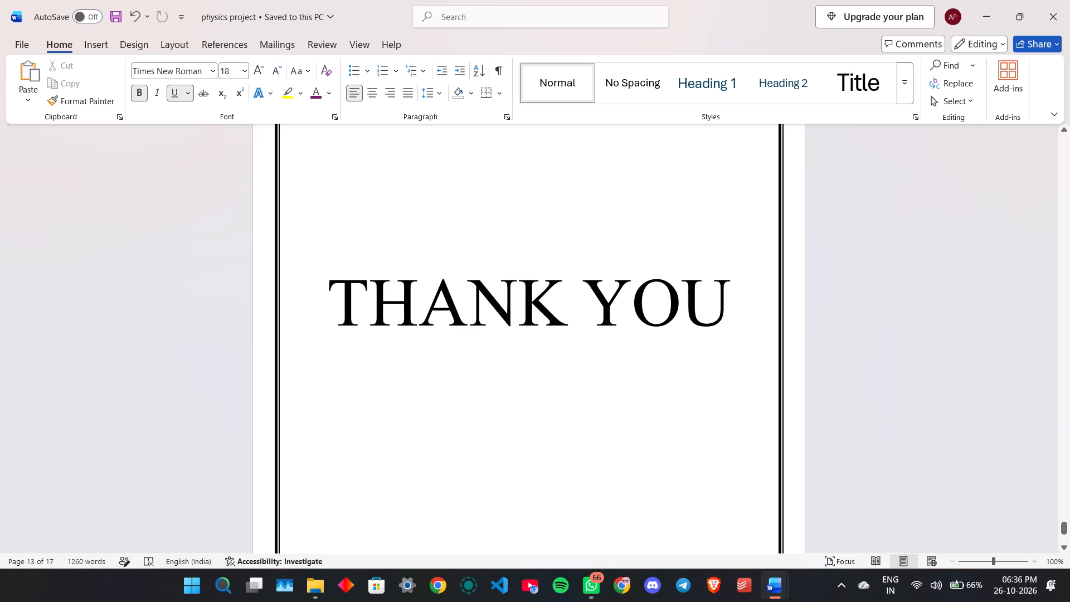
key("ctrl+s")
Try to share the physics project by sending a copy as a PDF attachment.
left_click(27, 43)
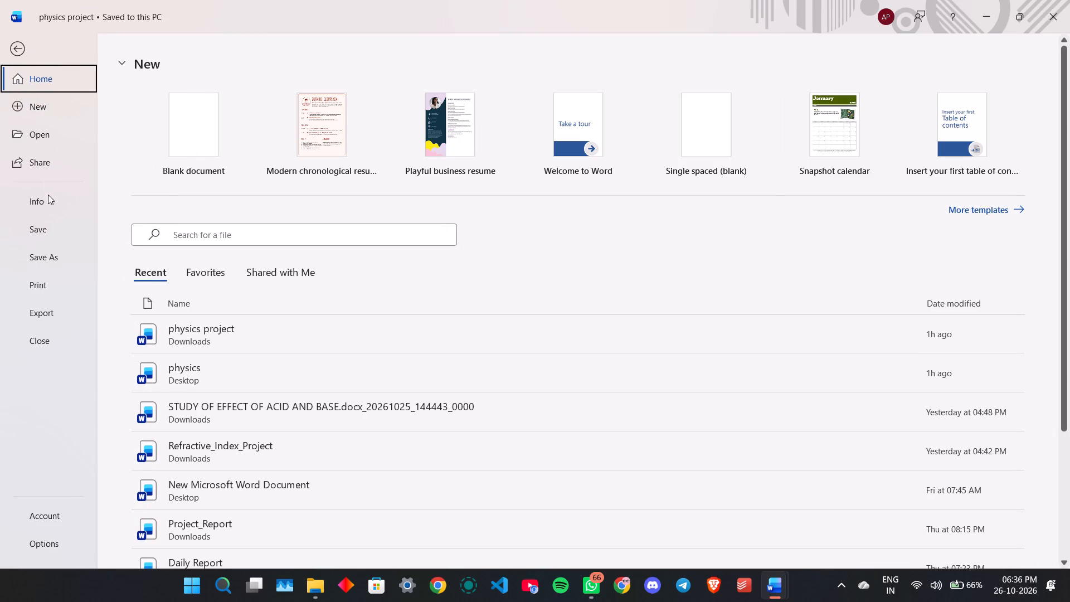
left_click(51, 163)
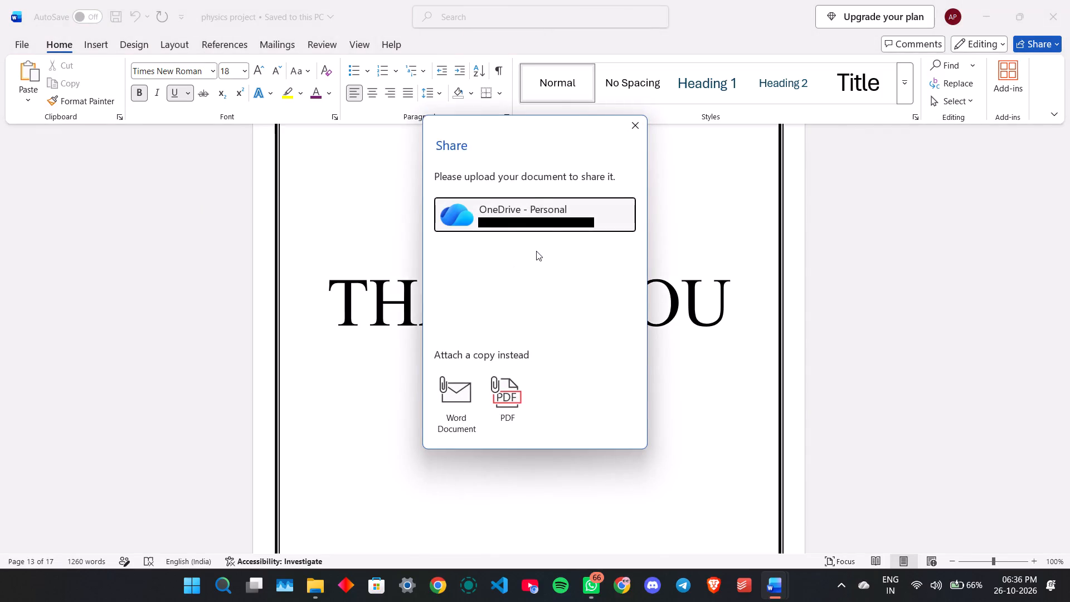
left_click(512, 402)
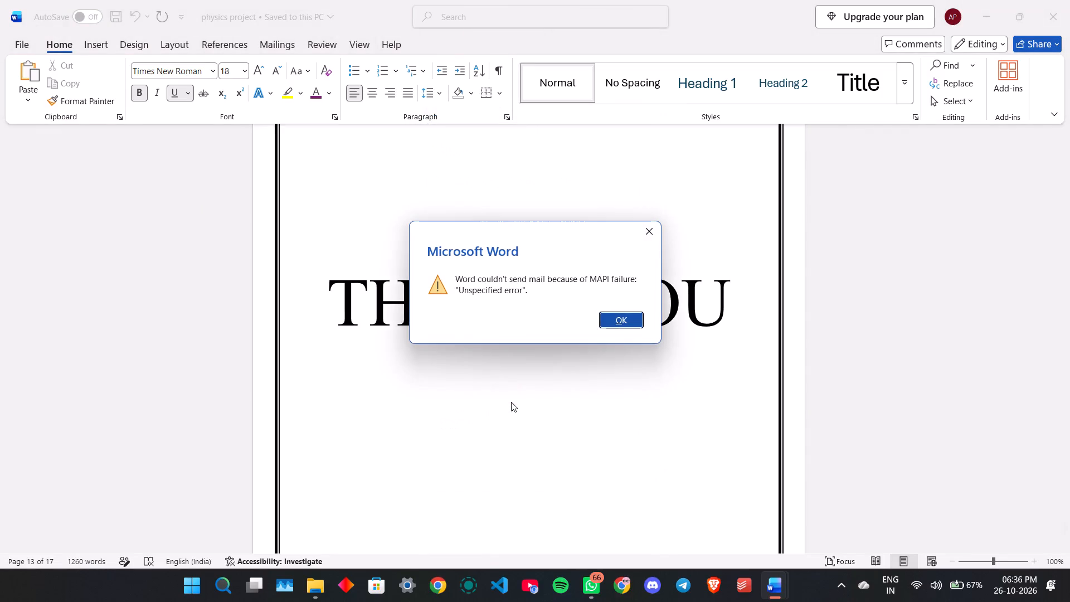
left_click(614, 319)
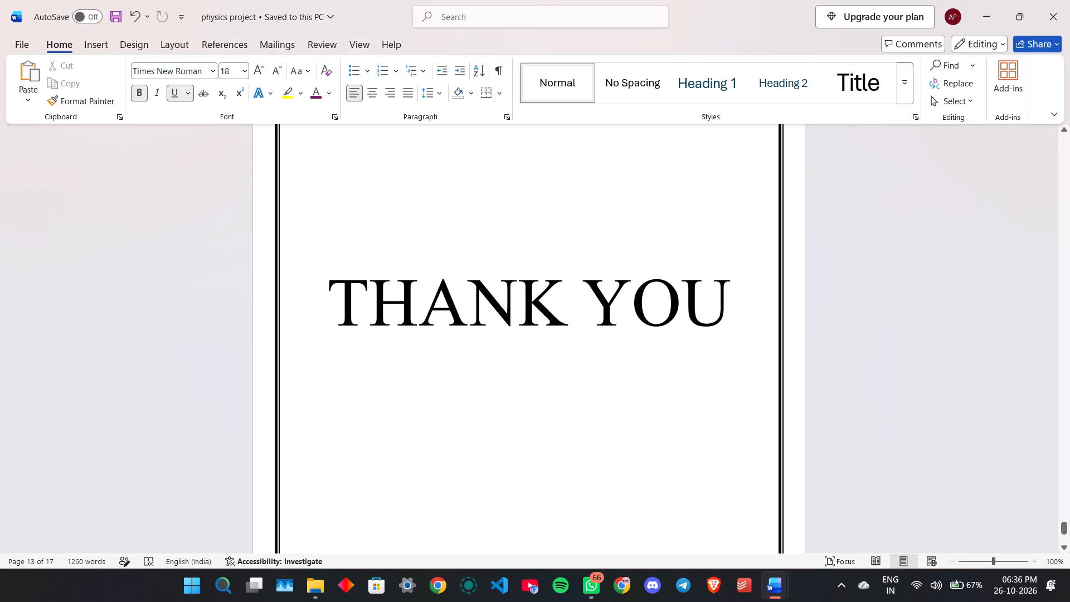
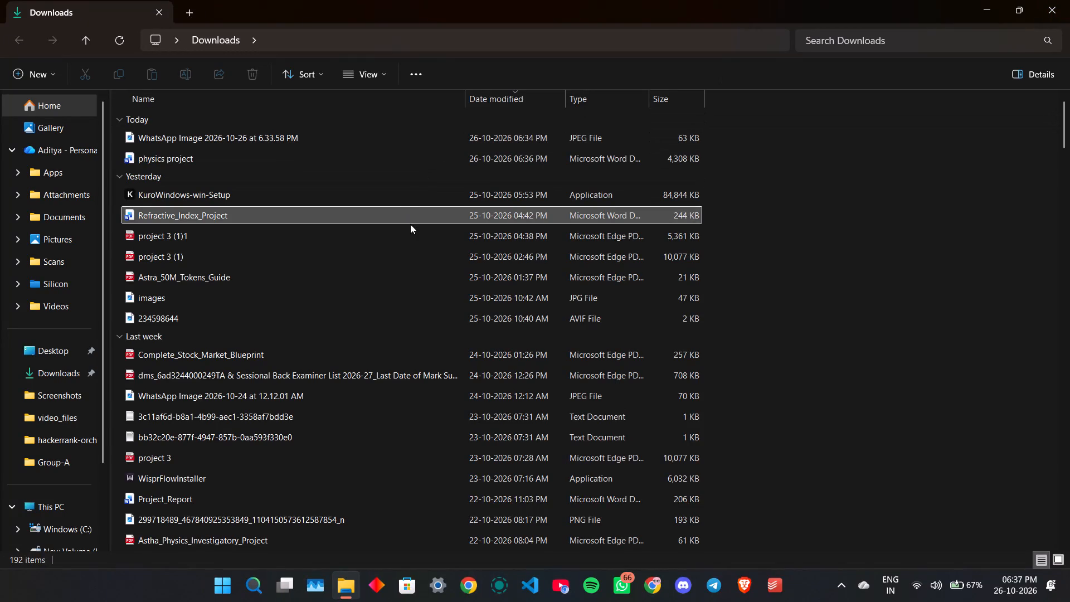
Reopen the saved physics project document from Downloads in Word, check its pages from the cover onward, and close it.
double_click(414, 163)
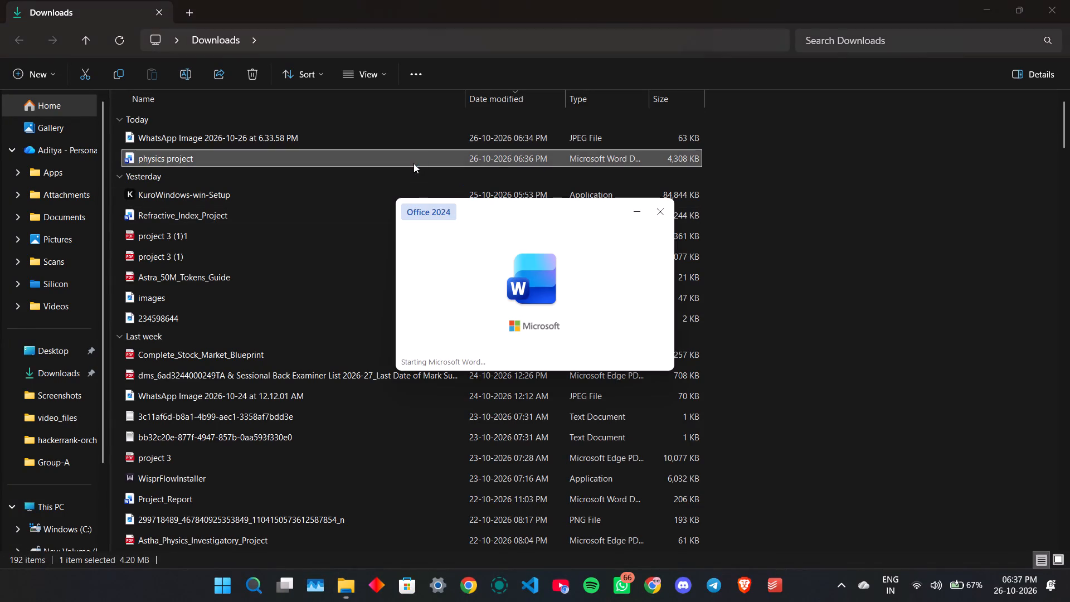
scroll(619, 327, "down", 13)
scroll(635, 304, "up", 1)
scroll(653, 304, "down", 1)
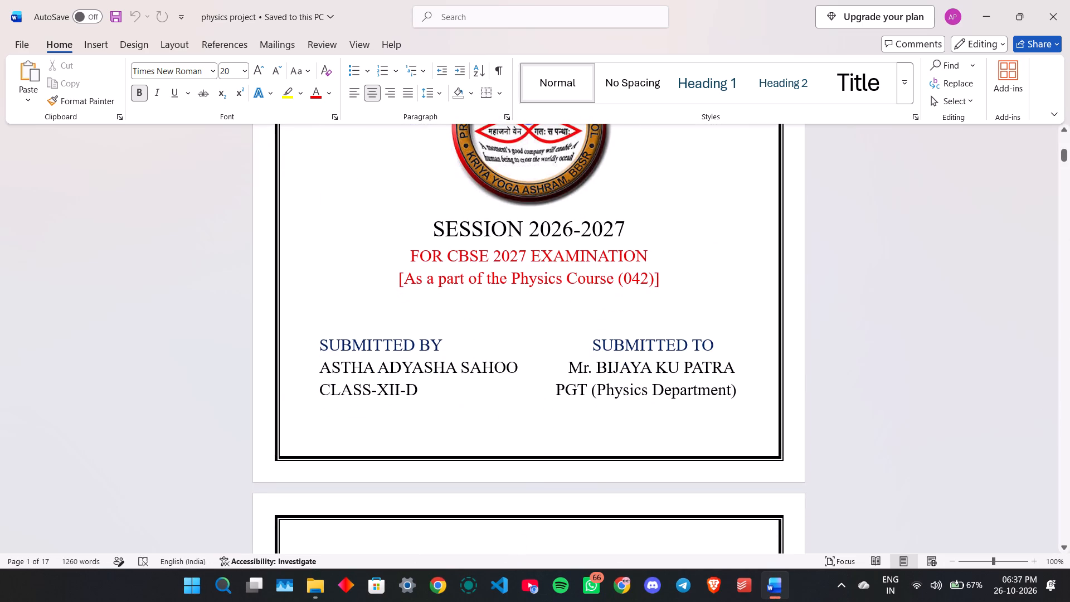
left_click_drag(1067, 154, 1069, 205)
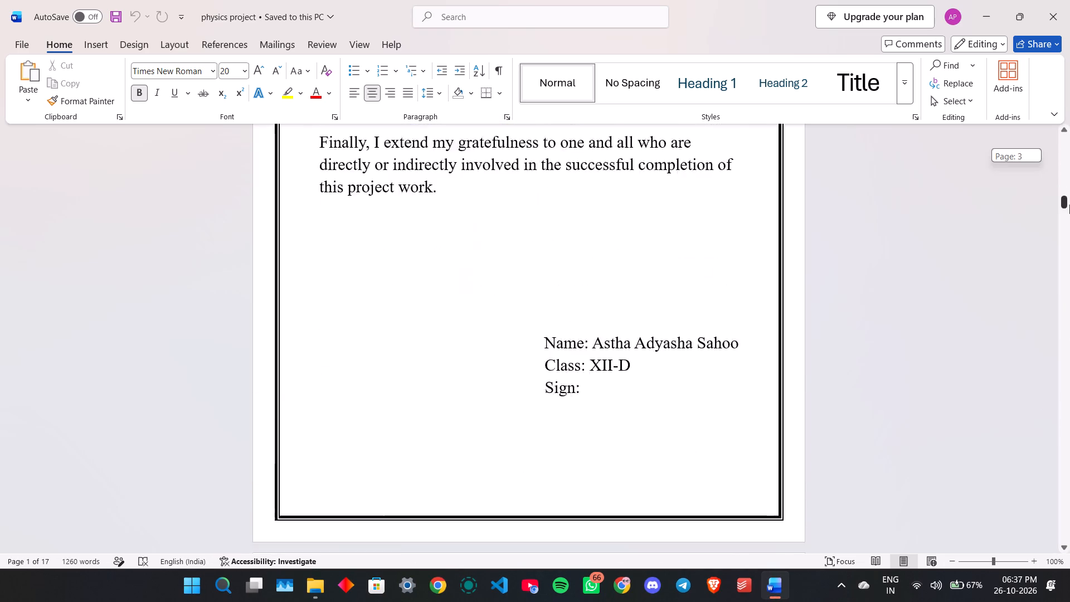
left_click_drag(1069, 205, 1035, 515)
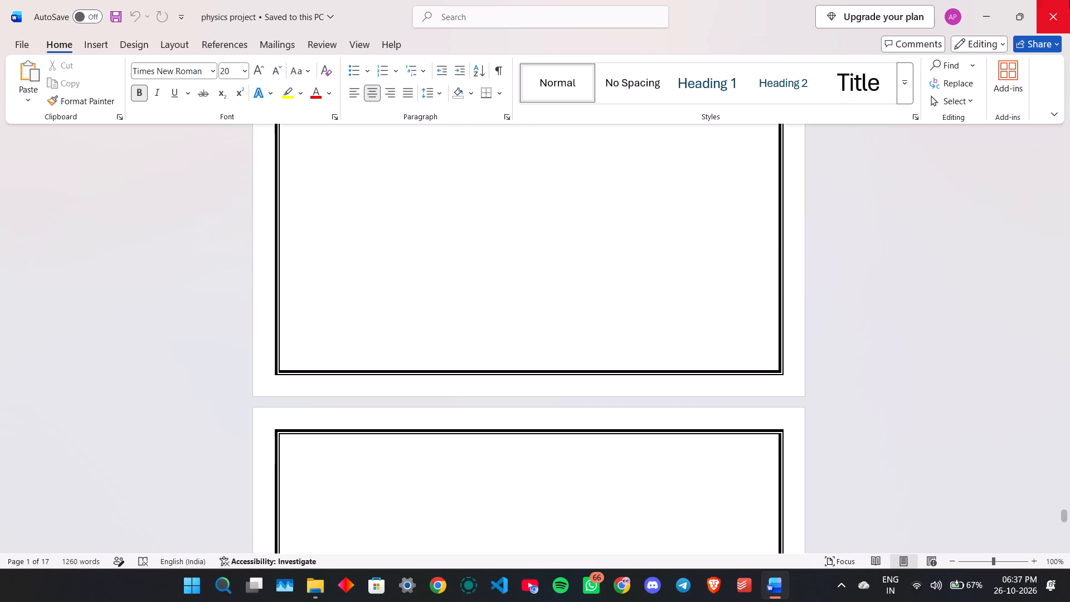
left_click(1046, 4)
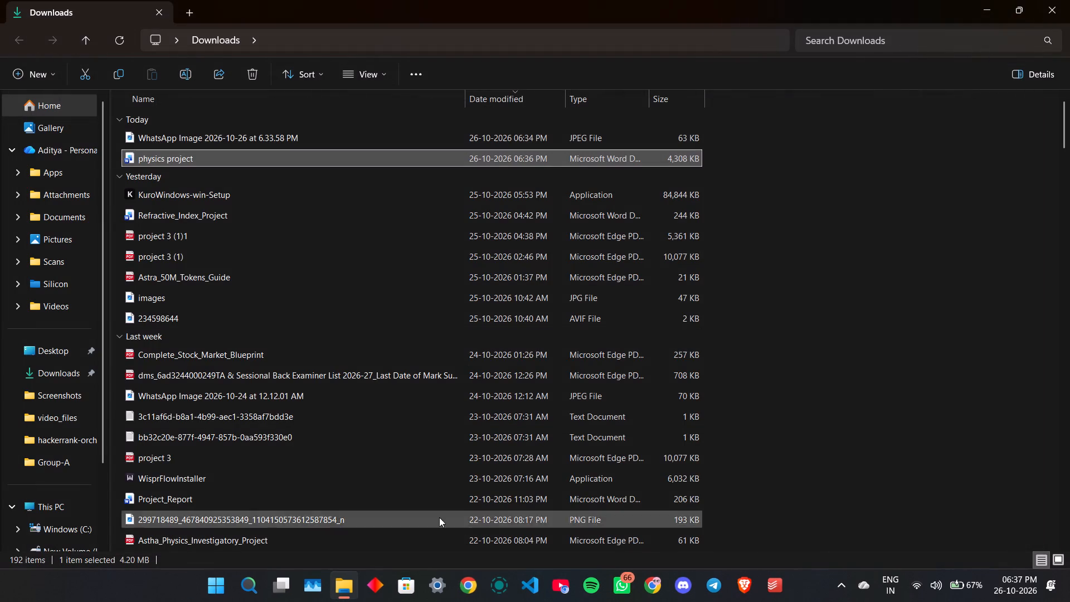
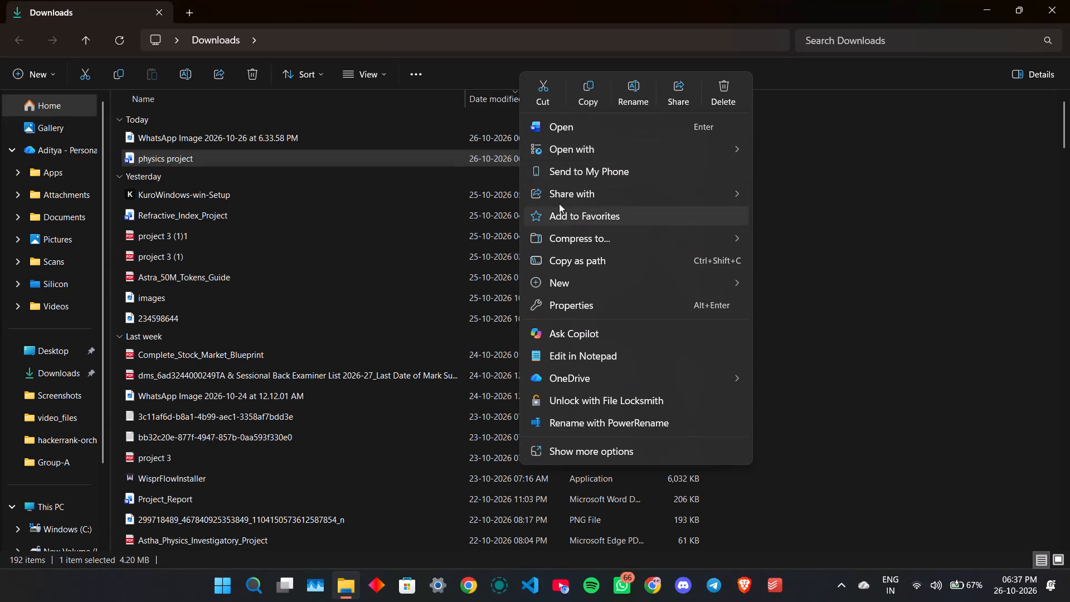
Duplicate the physics project Word document within the Downloads folder.
left_click(910, 214)
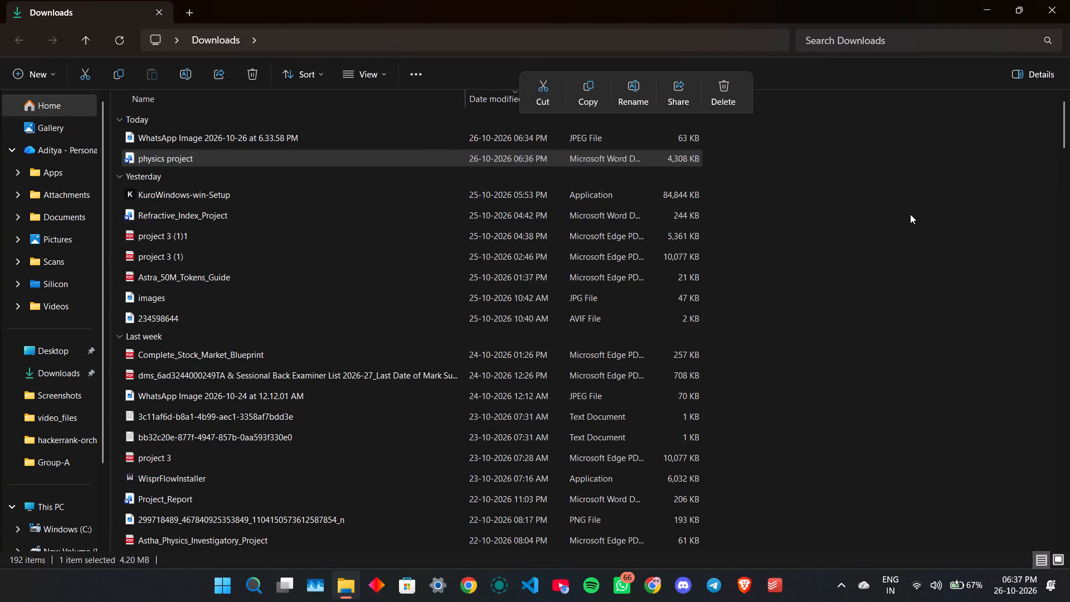
left_click(684, 152)
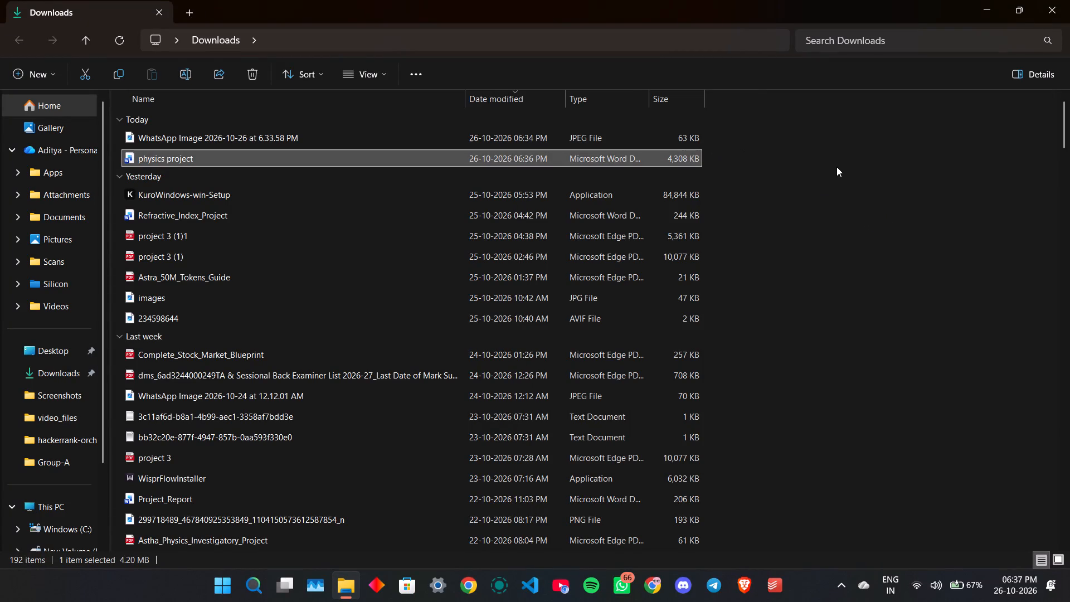
key("ctrl+c")
key("ctrl+v")
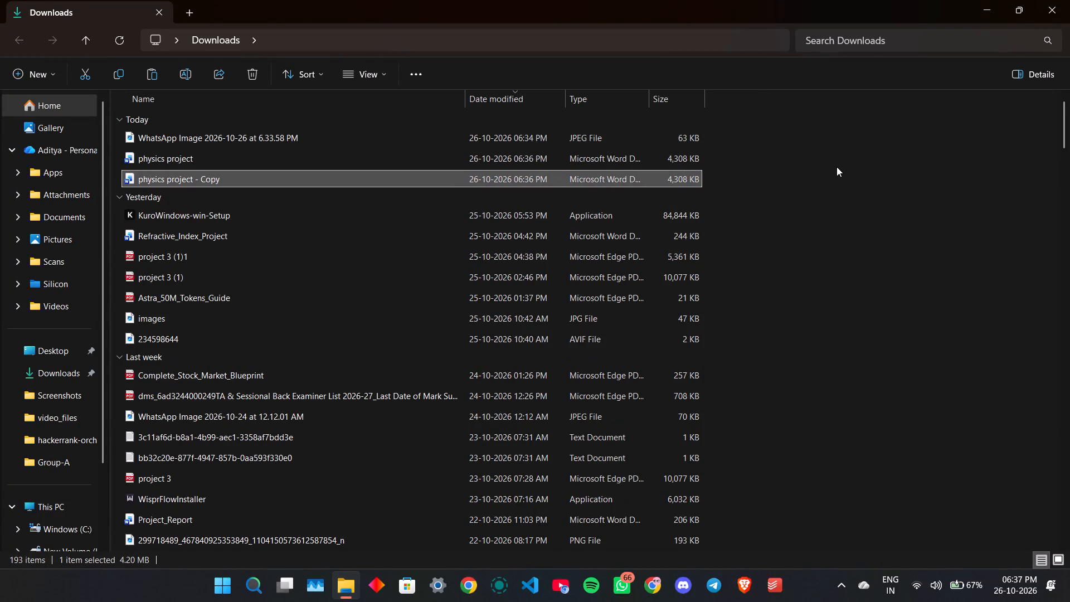